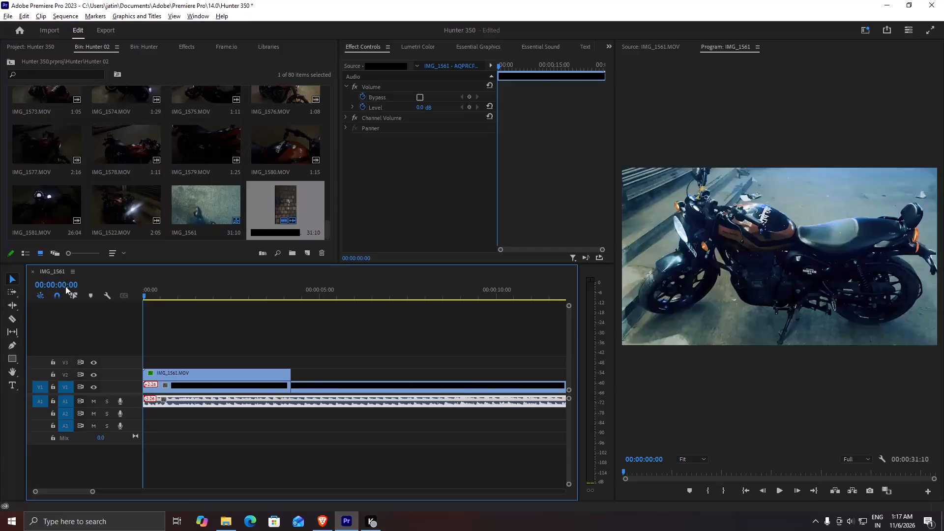
# Play the IMG_1561 sequence from its start to just past the end of the IMG_1561.MOV clip on V2.
pyautogui.press('space')
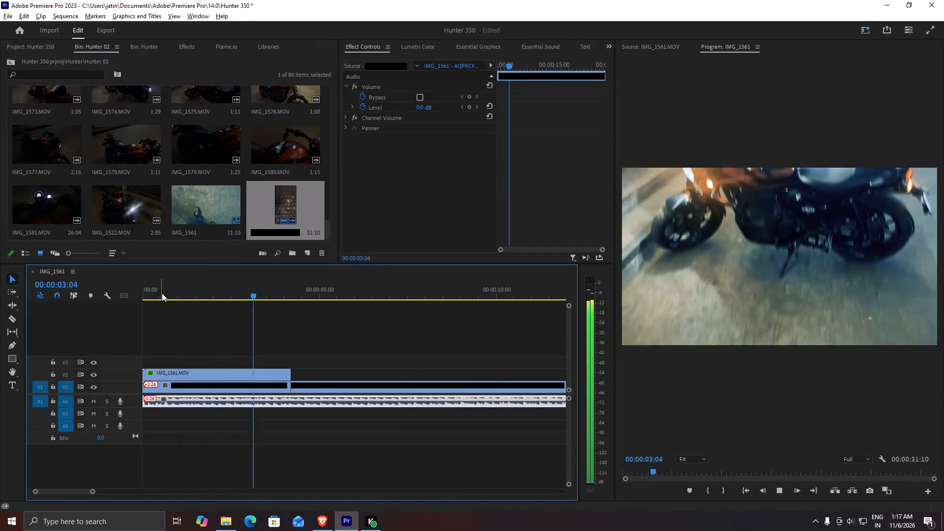
pyautogui.press('space')
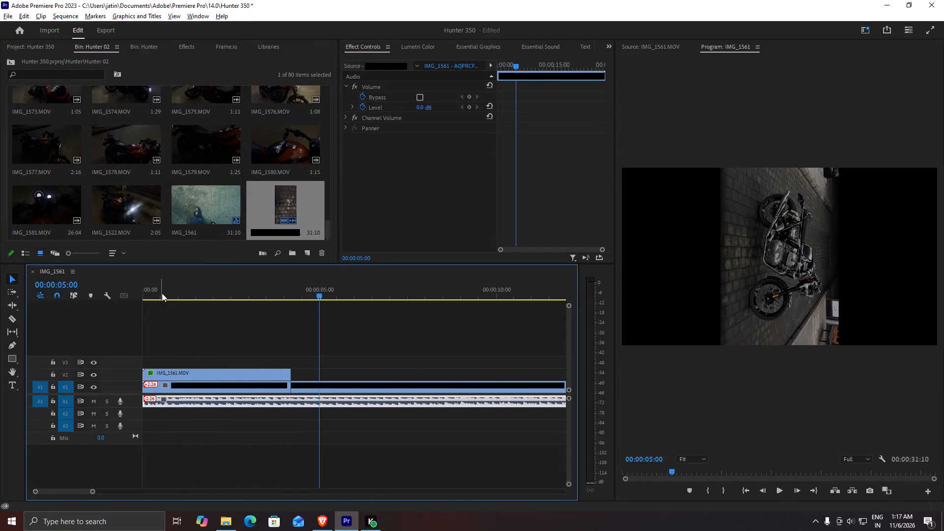
pyautogui.keyDown('alt'); pyautogui.scroll(7, 302, 326); pyautogui.keyUp('alt')
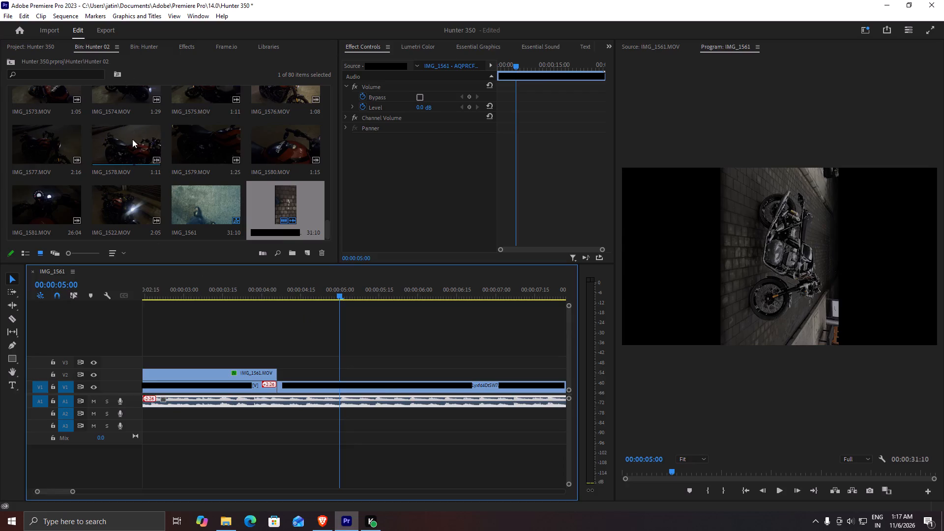
# Browse the Hunter 02 bin back to its first motorcycle clips, starting at IMG_1504.MOV.
pyautogui.scroll(11, 132, 139)
pyautogui.scroll(20, 133, 142)
pyautogui.scroll(3, 133, 142)
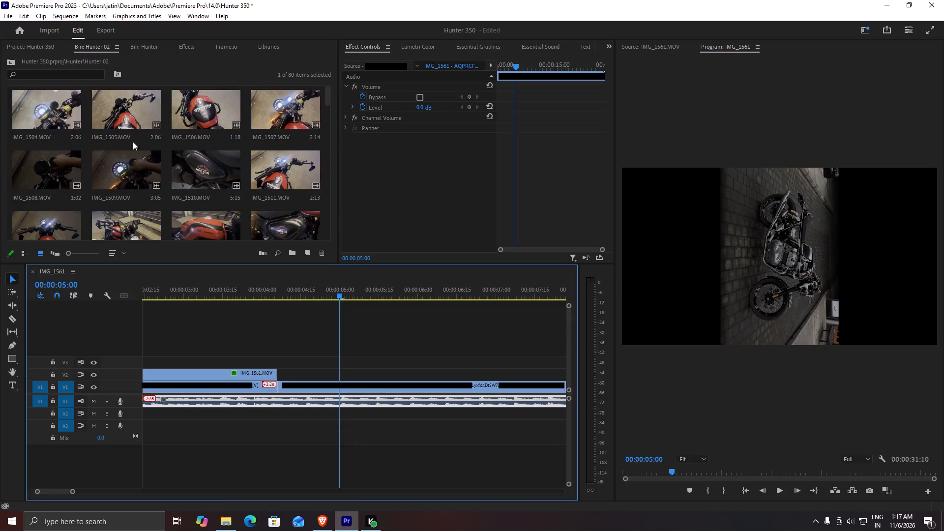
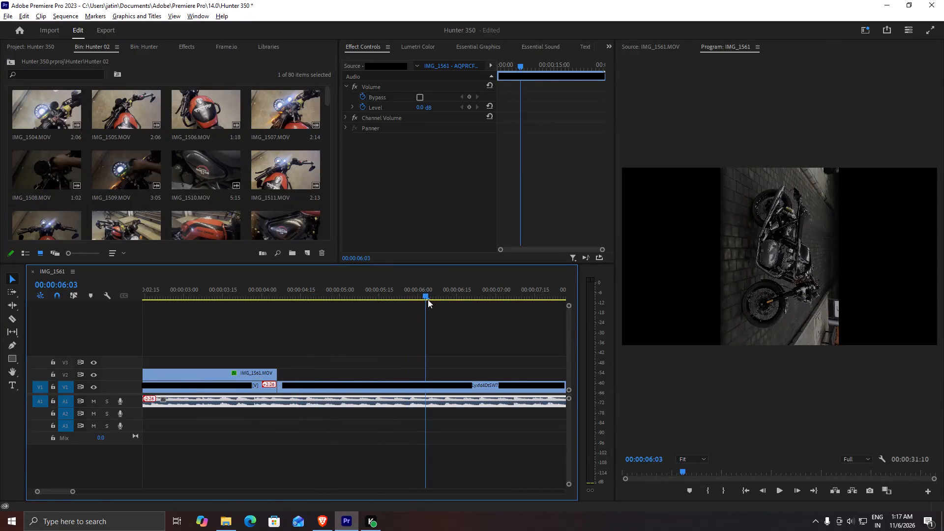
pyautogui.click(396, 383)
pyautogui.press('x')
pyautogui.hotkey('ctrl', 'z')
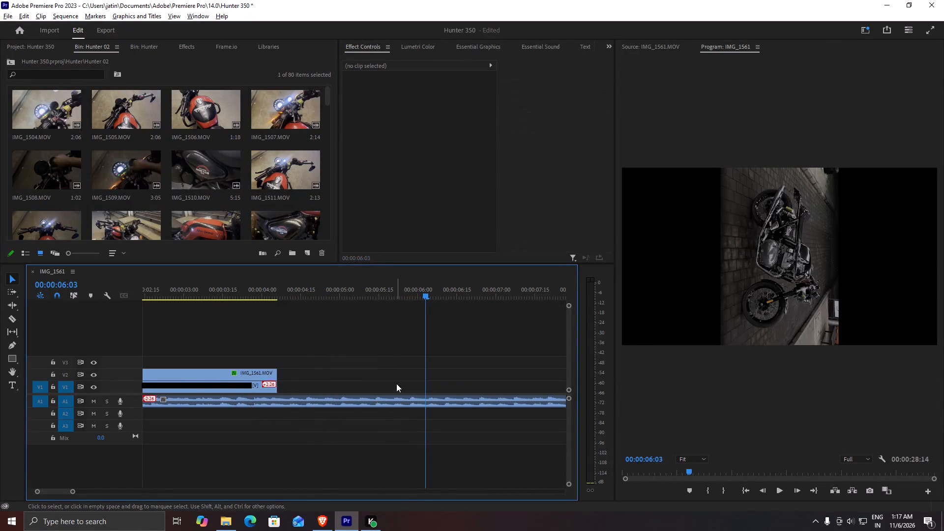
# Split the reference clip on V1 at 00:00:06:03, delete the piece before the cut and close the gap.
pyautogui.click(406, 388)
pyautogui.press('z')
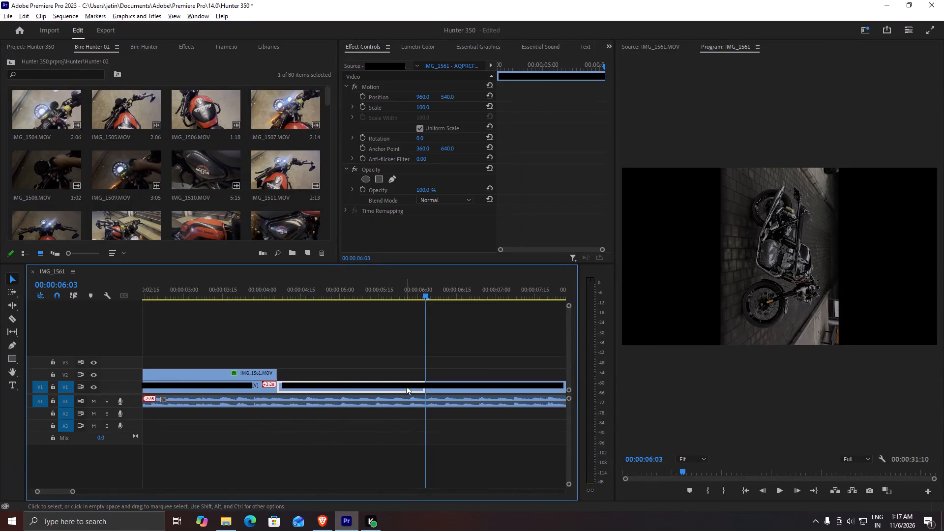
pyautogui.press('x')
pyautogui.click(460, 383)
pyautogui.click(383, 384)
pyautogui.press('x')
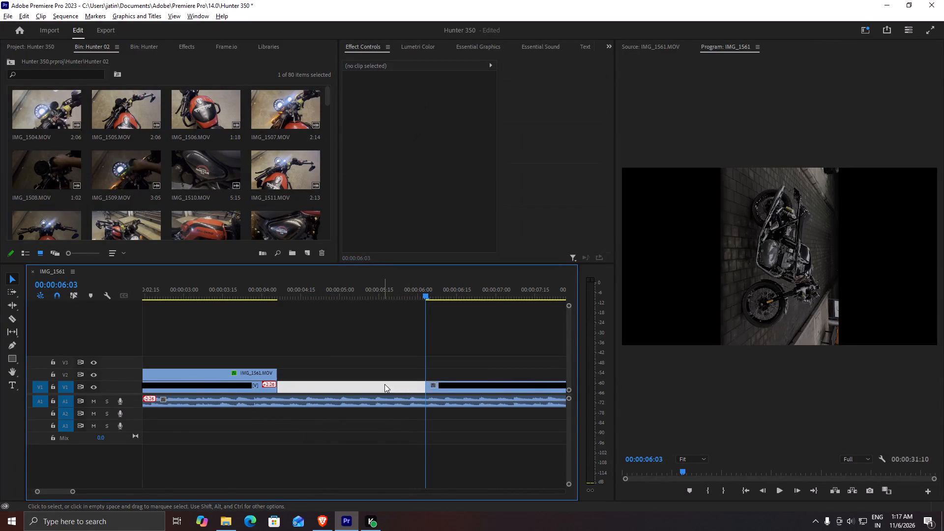
# Split the V1 reference clip again at 00:00:05:13, delete the piece before the cut and close the gap.
pyautogui.moveTo(288, 289); pyautogui.dragTo(244, 293)
pyautogui.press('space')
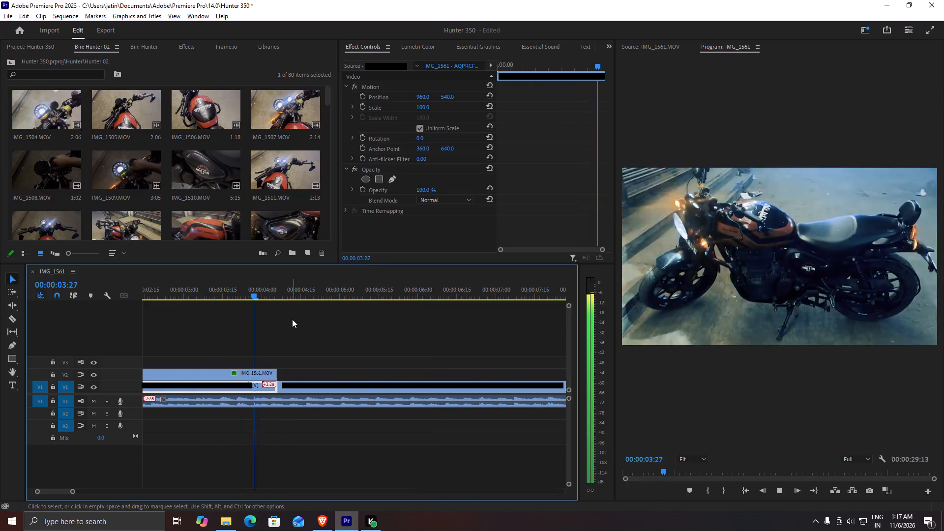
pyautogui.press('space')
pyautogui.moveTo(329, 294); pyautogui.dragTo(353, 300)
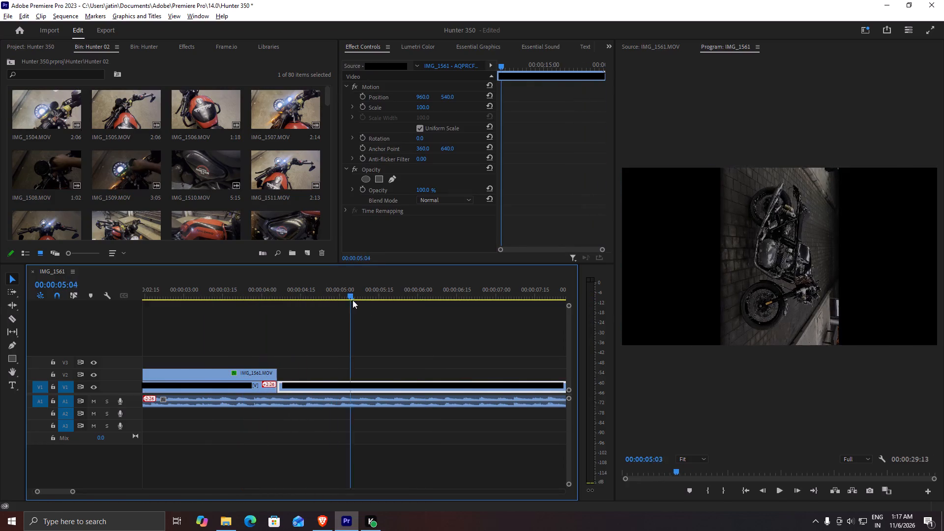
pyautogui.moveTo(353, 300); pyautogui.dragTo(358, 308)
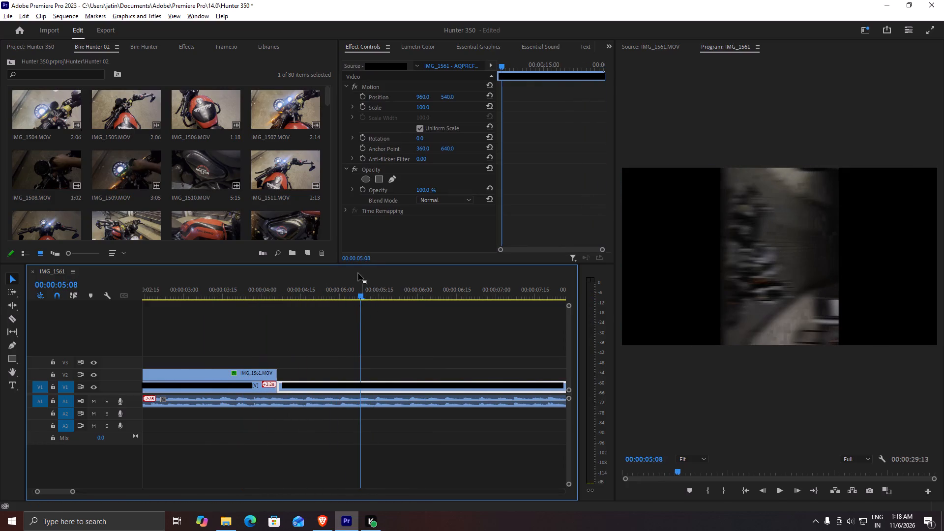
pyautogui.moveTo(358, 292); pyautogui.dragTo(366, 292)
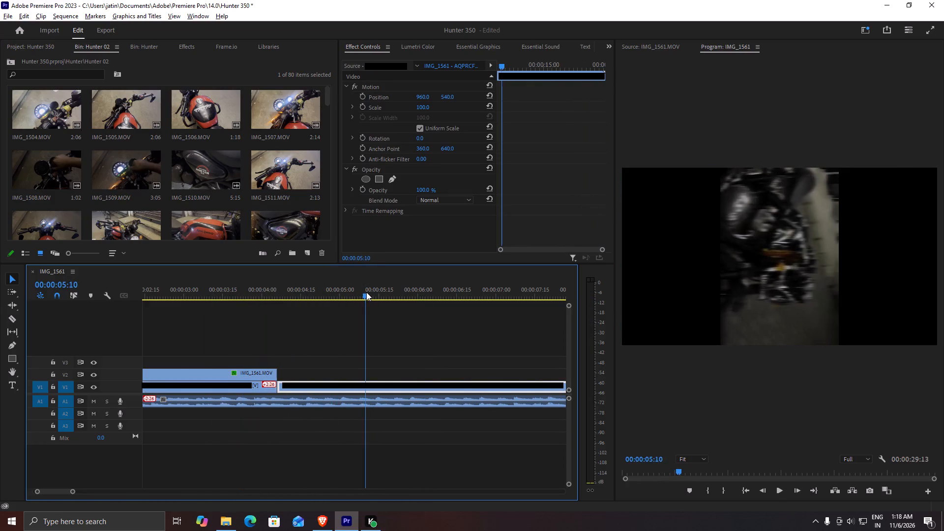
pyautogui.moveTo(366, 292); pyautogui.dragTo(374, 293)
pyautogui.press('z')
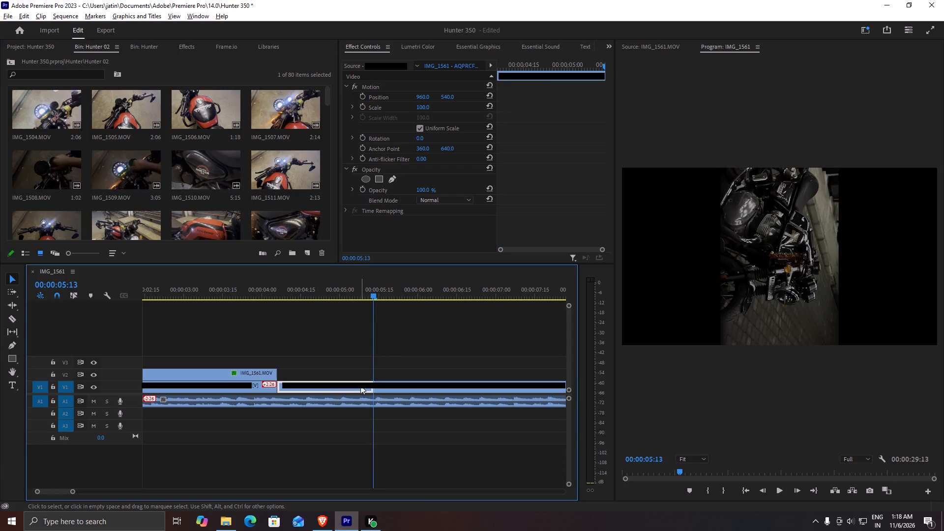
pyautogui.click(359, 384)
pyautogui.press('x')
pyautogui.click(354, 386)
pyautogui.press('x')
# Preview the reference shot back to 00:00:04:14 and open IMG_1513.MOV from the Hunter 02 bin in the Source Monitor.
pyautogui.moveTo(367, 299); pyautogui.dragTo(305, 295)
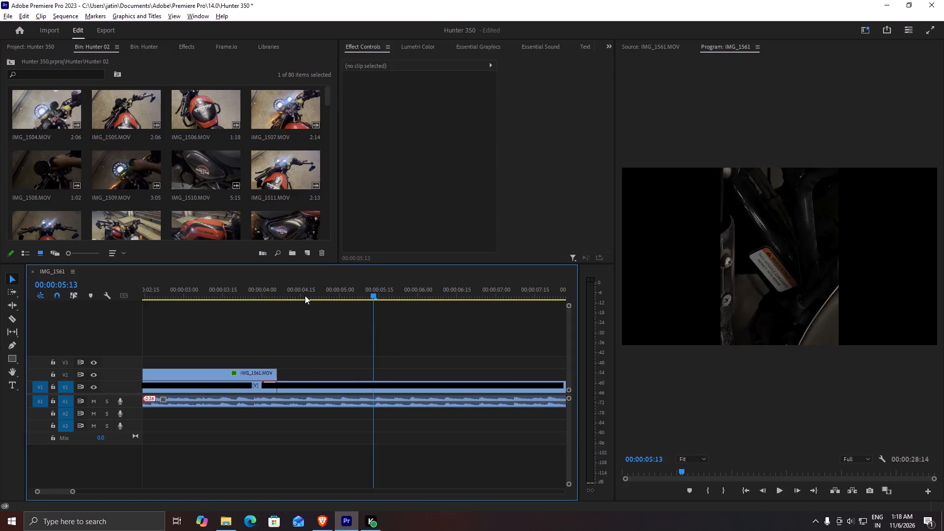
pyautogui.moveTo(305, 295); pyautogui.dragTo(304, 294)
pyautogui.moveTo(326, 285); pyautogui.dragTo(300, 288)
pyautogui.scroll(-1, 177, 133)
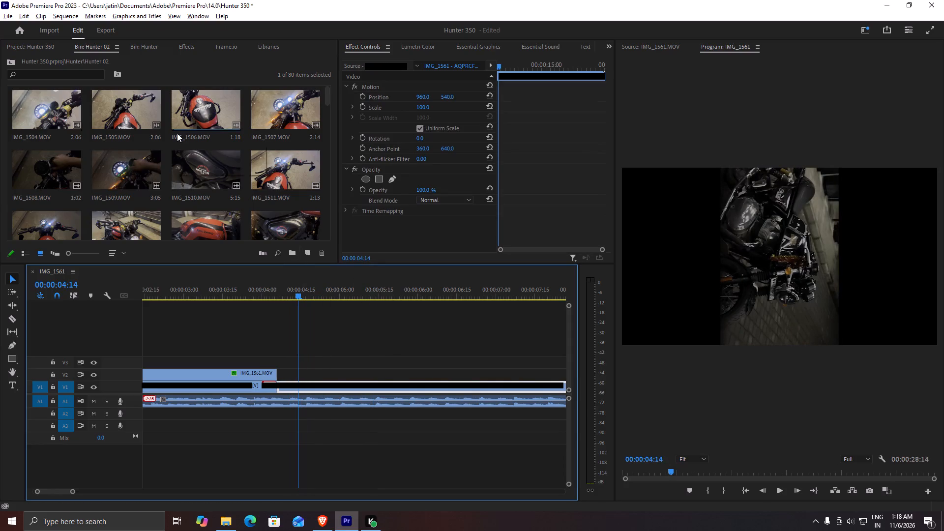
pyautogui.scroll(-1, 177, 133)
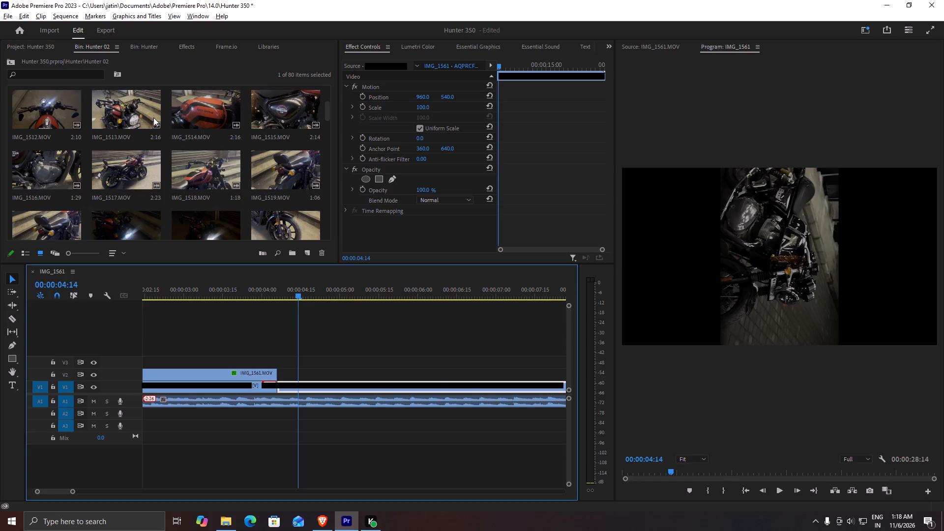
pyautogui.doubleClick(123, 119)
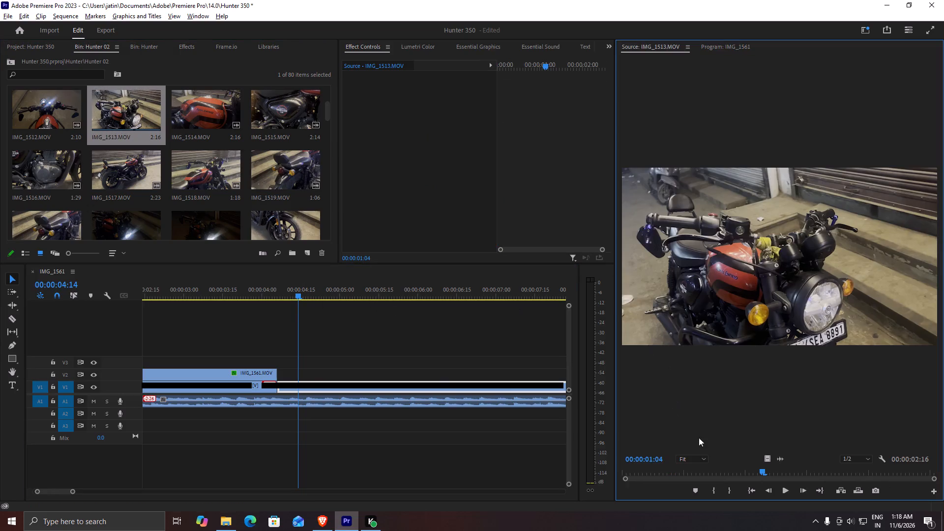
# Mark IMG_1513.MOV with an In point at 00:00:01:00 and an Out point at 00:00:02:11.
pyautogui.moveTo(766, 474); pyautogui.dragTo(579, 466)
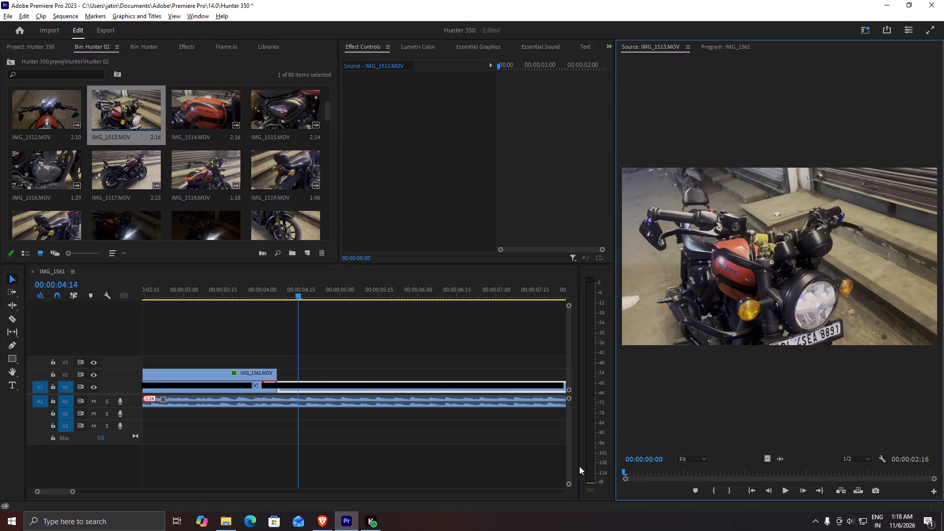
pyautogui.moveTo(579, 466); pyautogui.dragTo(656, 461)
pyautogui.press('i')
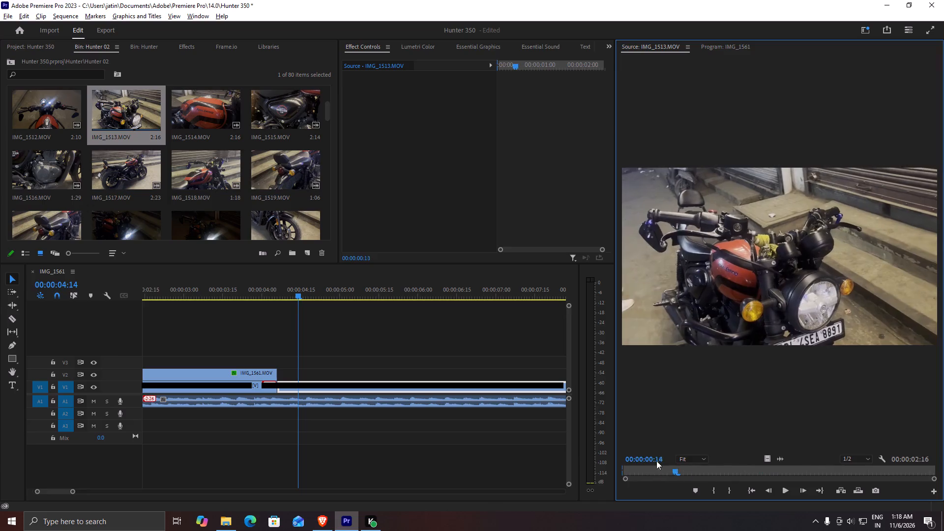
pyautogui.moveTo(656, 461); pyautogui.dragTo(786, 436)
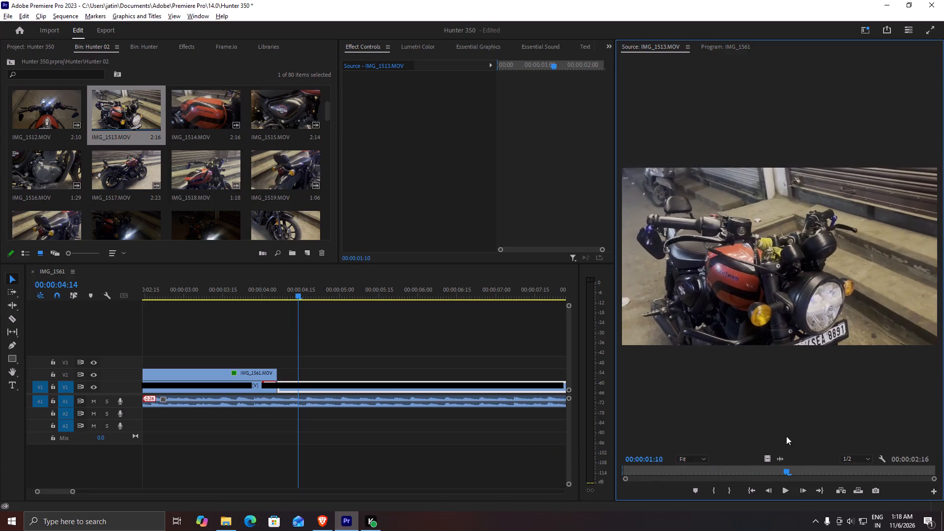
pyautogui.moveTo(786, 436); pyautogui.dragTo(745, 436)
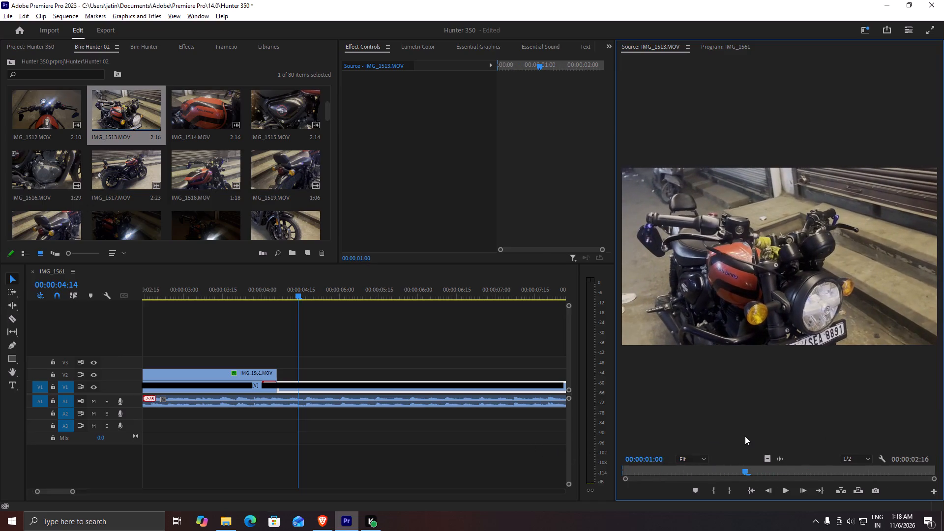
pyautogui.moveTo(745, 436); pyautogui.dragTo(916, 442)
pyautogui.press('i')
pyautogui.press('o')
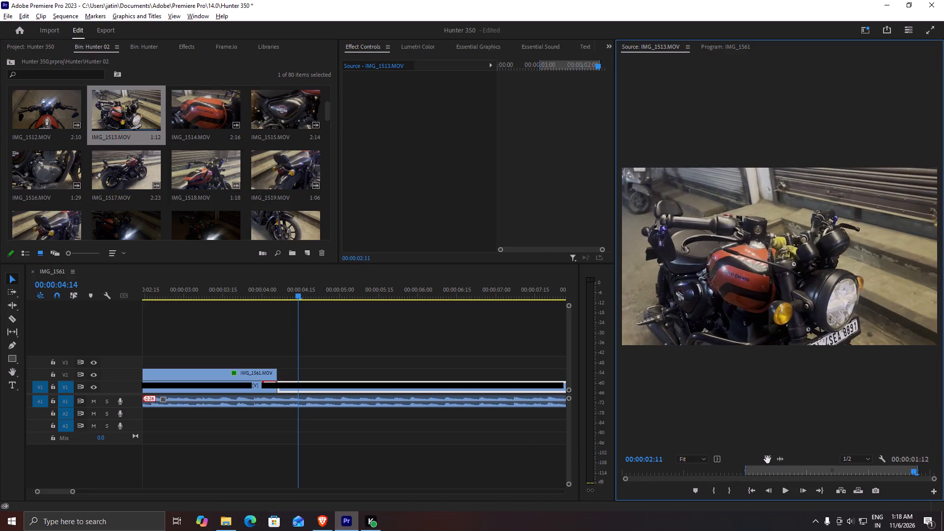
# Place only the video of the marked IMG_1513.MOV range on V2, directly after the IMG_1561.MOV clip.
pyautogui.moveTo(767, 459); pyautogui.dragTo(281, 368)
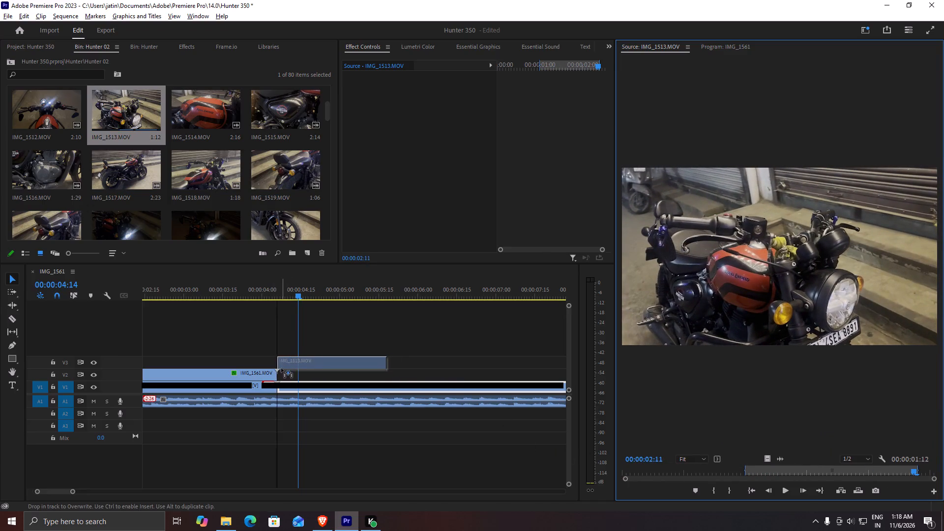
pyautogui.moveTo(281, 368); pyautogui.dragTo(281, 369)
# Play the cut from IMG_1561.MOV to IMG_1513.MOV several times to check its timing against the music.
pyautogui.moveTo(299, 300); pyautogui.dragTo(262, 298)
pyautogui.moveTo(270, 296); pyautogui.dragTo(264, 296)
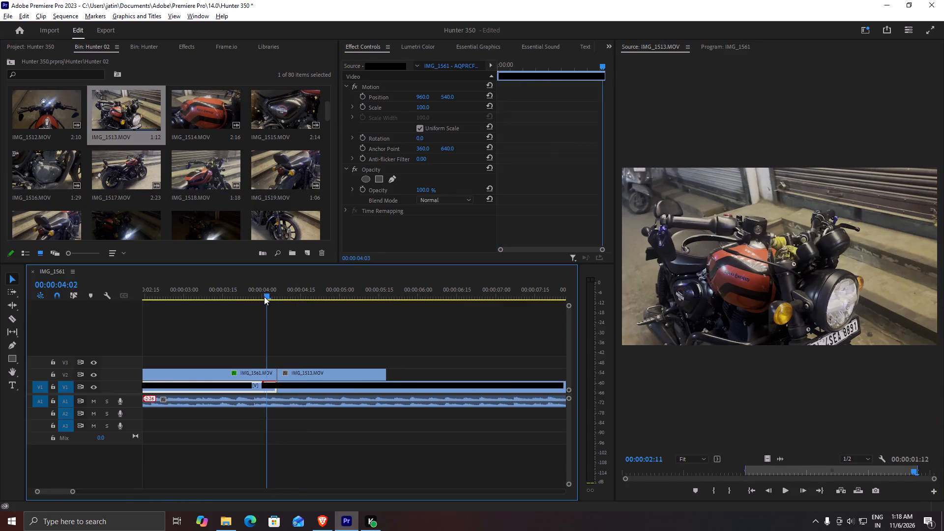
pyautogui.moveTo(264, 296); pyautogui.dragTo(260, 296)
pyautogui.press('space')
pyautogui.press('space')
pyautogui.moveTo(290, 283); pyautogui.dragTo(220, 290)
pyautogui.press('space')
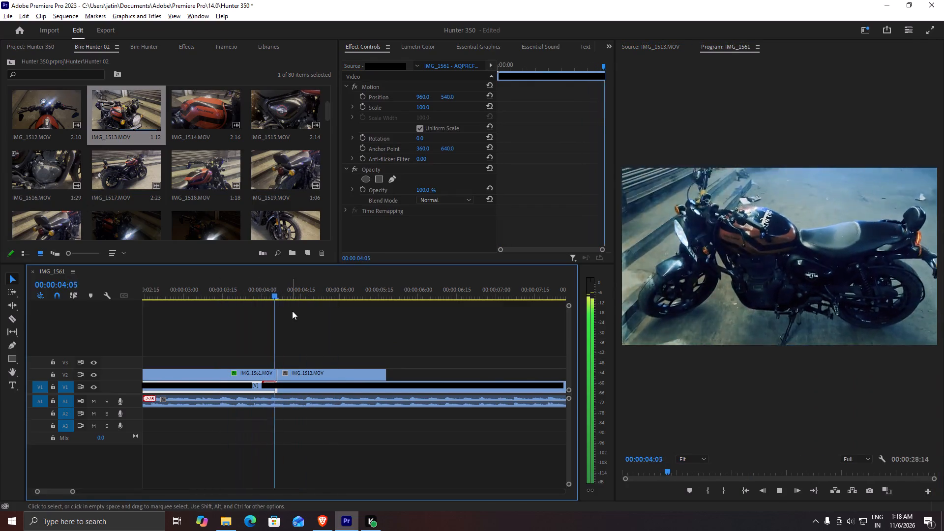
pyautogui.press('space')
pyautogui.moveTo(317, 293); pyautogui.dragTo(264, 295)
pyautogui.press('space')
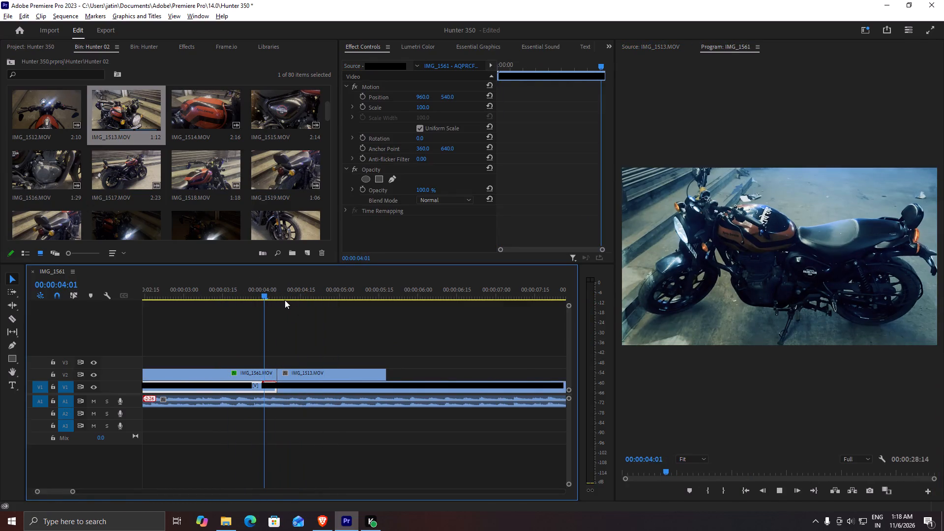
pyautogui.press('space')
pyautogui.keyDown('alt'); pyautogui.scroll(13, 301, 328); pyautogui.keyUp('alt')
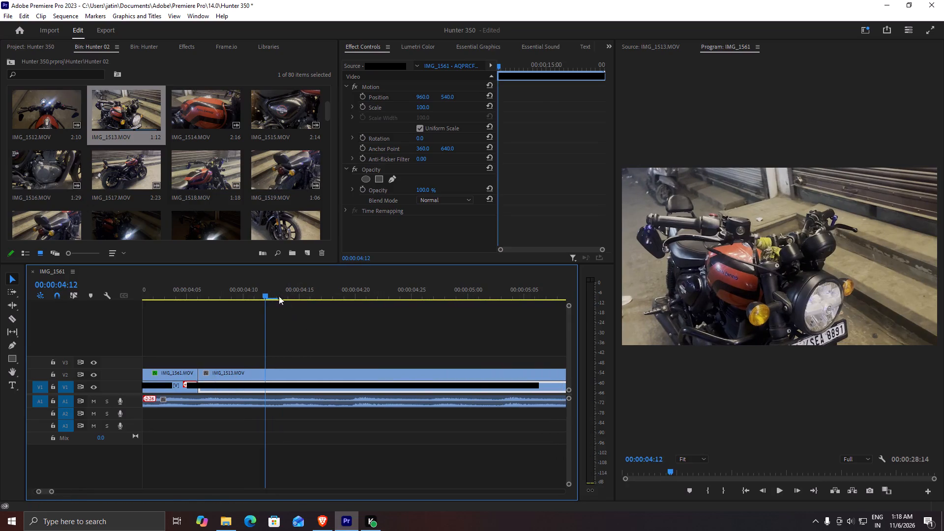
pyautogui.moveTo(244, 294); pyautogui.dragTo(217, 294)
pyautogui.press('space')
pyautogui.press('space')
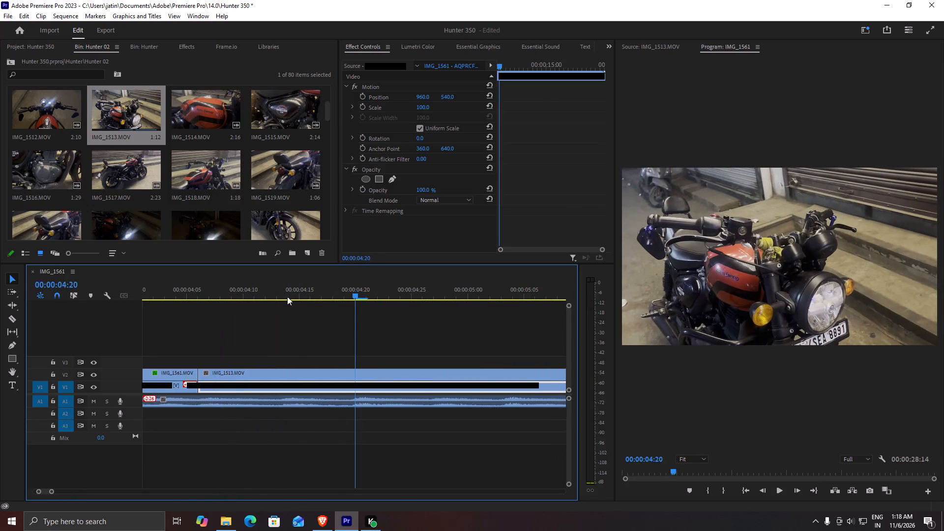
# Raise the system audio volume.
pyautogui.click(850, 520)
pyautogui.scroll(5, 850, 520)
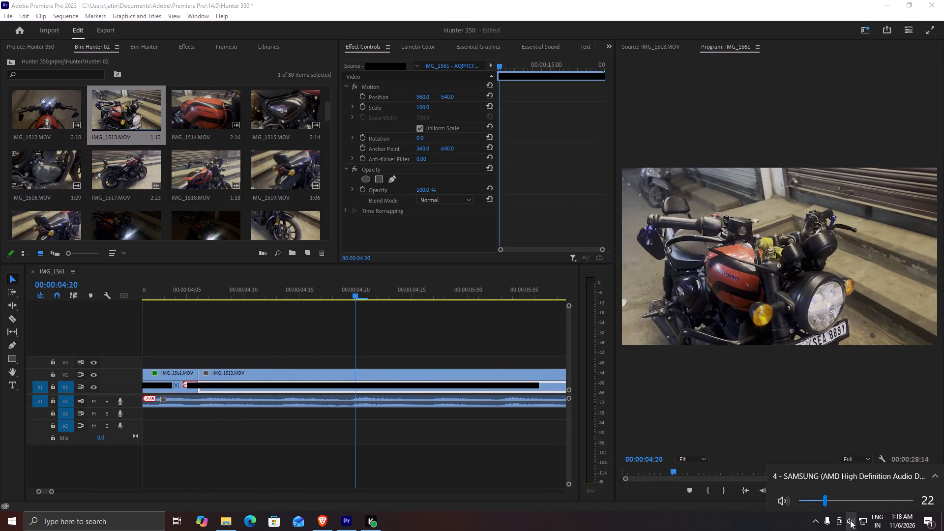
# Replay the cut into IMG_1513.MOV and examine the frames just after it, around 00:00:04:13.
pyautogui.moveTo(286, 284); pyautogui.dragTo(280, 289)
pyautogui.moveTo(253, 293); pyautogui.dragTo(164, 295)
pyautogui.press('space')
pyautogui.press('space')
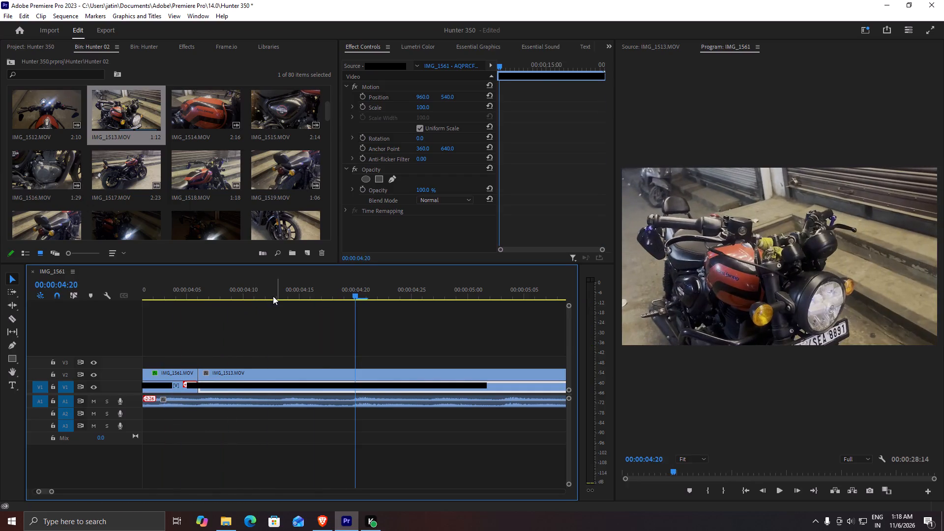
pyautogui.moveTo(268, 293); pyautogui.dragTo(170, 301)
pyautogui.press('space')
pyautogui.press('space')
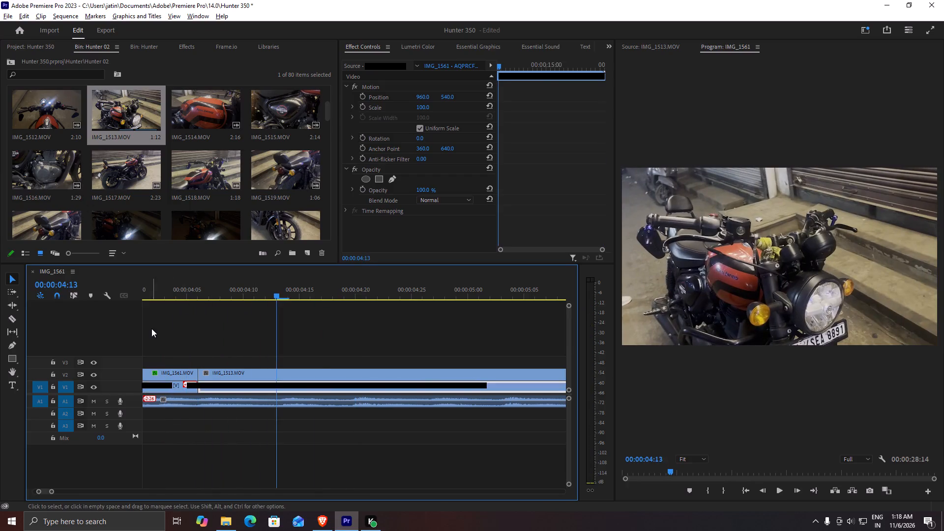
pyautogui.keyDown('alt'); pyautogui.scroll(-7, 151, 334); pyautogui.keyUp('alt')
pyautogui.moveTo(208, 298); pyautogui.dragTo(206, 302)
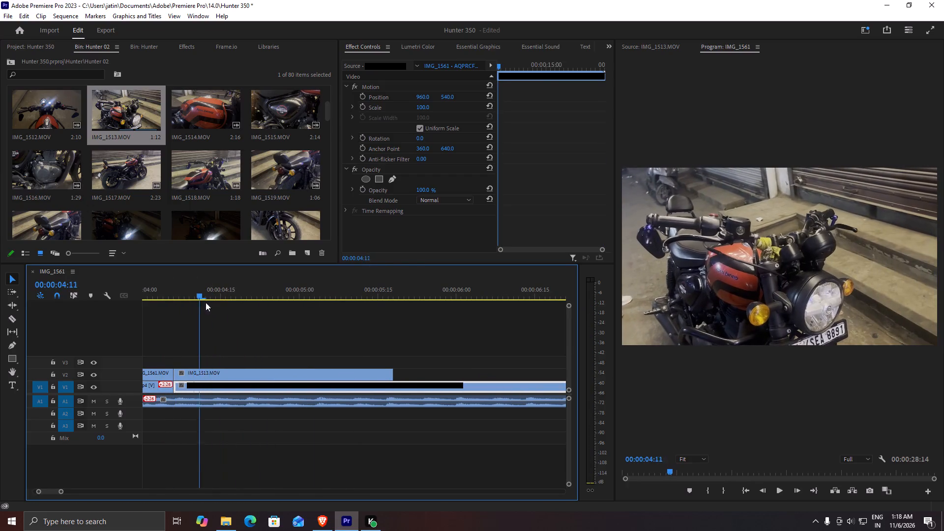
pyautogui.moveTo(206, 302); pyautogui.dragTo(211, 303)
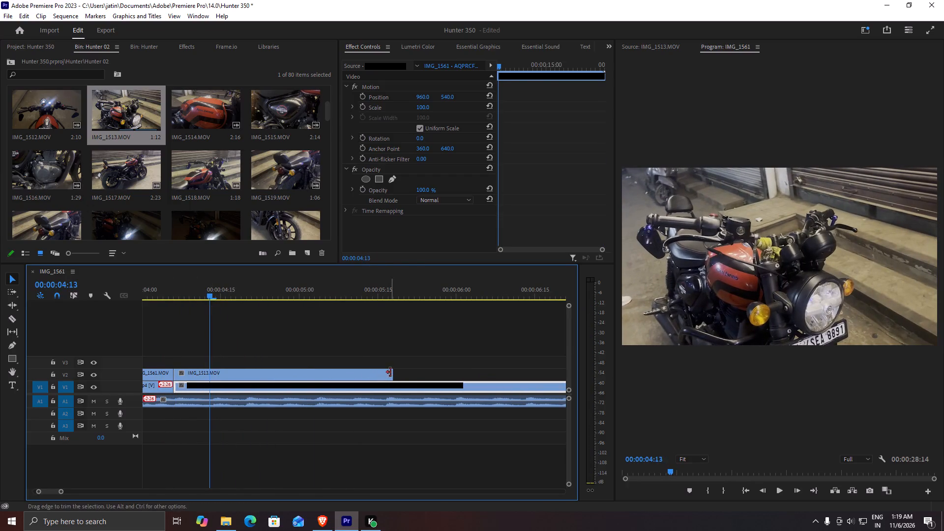
# Set the speed of the IMG_1513.MOV clip on V2 to 60%.
pyautogui.click(374, 374)
pyautogui.hotkey('ctrl', 'r')
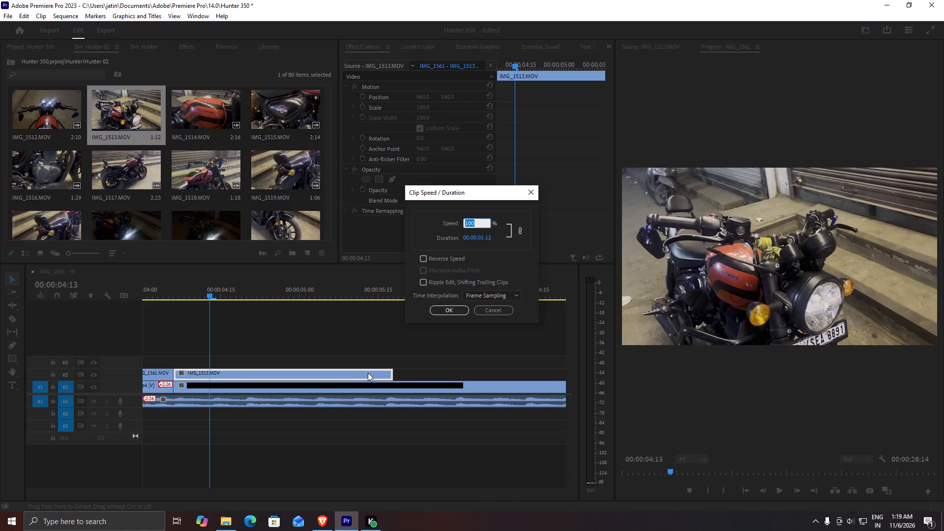
pyautogui.write('60')
pyautogui.press('Return')
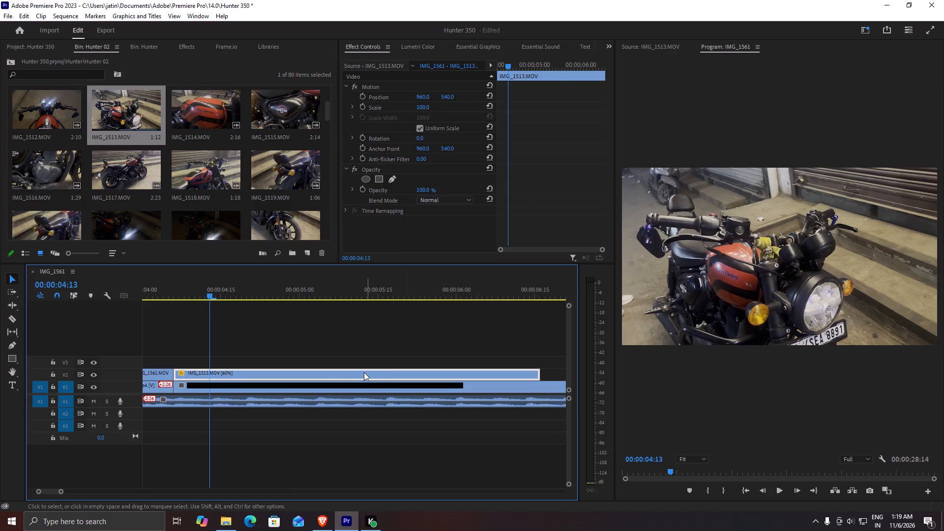
# Replay the cut into IMG_1513.MOV and set that clip's speed on V2 to 80%.
pyautogui.moveTo(209, 294); pyautogui.dragTo(88, 293)
pyautogui.press('space')
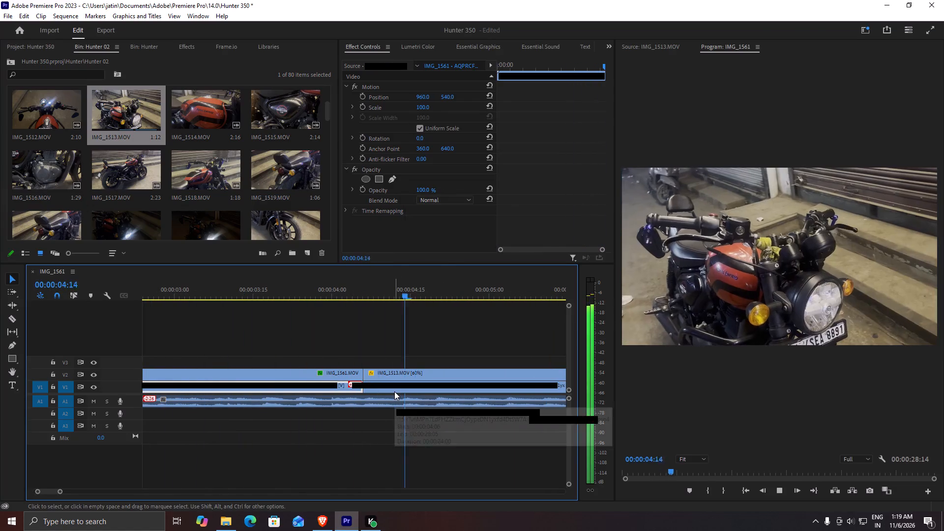
pyautogui.press('space')
pyautogui.moveTo(433, 311); pyautogui.dragTo(421, 308)
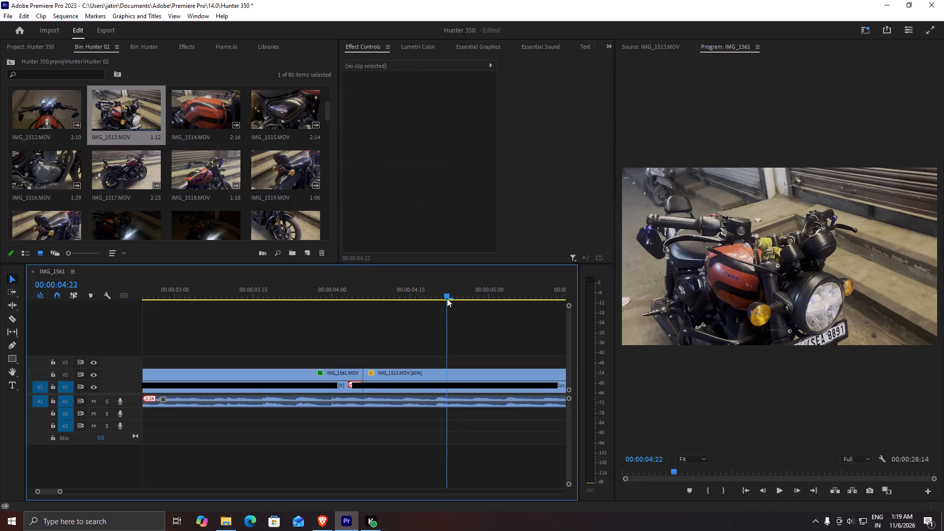
pyautogui.moveTo(447, 298); pyautogui.dragTo(443, 314)
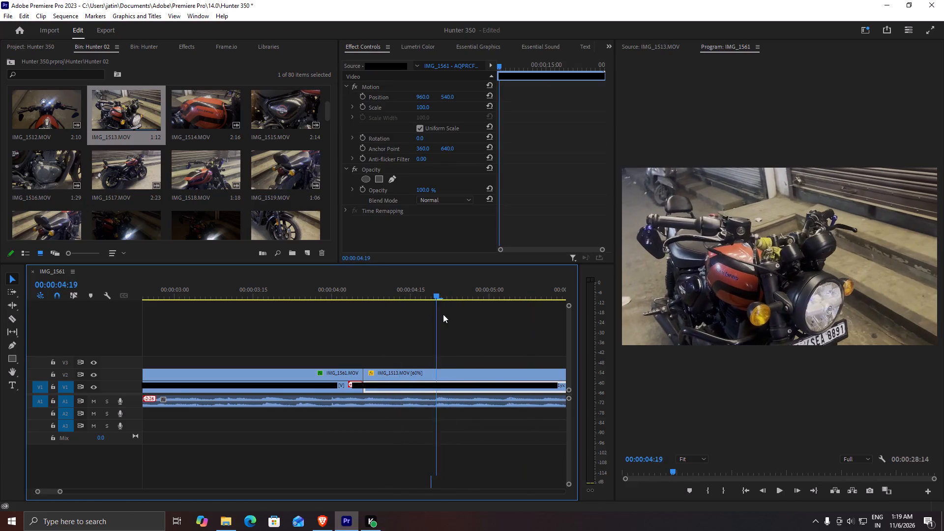
pyautogui.moveTo(443, 314); pyautogui.dragTo(449, 315)
pyautogui.click(414, 375)
pyautogui.hotkey('ctrl', 'r')
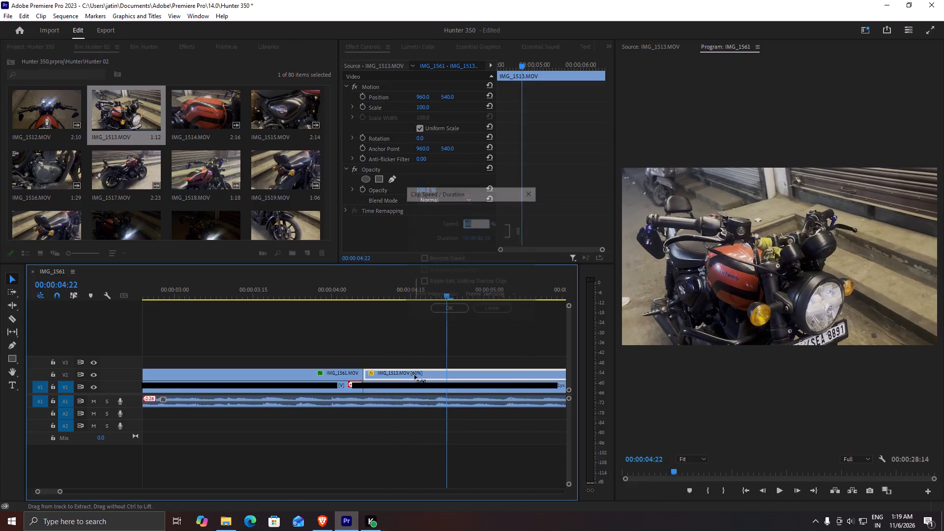
pyautogui.press('8')
pyautogui.press('0')
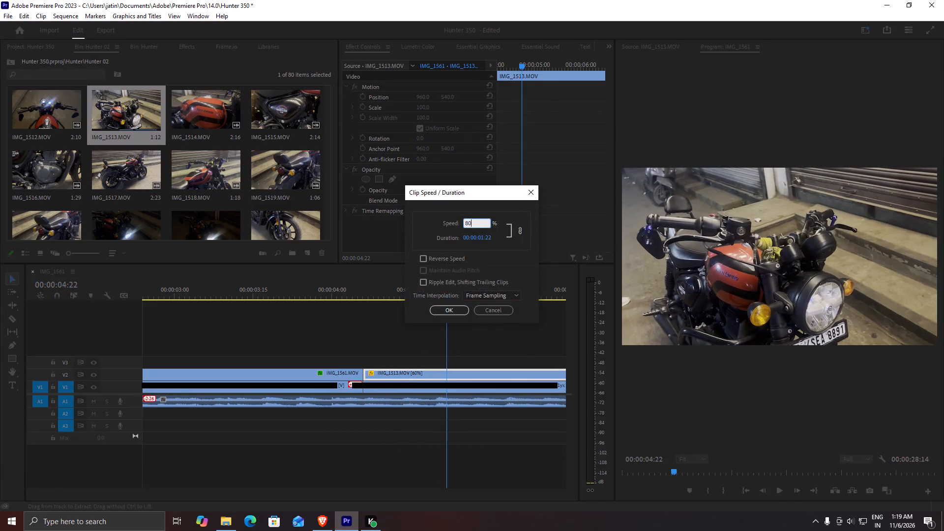
pyautogui.press('Return')
# Play the start of the IMG_1513.MOV clip repeatedly between about 00:00:04:00 and 00:00:04:24 to find its end point against the music.
pyautogui.moveTo(420, 294); pyautogui.dragTo(330, 304)
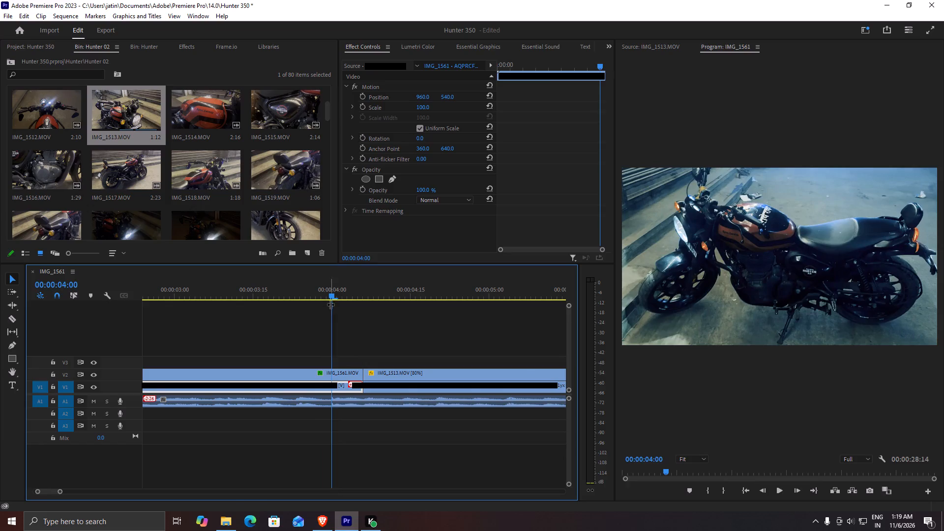
pyautogui.press('space')
pyautogui.press('space')
pyautogui.press('space')
pyautogui.press('space')
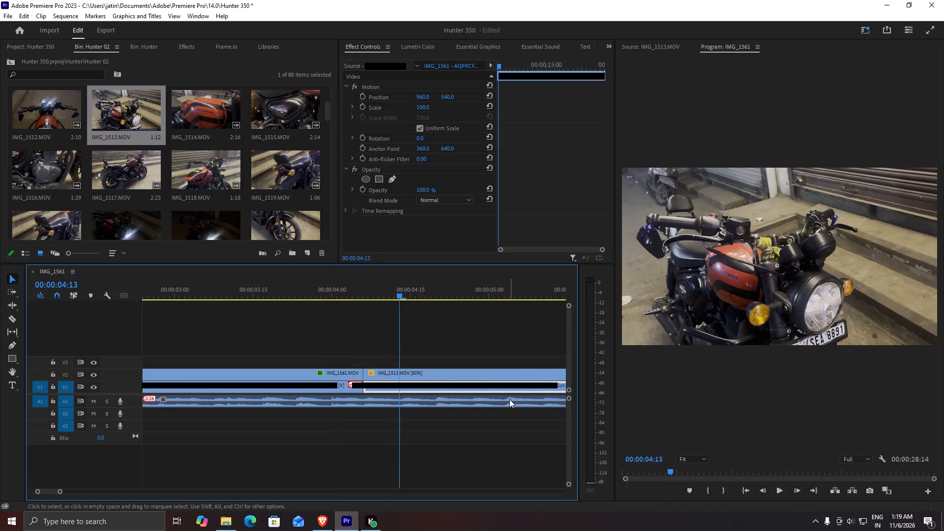
pyautogui.moveTo(405, 297); pyautogui.dragTo(365, 299)
pyautogui.press('space')
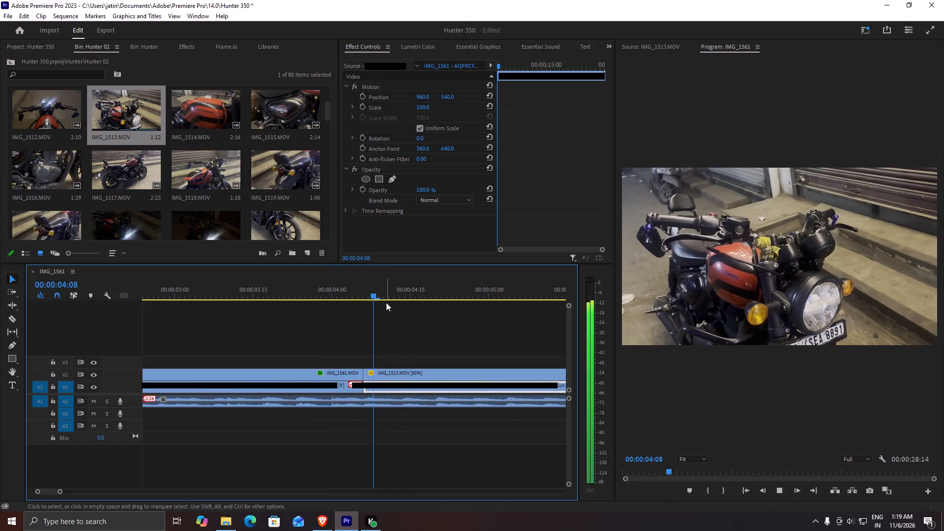
pyautogui.press('space')
pyautogui.press('space')
pyautogui.press('space')
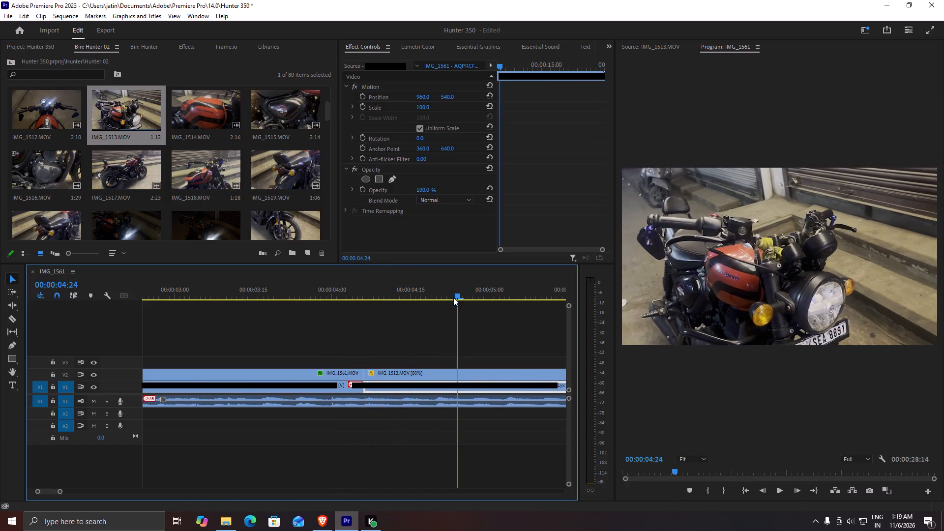
pyautogui.moveTo(457, 293); pyautogui.dragTo(434, 298)
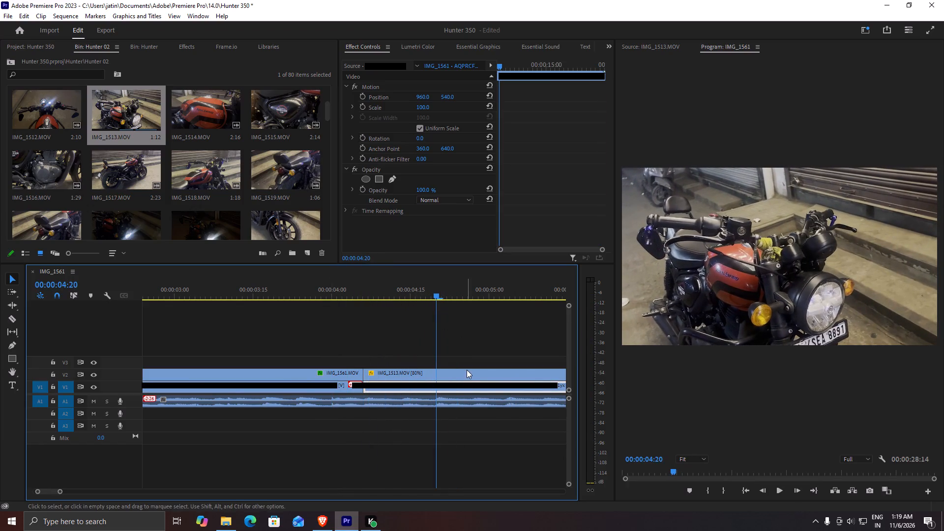
pyautogui.keyDown('alt'); pyautogui.scroll(11, 463, 376); pyautogui.keyUp('alt')
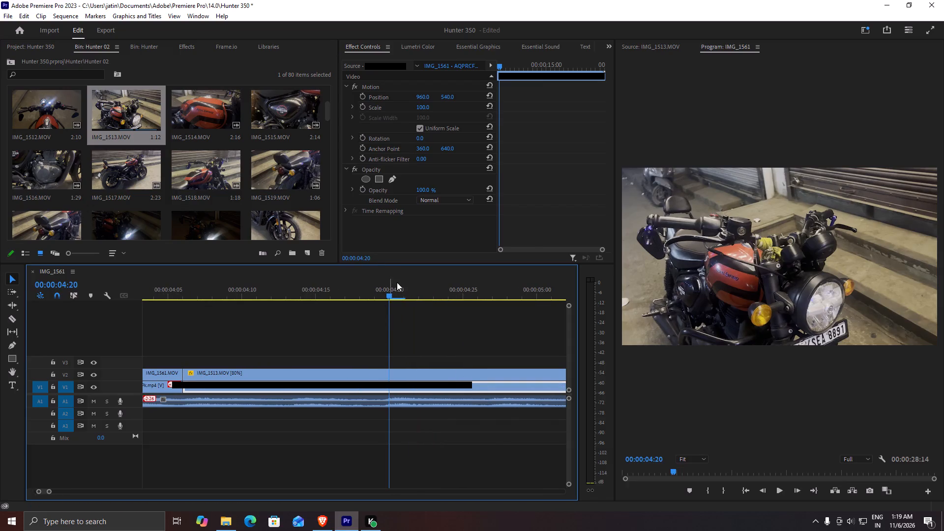
pyautogui.moveTo(397, 280); pyautogui.dragTo(387, 280)
pyautogui.press('space')
pyautogui.moveTo(415, 293); pyautogui.dragTo(391, 296)
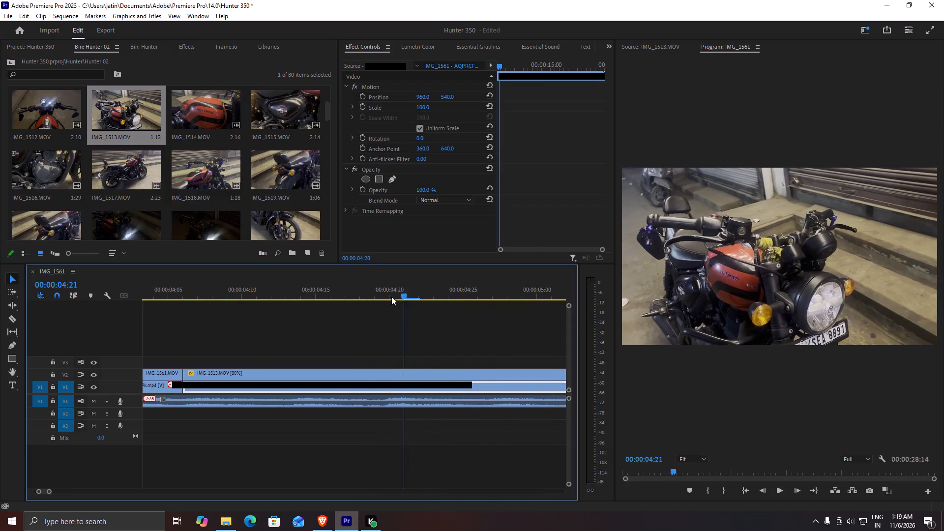
pyautogui.moveTo(391, 296); pyautogui.dragTo(295, 300)
pyautogui.press('space')
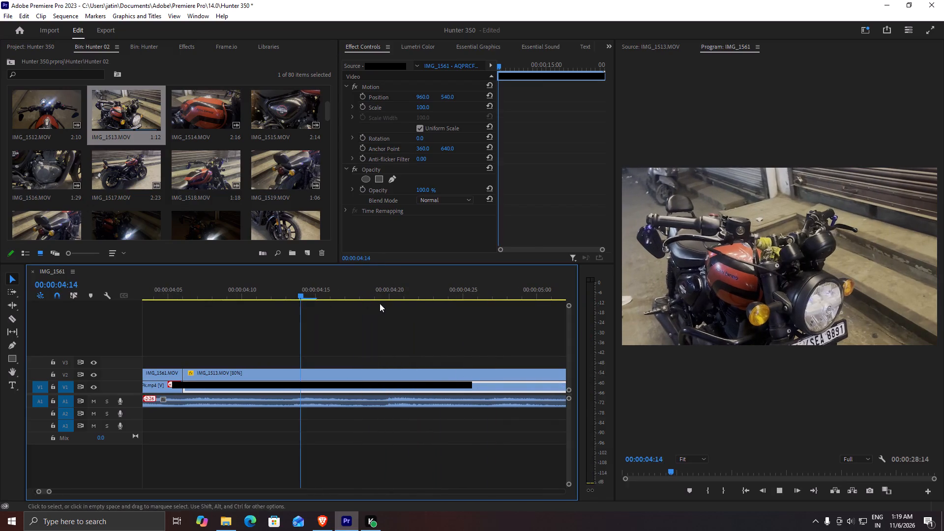
pyautogui.press('space')
# Cut the IMG_1513.MOV clip on V2 at 00:00:04:19 and delete the portion after the cut.
pyautogui.moveTo(418, 287); pyautogui.dragTo(379, 294)
pyautogui.click(389, 374)
pyautogui.press('z')
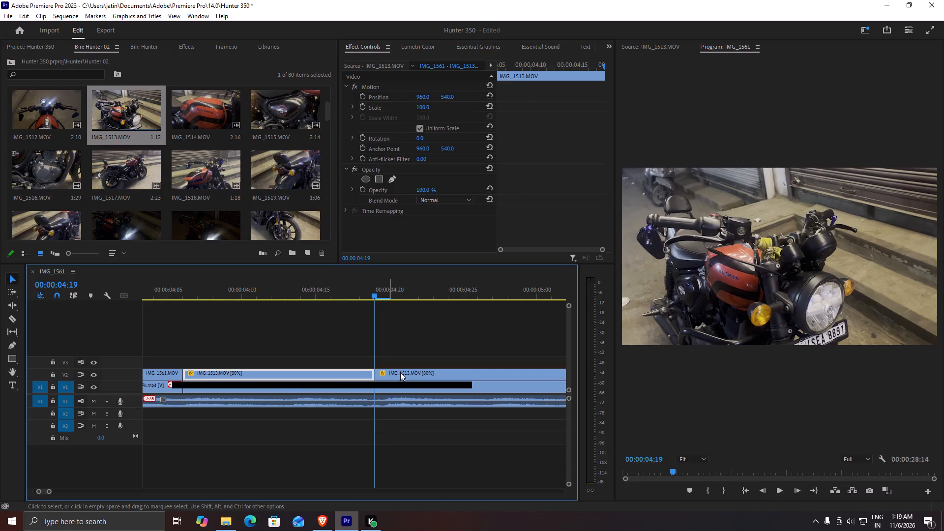
pyautogui.click(400, 372)
pyautogui.press('x')
# Mark a 1:02 section of IMG_1515.MOV ending at 00:00:01:17 and place its video on V2 directly after IMG_1513.MOV.
pyautogui.moveTo(364, 291); pyautogui.dragTo(281, 285)
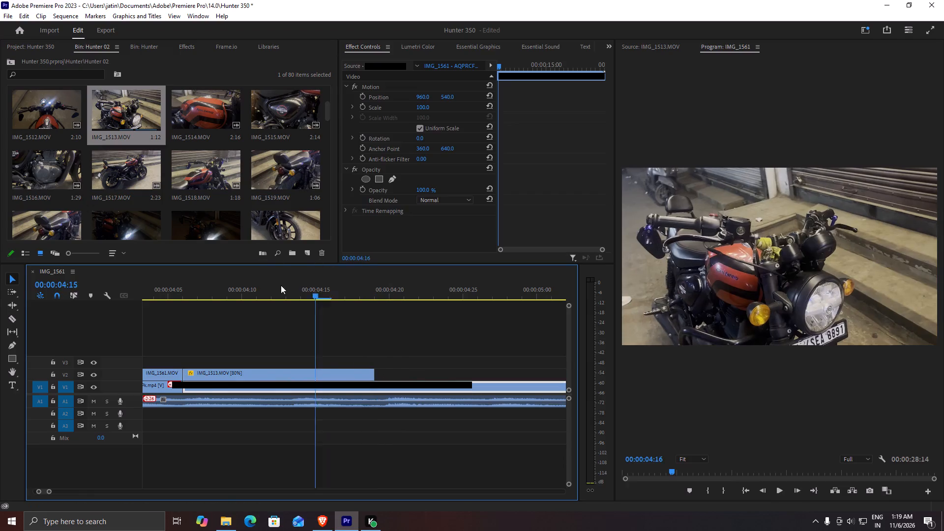
pyautogui.moveTo(281, 285); pyautogui.dragTo(295, 288)
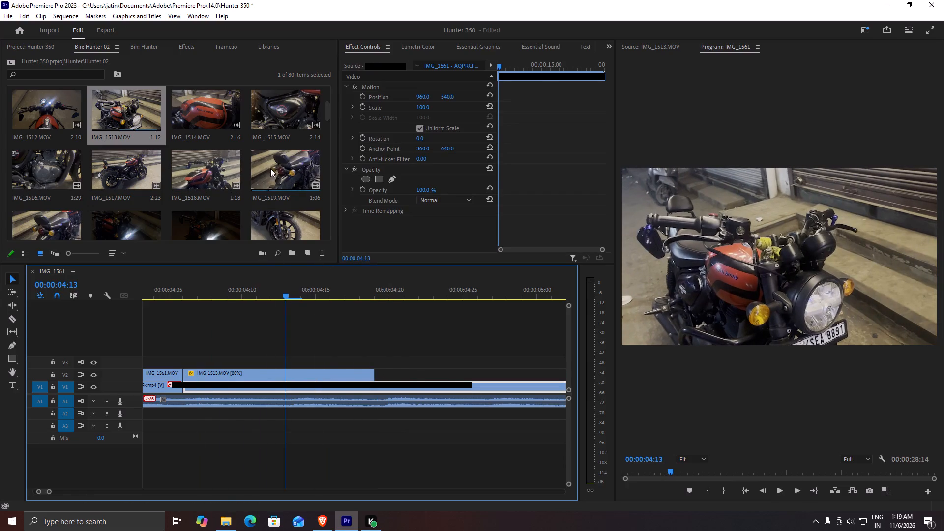
pyautogui.doubleClick(293, 101)
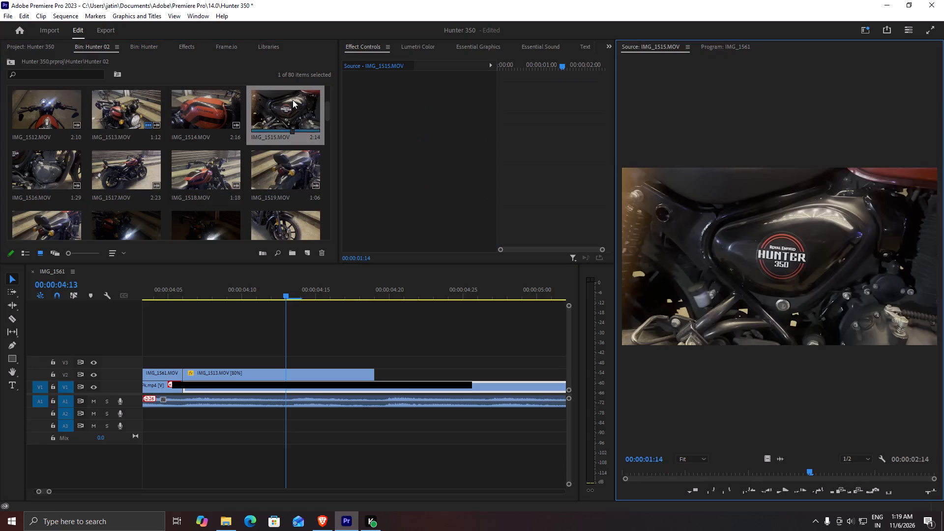
pyautogui.moveTo(789, 472); pyautogui.dragTo(586, 478)
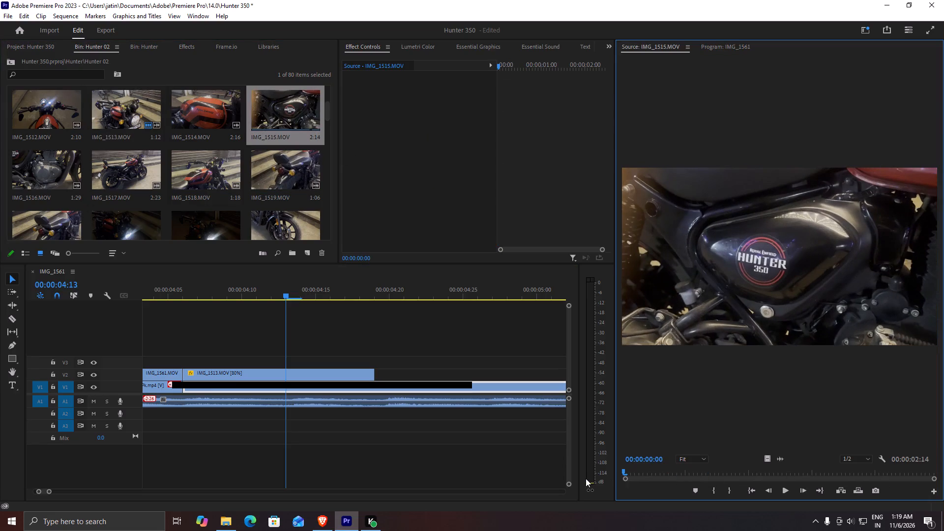
pyautogui.moveTo(586, 478); pyautogui.dragTo(798, 494)
pyautogui.press('i')
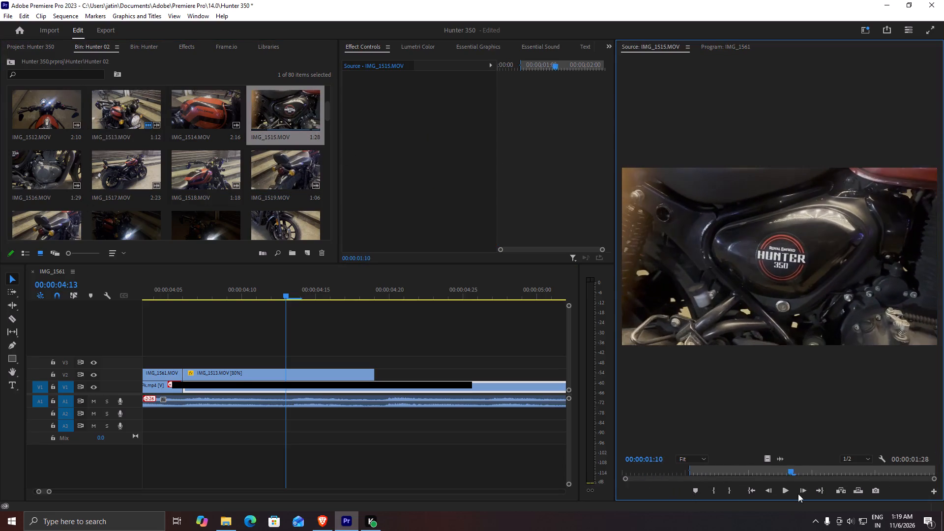
pyautogui.moveTo(798, 494); pyautogui.dragTo(822, 493)
pyautogui.press('o')
pyautogui.moveTo(767, 457); pyautogui.dragTo(292, 358)
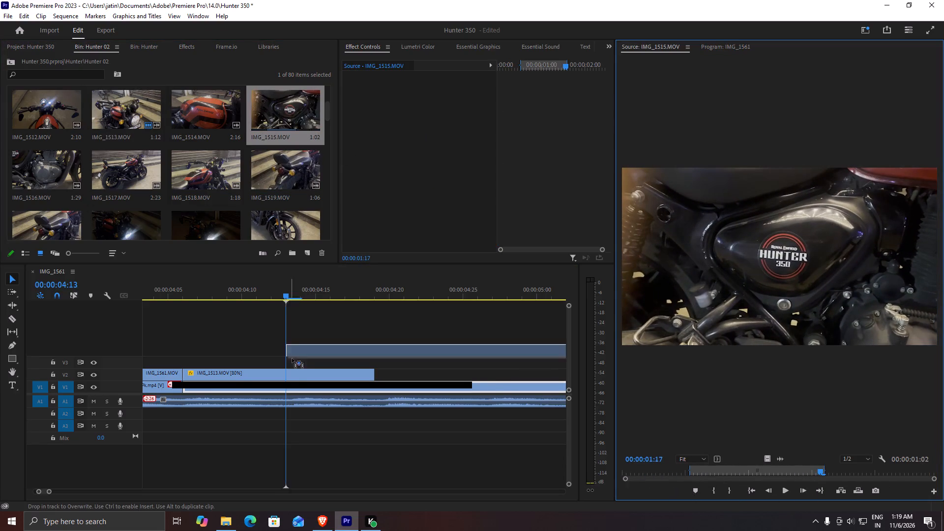
pyautogui.moveTo(292, 358); pyautogui.dragTo(376, 375)
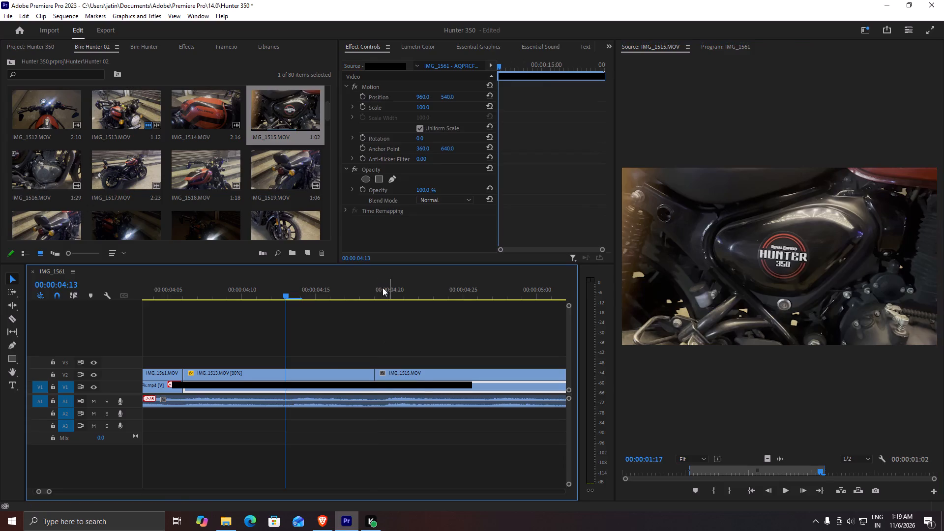
# Play into the IMG_1515.MOV clip, cut it on V2 at 00:00:05:03, and delete the portion after the cut.
pyautogui.press('space')
pyautogui.press('space')
pyautogui.keyDown('alt'); pyautogui.scroll(-6, 399, 344); pyautogui.keyUp('alt')
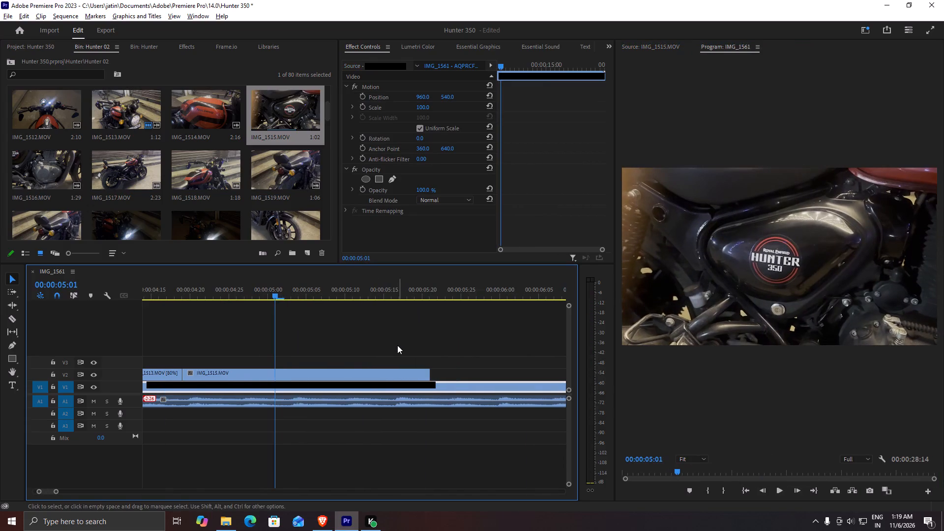
pyautogui.keyDown('alt'); pyautogui.scroll(5, 350, 355); pyautogui.keyUp('alt')
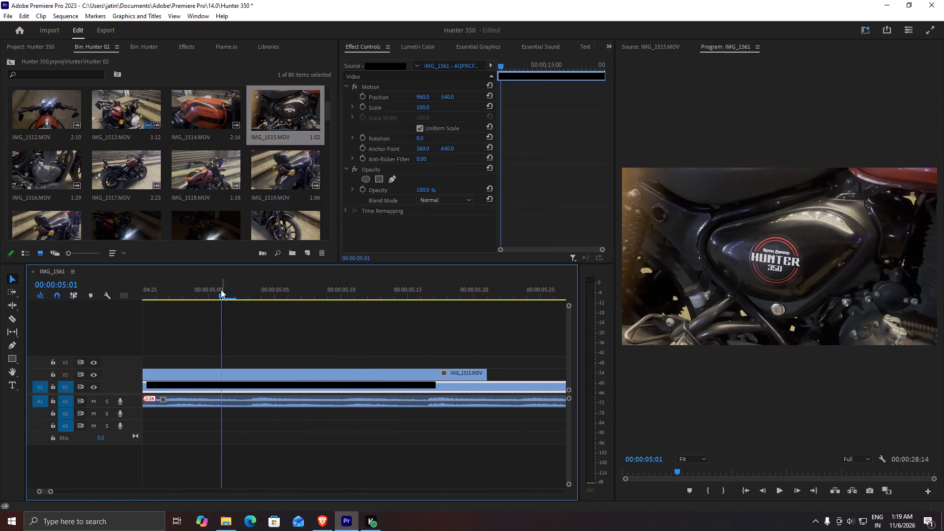
pyautogui.moveTo(220, 290); pyautogui.dragTo(246, 294)
pyautogui.click(376, 375)
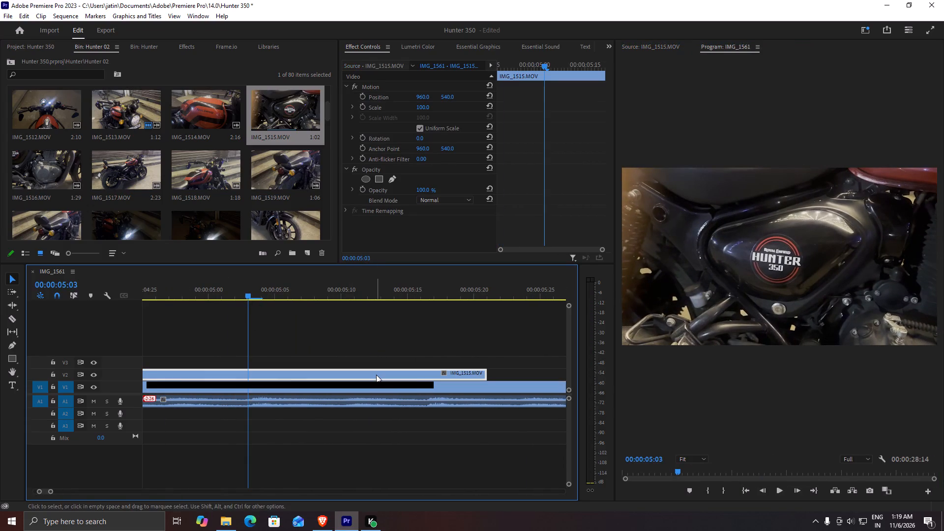
pyautogui.press('z')
pyautogui.click(376, 375)
pyautogui.press('x')
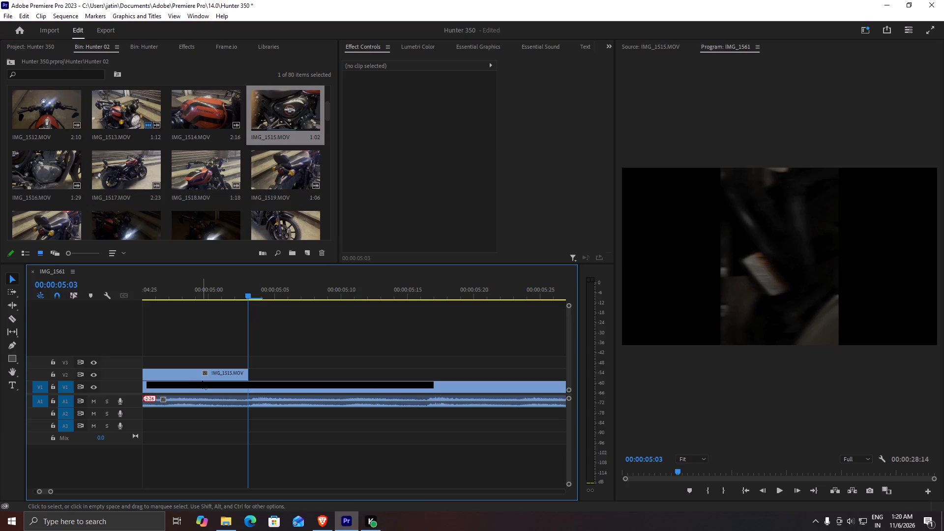
# Set the speed of the IMG_1515.MOV clip to 80% and trim its end back to 00:00:05:03.
pyautogui.click(186, 371)
pyautogui.hotkey('ctrl', 'r')
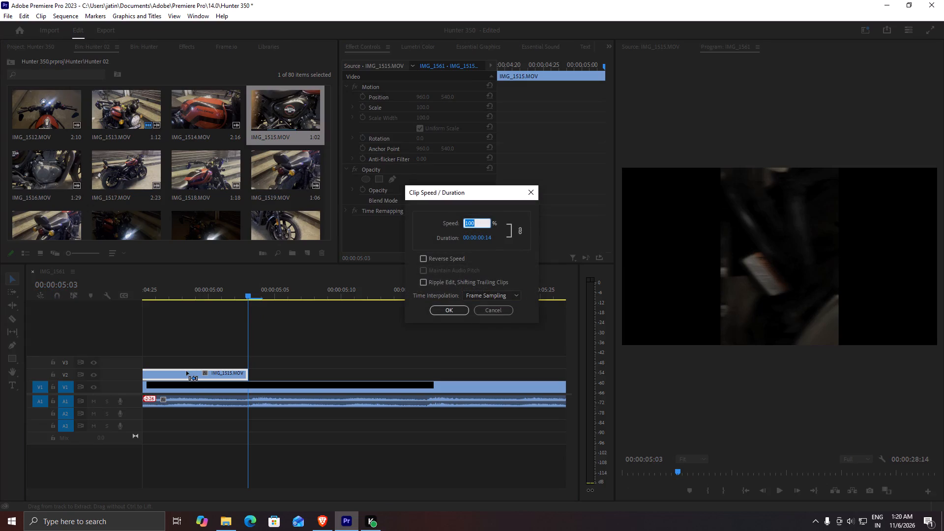
pyautogui.write('80')
pyautogui.press('Return')
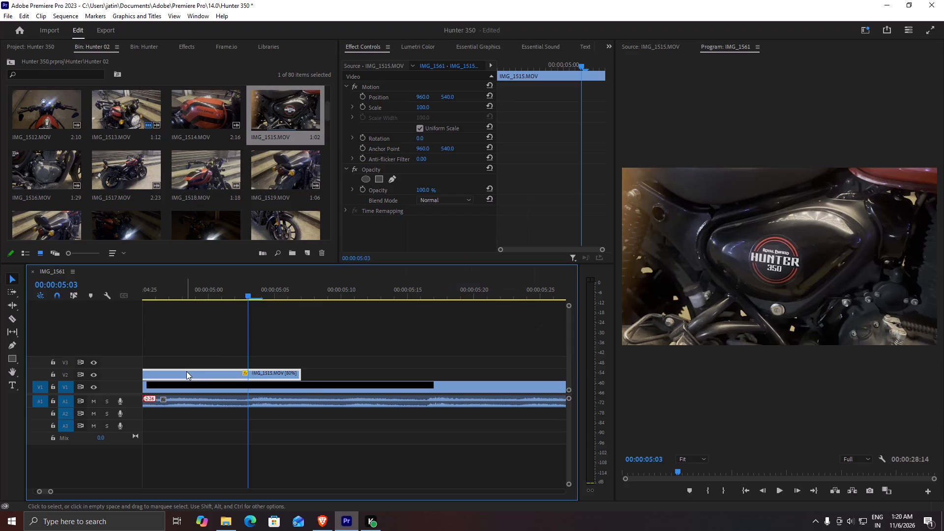
pyautogui.moveTo(298, 372); pyautogui.dragTo(255, 376)
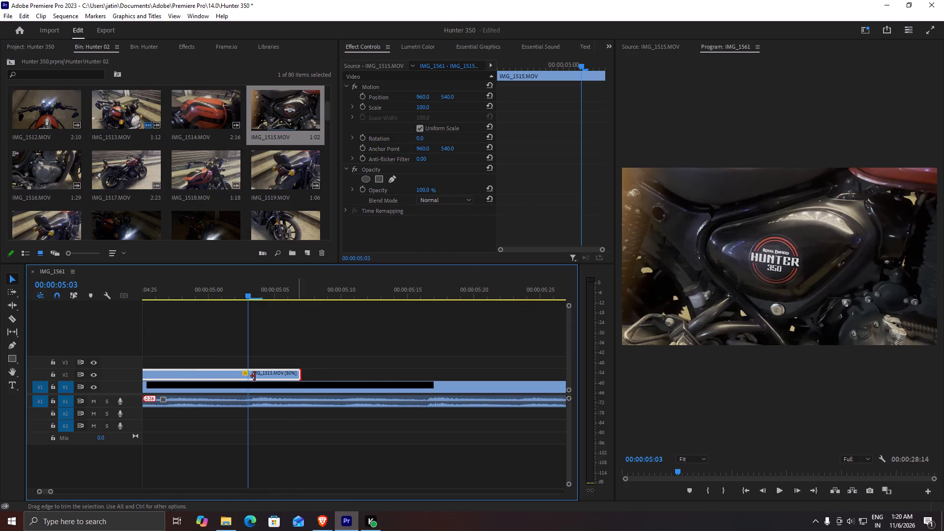
pyautogui.moveTo(255, 376); pyautogui.dragTo(249, 374)
# Play the assembled IMG_1561, IMG_1513 and IMG_1515 clips to check the cuts against the music.
pyautogui.scroll(-10, 244, 365)
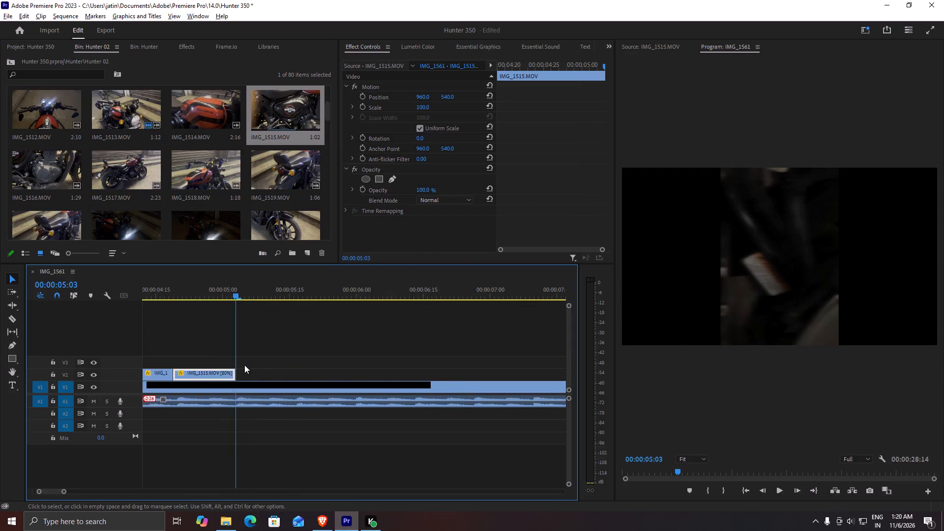
pyautogui.scroll(-7, 244, 365)
pyautogui.moveTo(193, 286); pyautogui.dragTo(156, 290)
pyautogui.press('space')
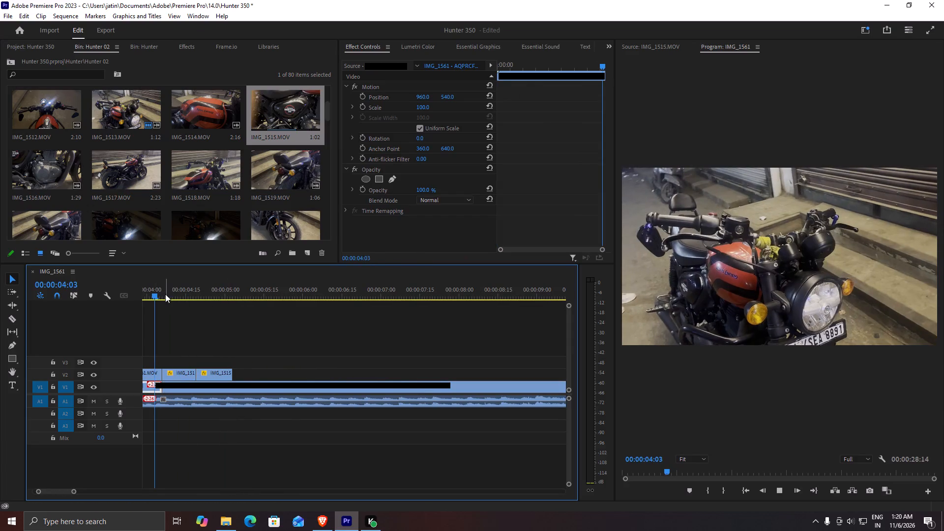
pyautogui.press('space')
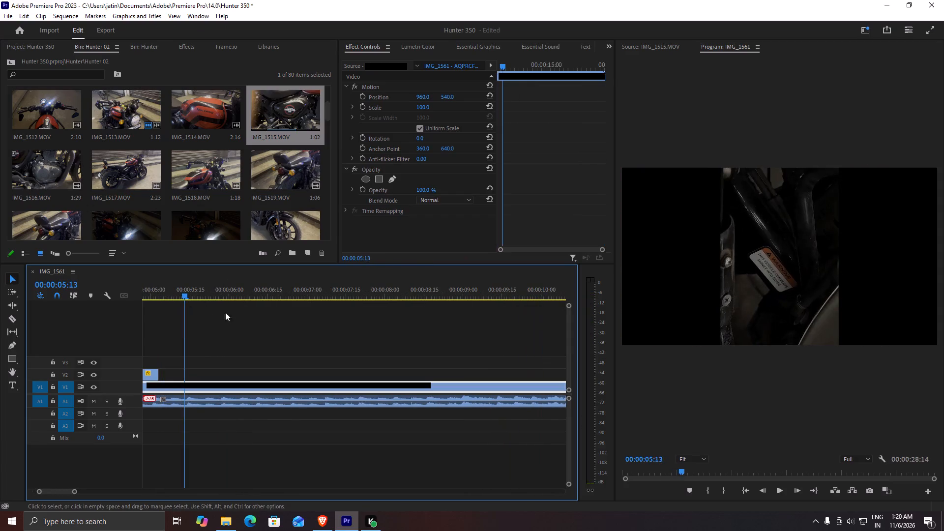
pyautogui.keyDown('alt'); pyautogui.scroll(-5, 183, 334); pyautogui.keyUp('alt')
pyautogui.moveTo(182, 294); pyautogui.dragTo(132, 310)
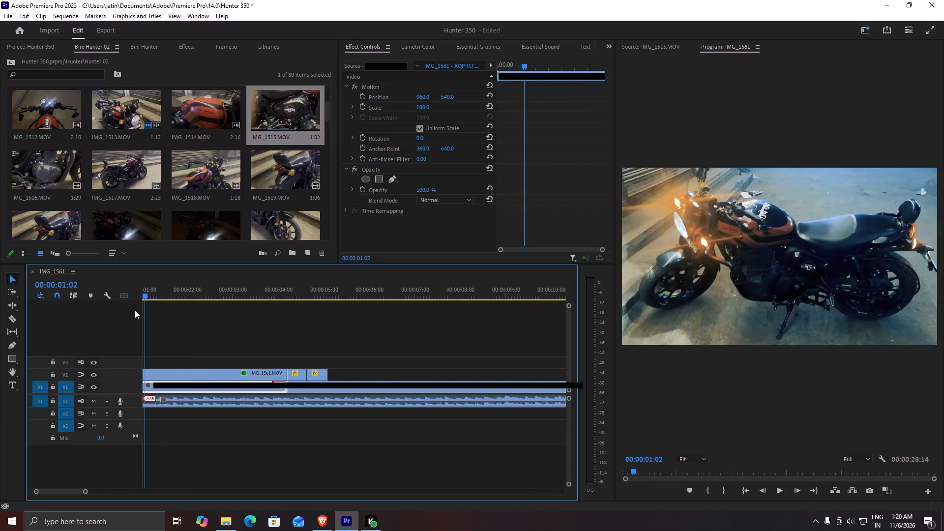
pyautogui.press('space')
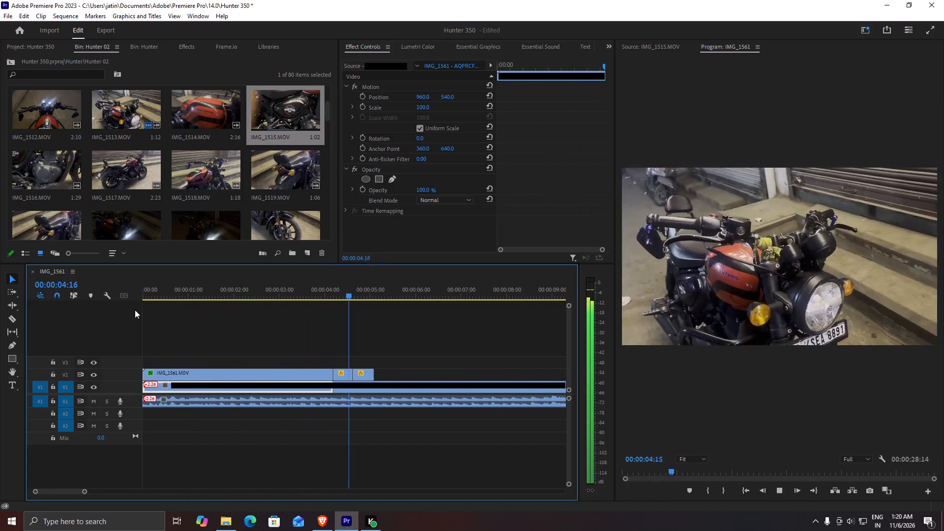
pyautogui.press('space')
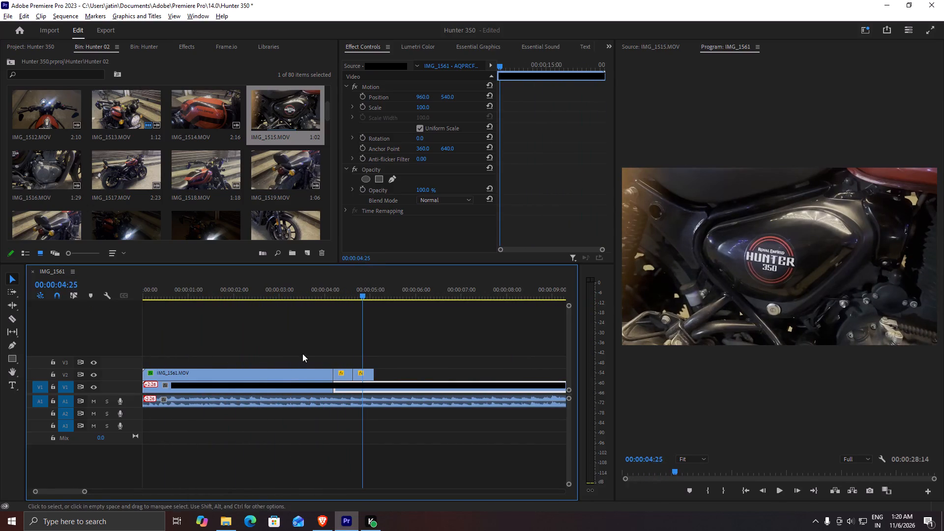
# Copy the Lumetri Color effect from the IMG_1561 clip on V2 onto the IMG_1513 and IMG_1515 clips.
pyautogui.click(289, 372)
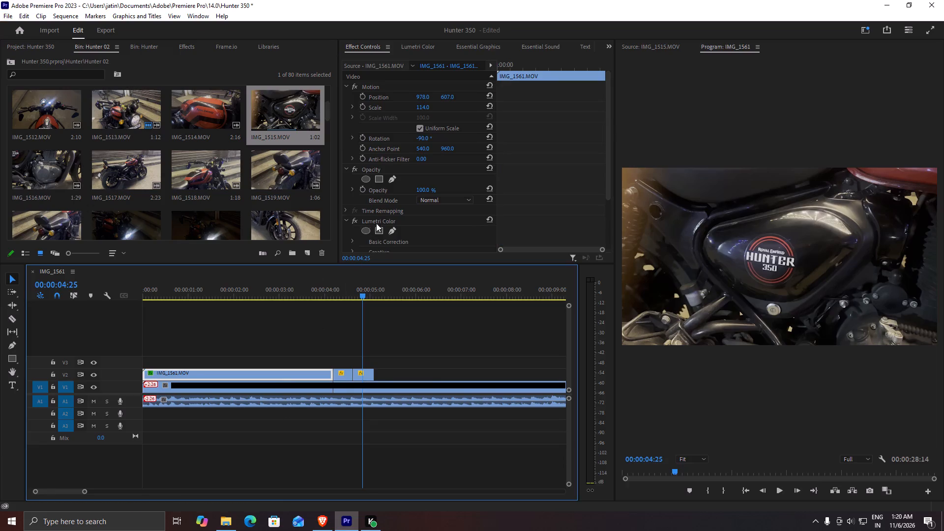
pyautogui.click(378, 219)
pyautogui.hotkey('ctrl', 'c')
pyautogui.moveTo(396, 374); pyautogui.dragTo(371, 372)
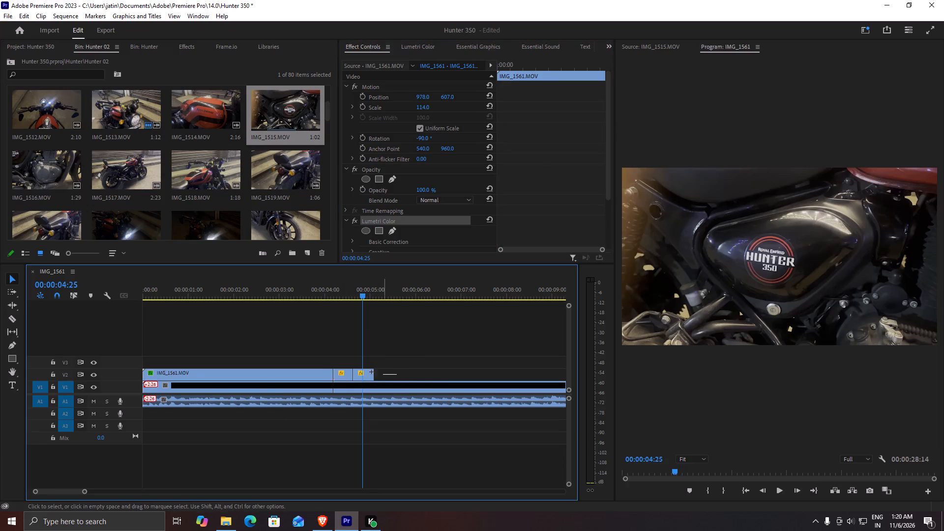
pyautogui.moveTo(371, 372); pyautogui.dragTo(341, 361)
pyautogui.hotkey('ctrl', 'v')
# Play through the graded clips, trim the end of the IMG_1515.MOV clip back to 00:00:05:02, and save the project.
pyautogui.moveTo(361, 291); pyautogui.dragTo(335, 297)
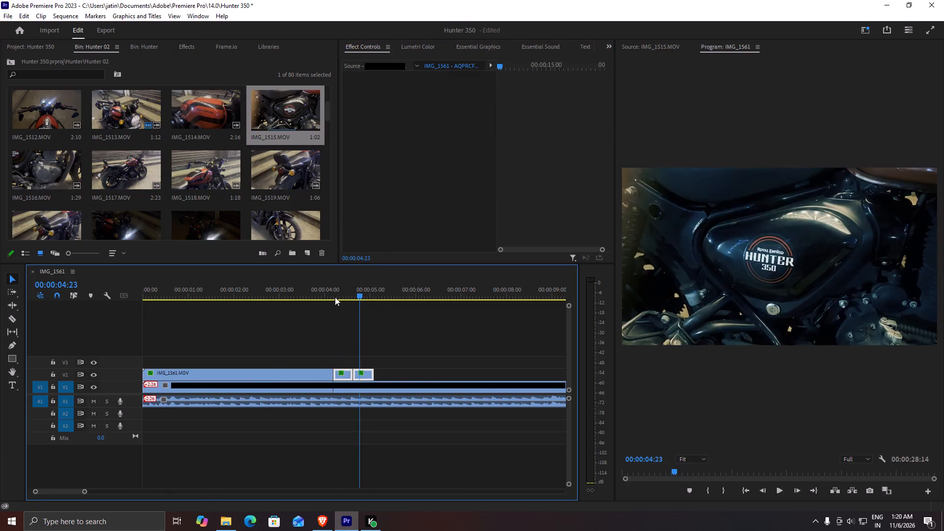
pyautogui.moveTo(335, 297); pyautogui.dragTo(274, 297)
pyautogui.press('space')
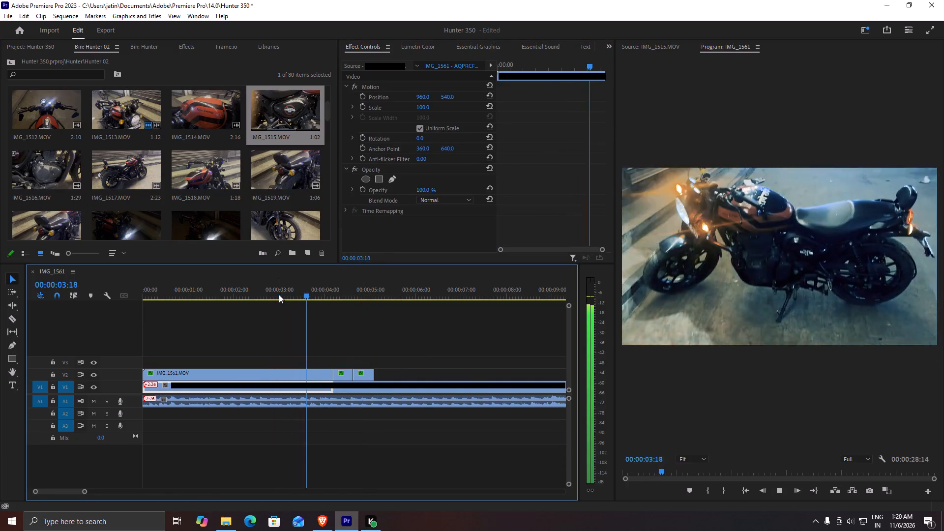
pyautogui.press('space')
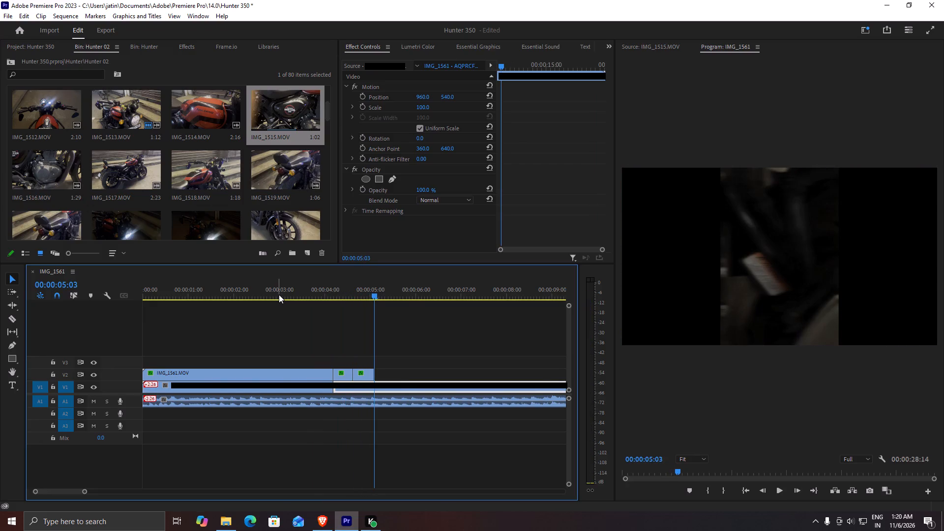
pyautogui.keyDown('alt'); pyautogui.scroll(6, 468, 396); pyautogui.keyUp('alt')
pyautogui.keyDown('alt'); pyautogui.scroll(7, 256, 377); pyautogui.keyUp('alt')
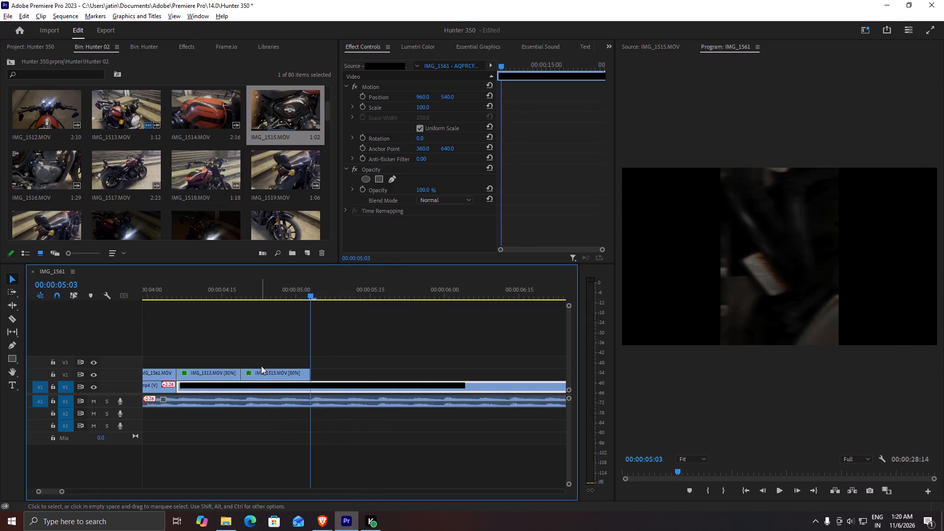
pyautogui.keyDown('alt'); pyautogui.scroll(13, 261, 366); pyautogui.keyUp('alt')
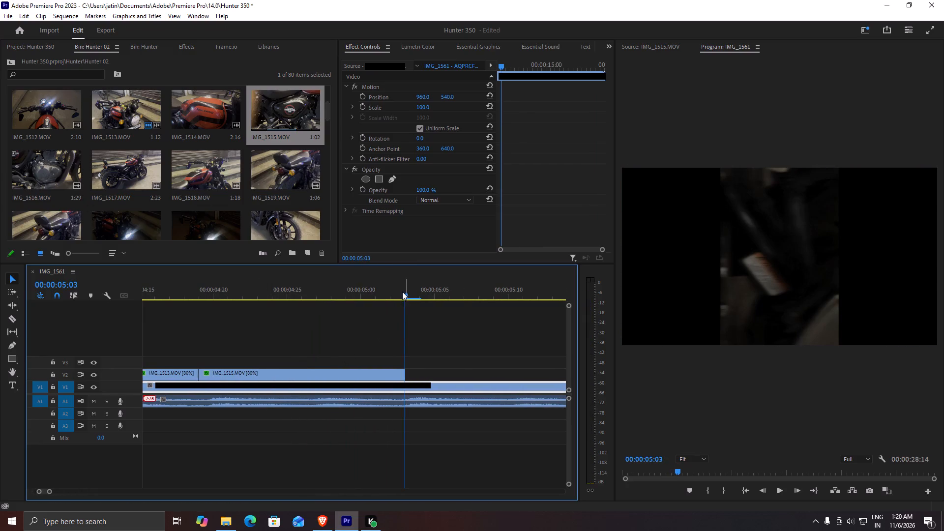
pyautogui.click(389, 375)
pyautogui.keyDown('alt'); pyautogui.scroll(7, 400, 373); pyautogui.keyUp('alt')
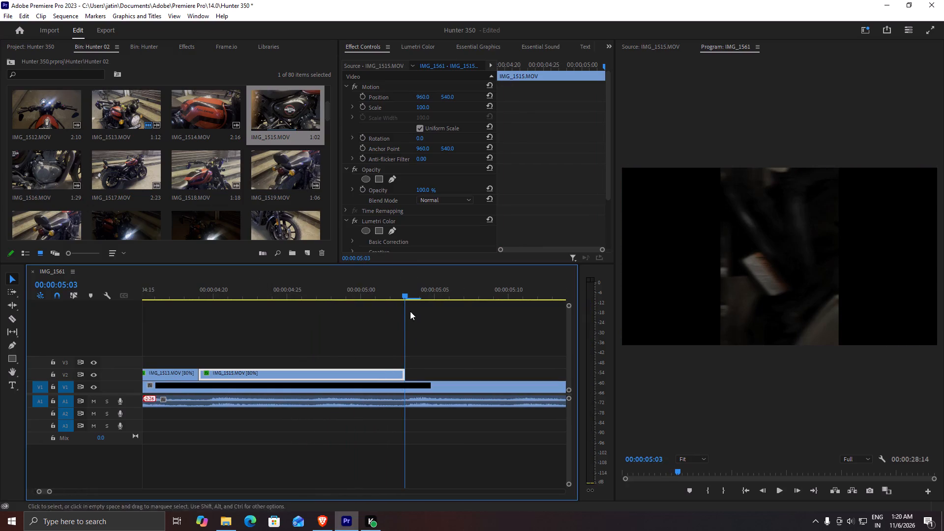
pyautogui.moveTo(401, 289); pyautogui.dragTo(386, 290)
pyautogui.moveTo(402, 376); pyautogui.dragTo(388, 372)
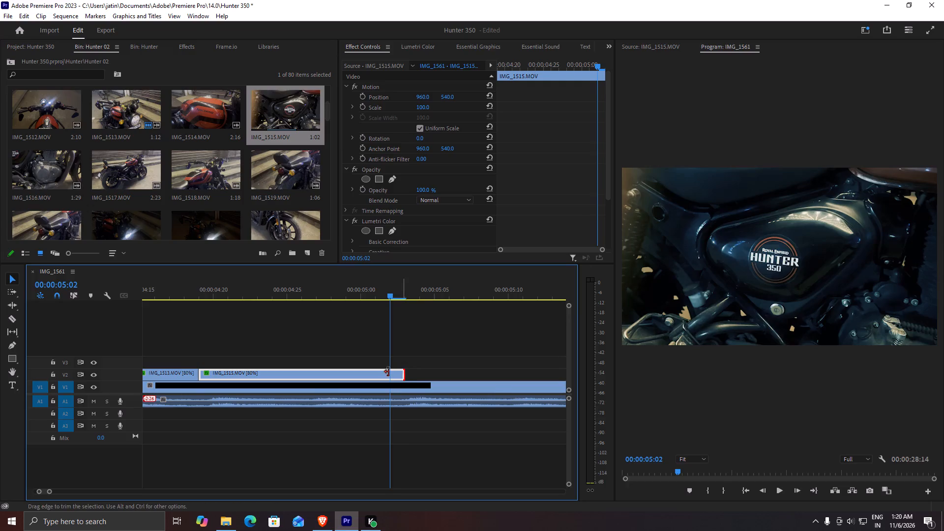
pyautogui.moveTo(388, 372); pyautogui.dragTo(384, 371)
pyautogui.hotkey('ctrl', 's')
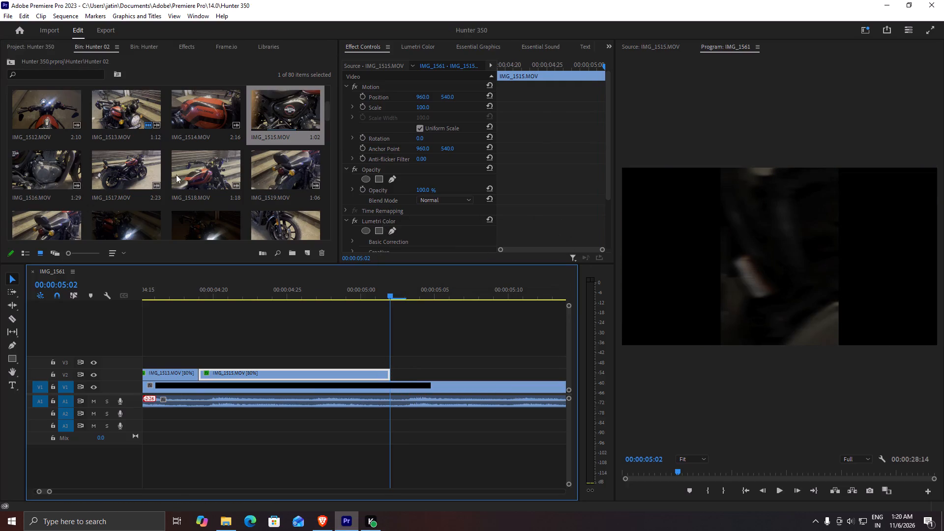
# Mark a 0:22 section of IMG_1524.MOV and place its video on V2 directly after the IMG_1515.MOV clip.
pyautogui.doubleClick(299, 215)
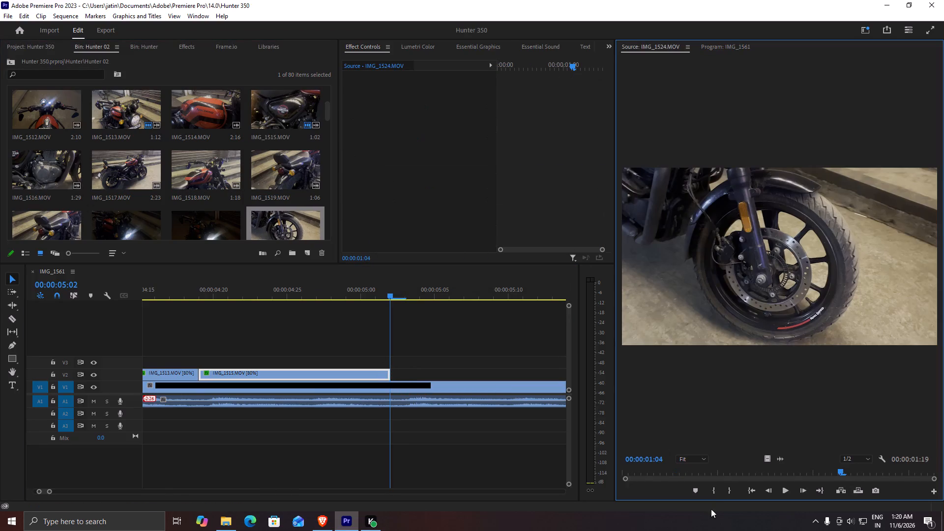
pyautogui.moveTo(726, 482); pyautogui.dragTo(656, 486)
pyautogui.moveTo(699, 467); pyautogui.dragTo(768, 472)
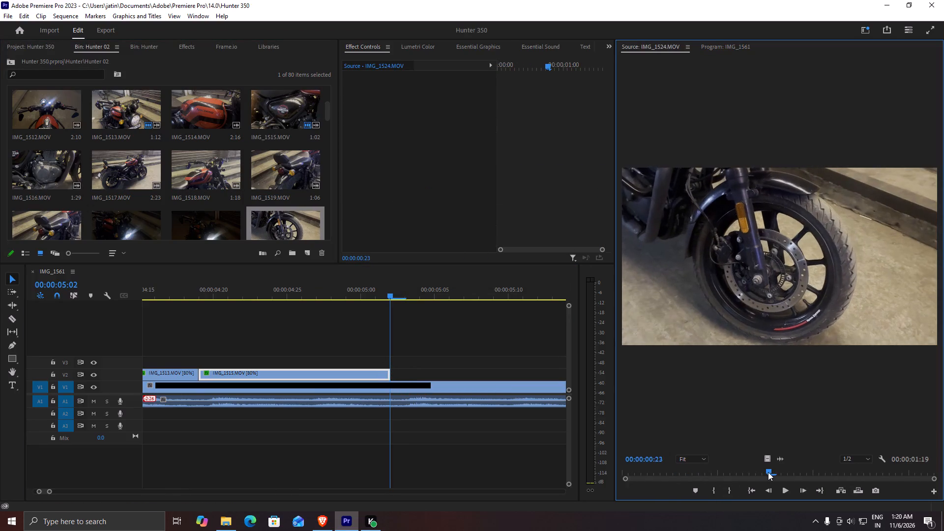
pyautogui.moveTo(768, 472); pyautogui.dragTo(867, 468)
pyautogui.press('i')
pyautogui.press('o')
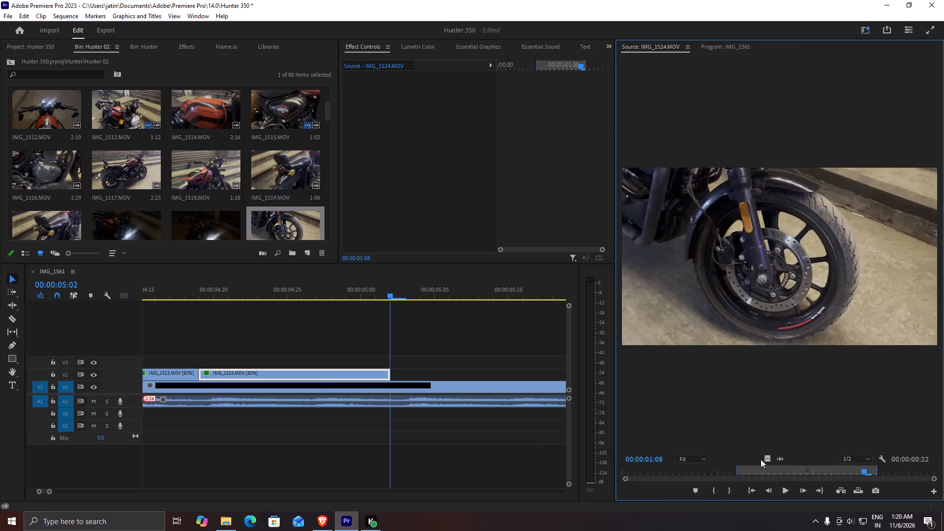
pyautogui.moveTo(769, 458); pyautogui.dragTo(392, 376)
# Set the speed of the IMG_1524.MOV clip on V2 to 80%.
pyautogui.keyDown('alt'); pyautogui.scroll(-6, 408, 376); pyautogui.keyUp('alt')
pyautogui.click(425, 374)
pyautogui.hotkey('ctrl', 'r')
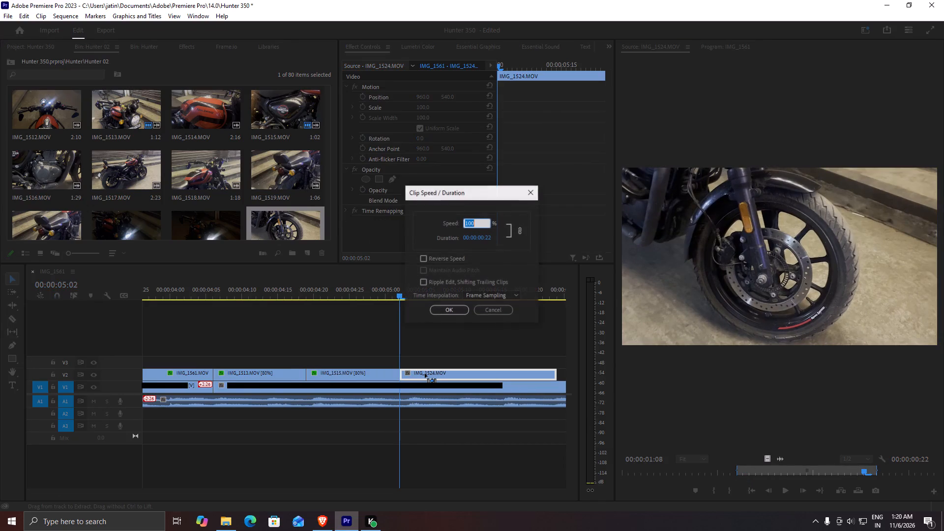
pyautogui.write('80')
pyautogui.press('Return')
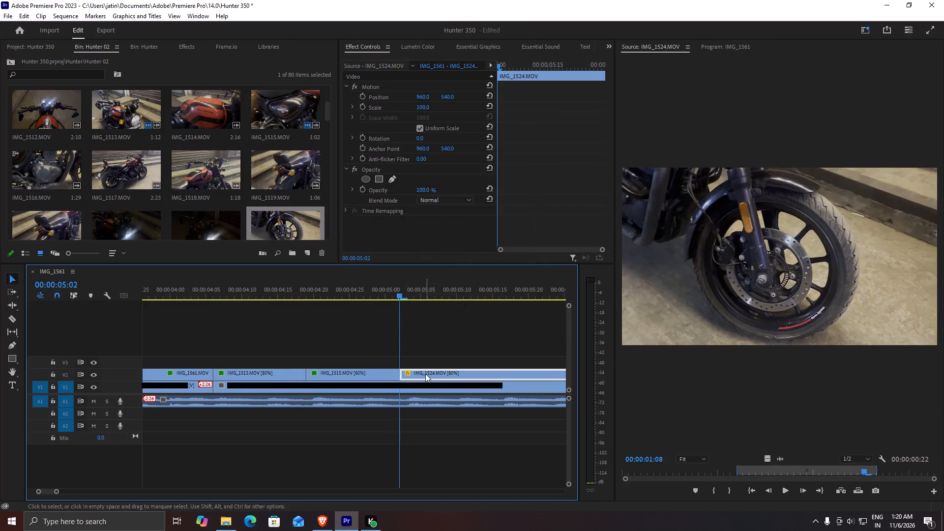
# Play into the IMG_1524.MOV clip, cut it at 00:00:05:16, delete the portion after the cut, and save the project.
pyautogui.moveTo(386, 294); pyautogui.dragTo(341, 297)
pyautogui.press('space')
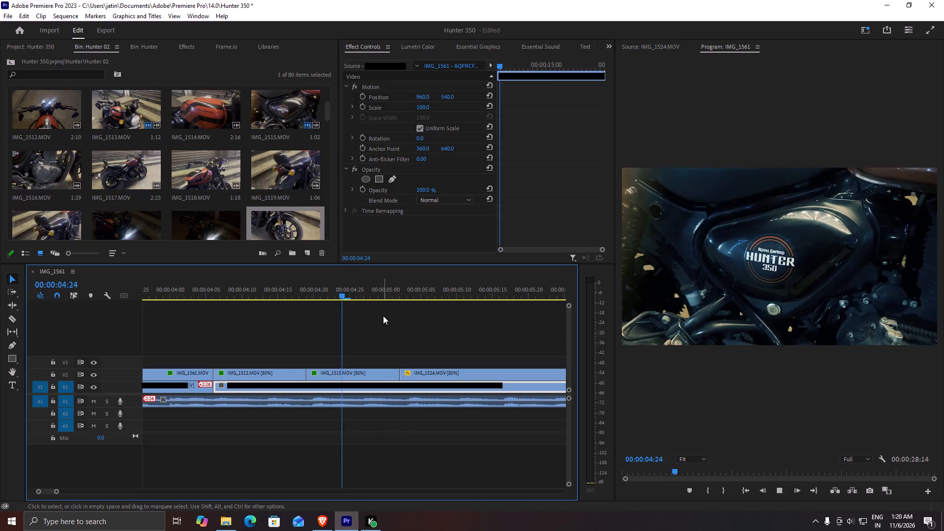
pyautogui.press('space')
pyautogui.keyDown('alt'); pyautogui.scroll(6, 477, 351); pyautogui.keyUp('alt')
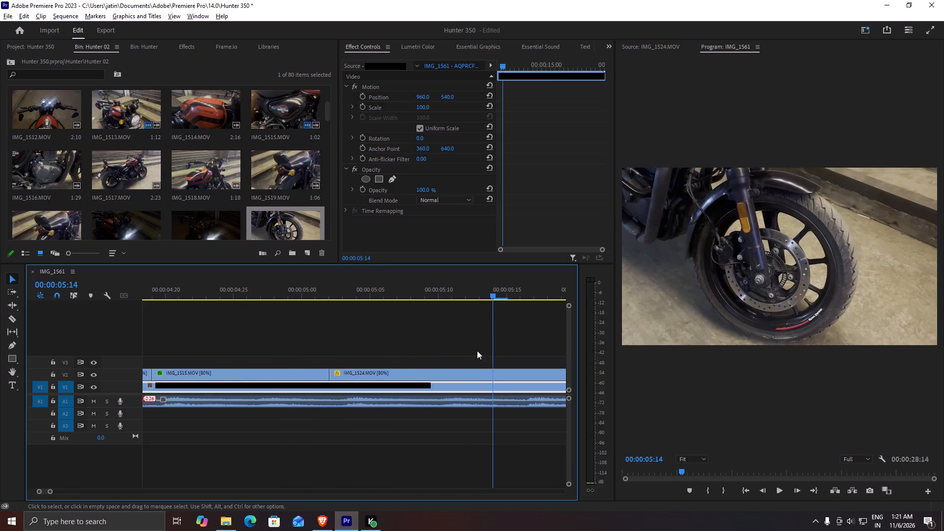
pyautogui.click(501, 295)
pyautogui.moveTo(501, 296); pyautogui.dragTo(526, 302)
pyautogui.click(521, 372)
pyautogui.press('z')
pyautogui.click(549, 375)
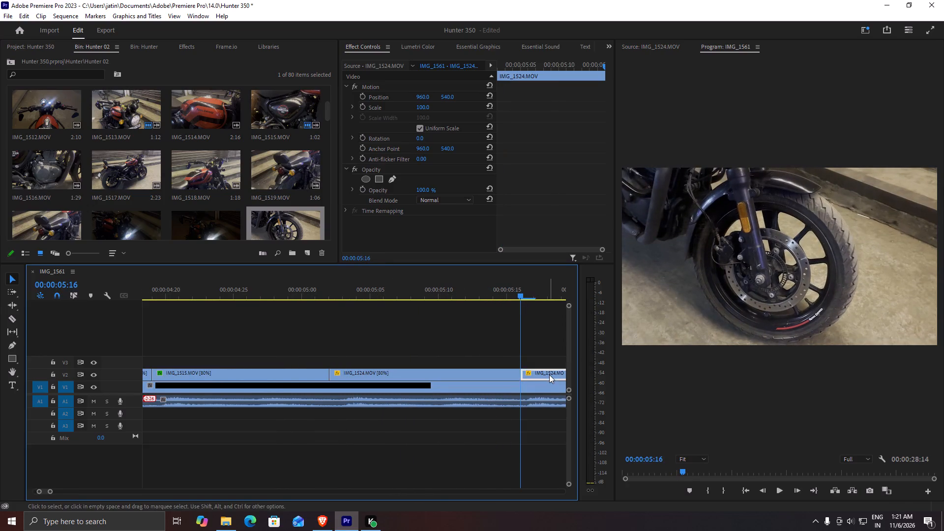
pyautogui.press('x')
pyautogui.hotkey('ctrl', 's')
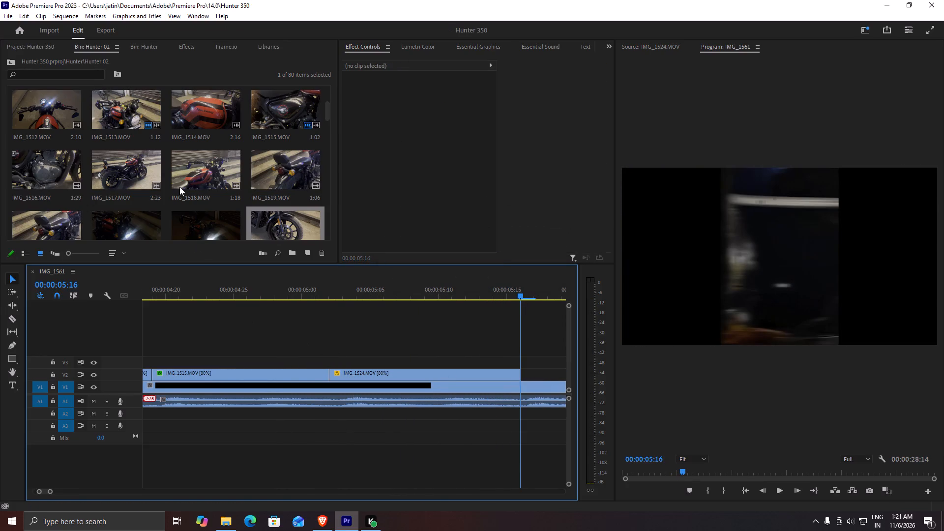
# Open IMG_1526.MOV from the Hunter 02 bin and mark a 0:08 section ending at 00:00:00:20.
pyautogui.scroll(-1, 179, 187)
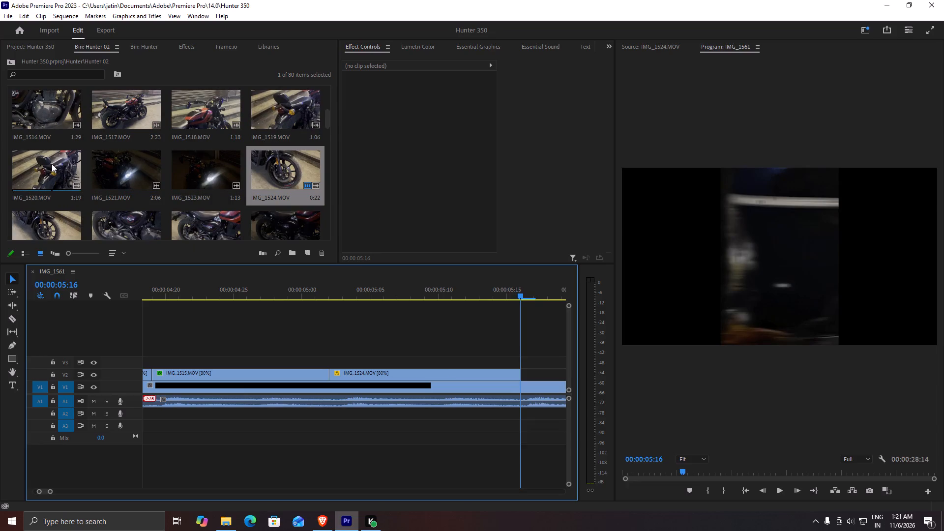
pyautogui.scroll(-1, 52, 164)
pyautogui.doubleClick(110, 174)
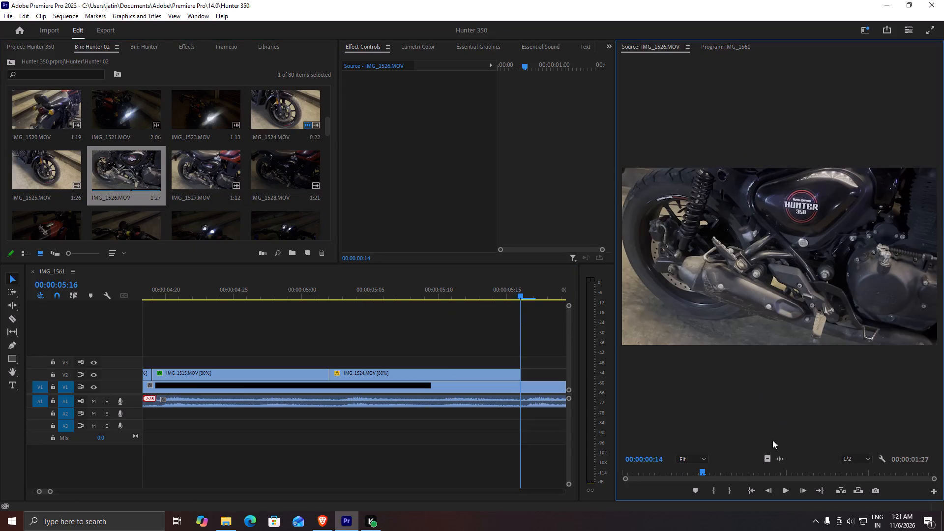
pyautogui.moveTo(696, 472); pyautogui.dragTo(754, 475)
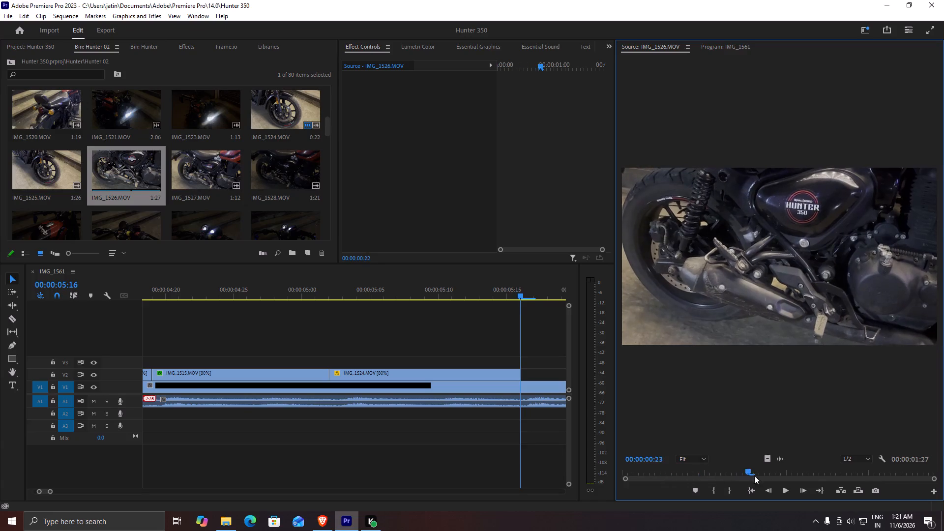
pyautogui.moveTo(754, 475); pyautogui.dragTo(735, 474)
pyautogui.press('i')
pyautogui.press('o')
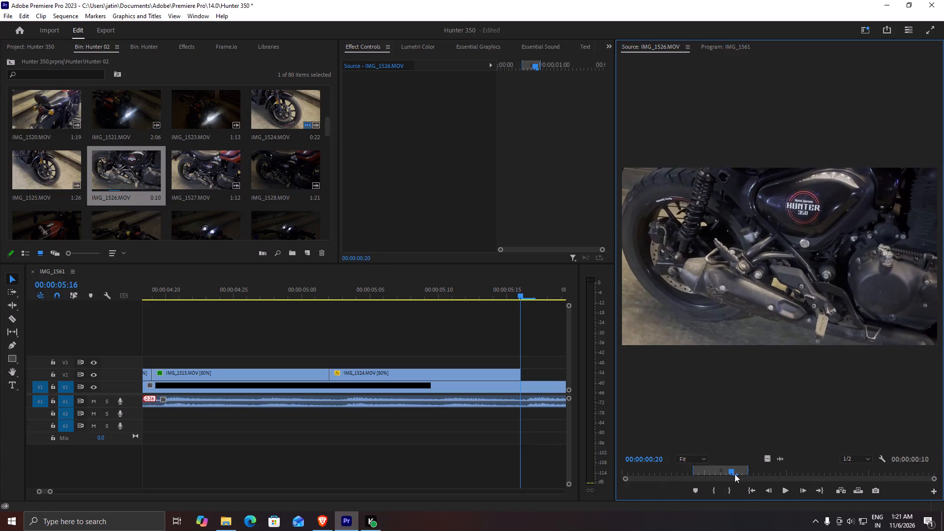
pyautogui.moveTo(735, 474); pyautogui.dragTo(735, 473)
pyautogui.press('o')
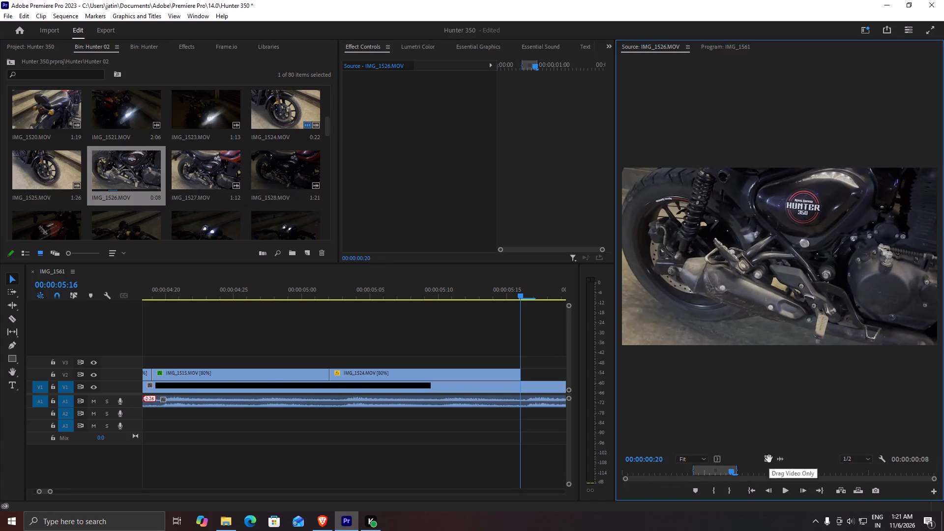
# Place only the video of the marked IMG_1526.MOV section on V2 directly after the IMG_1524.MOV clip.
pyautogui.keyDown('alt'); pyautogui.scroll(-7, 364, 355); pyautogui.keyUp('alt')
pyautogui.keyDown('alt'); pyautogui.scroll(8, 458, 341); pyautogui.keyUp('alt')
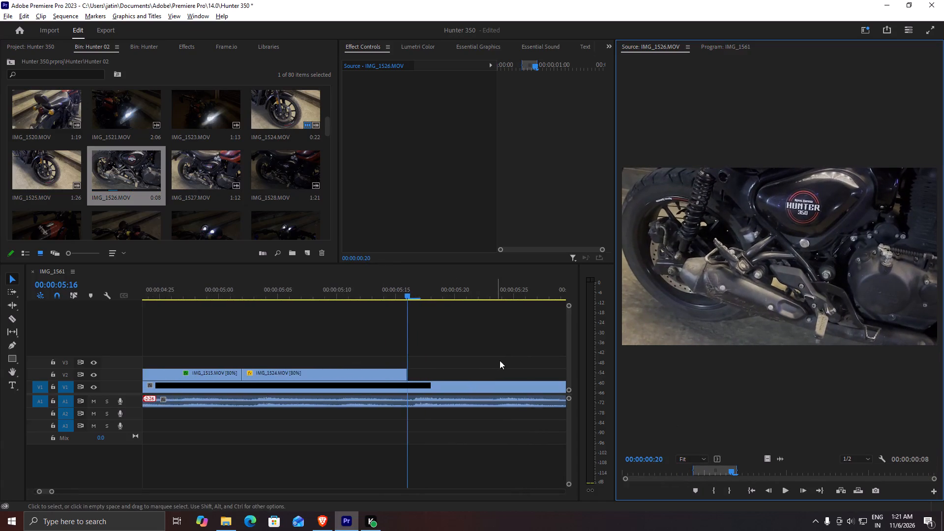
pyautogui.keyDown('alt'); pyautogui.scroll(8, 500, 360); pyautogui.keyUp('alt')
pyautogui.keyDown('alt'); pyautogui.scroll(-11, 489, 367); pyautogui.keyUp('alt')
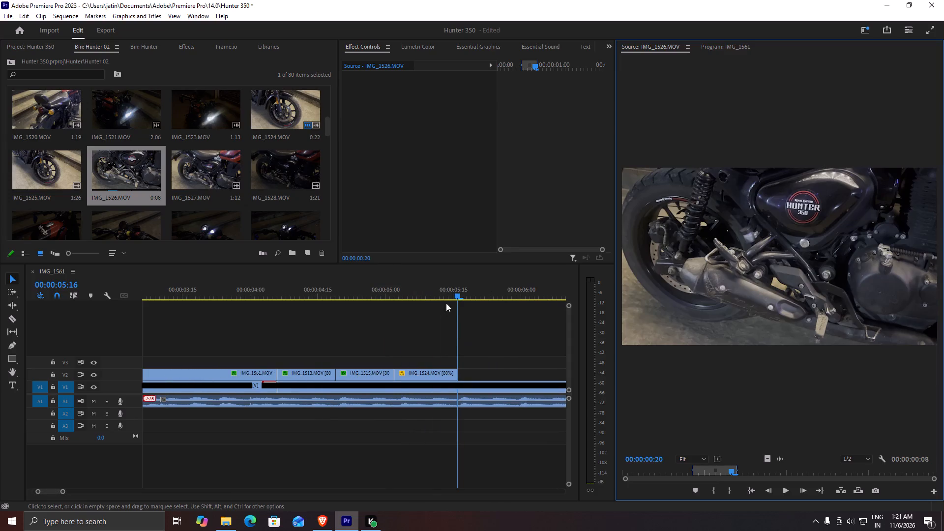
pyautogui.moveTo(449, 292); pyautogui.dragTo(484, 325)
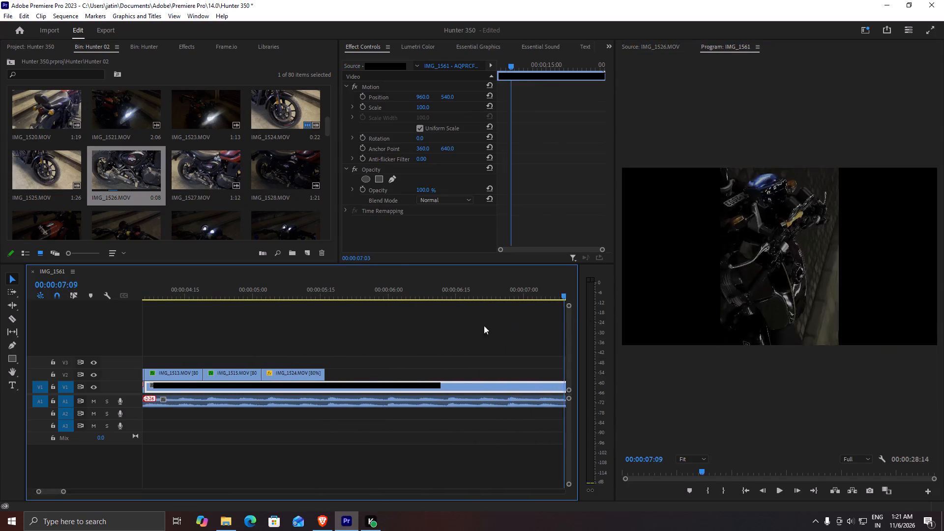
pyautogui.moveTo(484, 325); pyautogui.dragTo(320, 326)
pyautogui.keyDown('alt'); pyautogui.scroll(7, 358, 378); pyautogui.keyUp('alt')
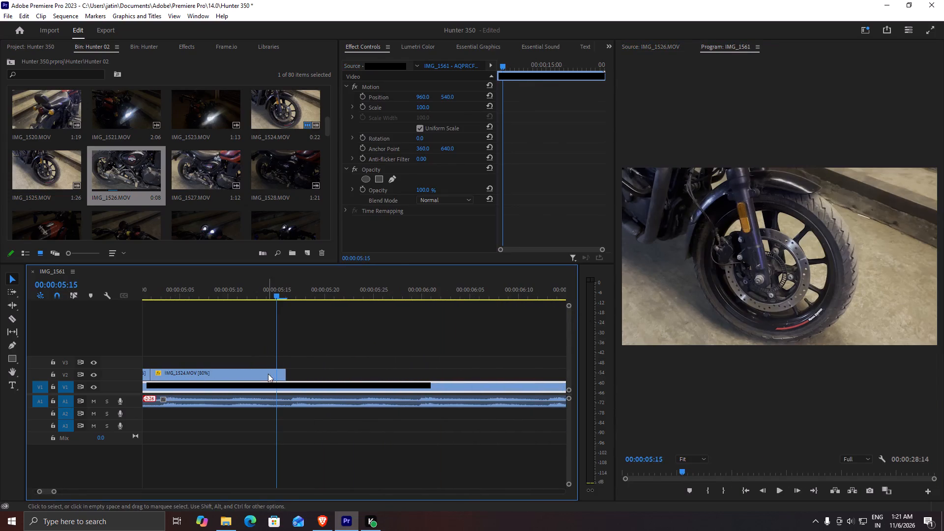
pyautogui.doubleClick(135, 165)
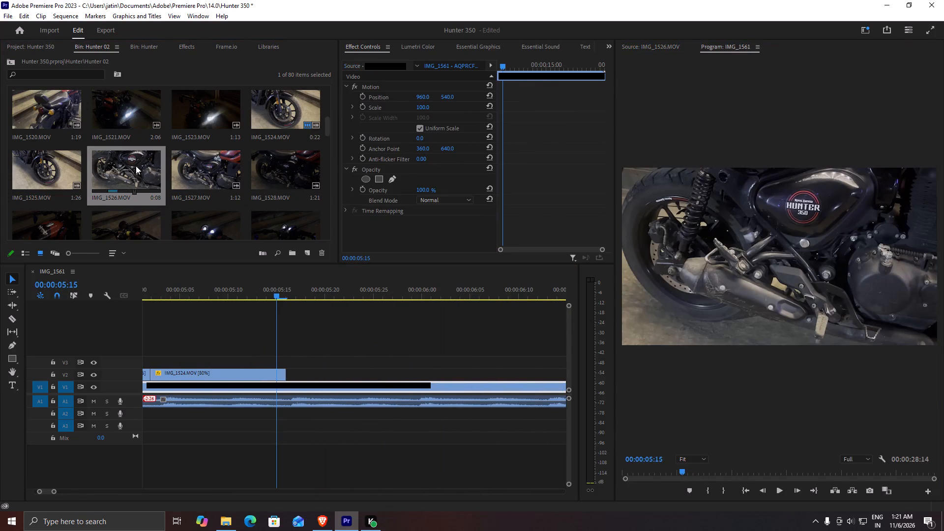
pyautogui.moveTo(765, 462); pyautogui.dragTo(336, 360)
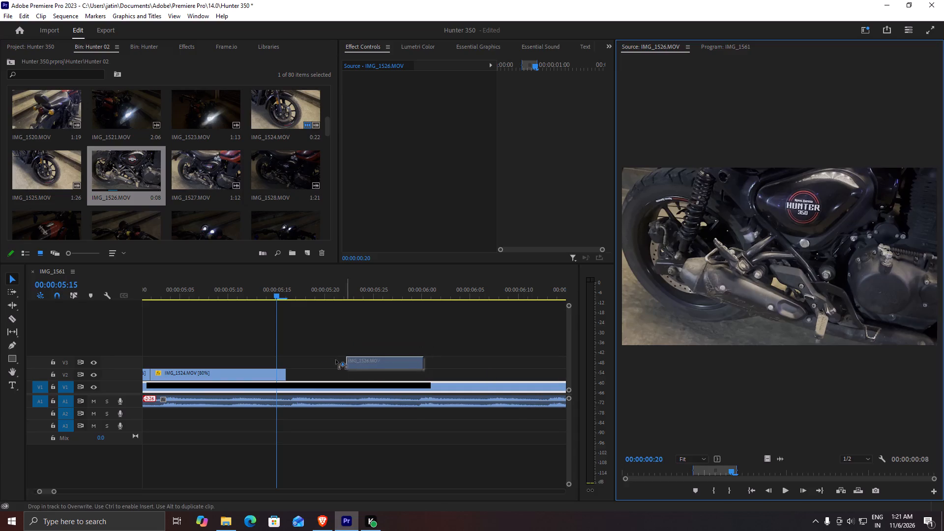
pyautogui.moveTo(336, 360); pyautogui.dragTo(290, 372)
# Set the speed of the IMG_1526.MOV clip on V2 to 80%.
pyautogui.click(301, 372)
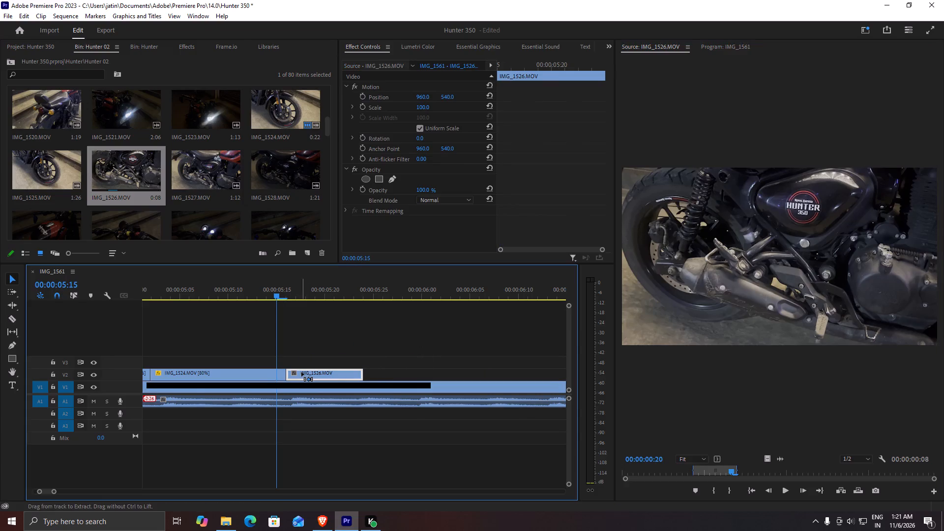
pyautogui.hotkey('ctrl', 'r')
pyautogui.write('80')
pyautogui.press('Return')
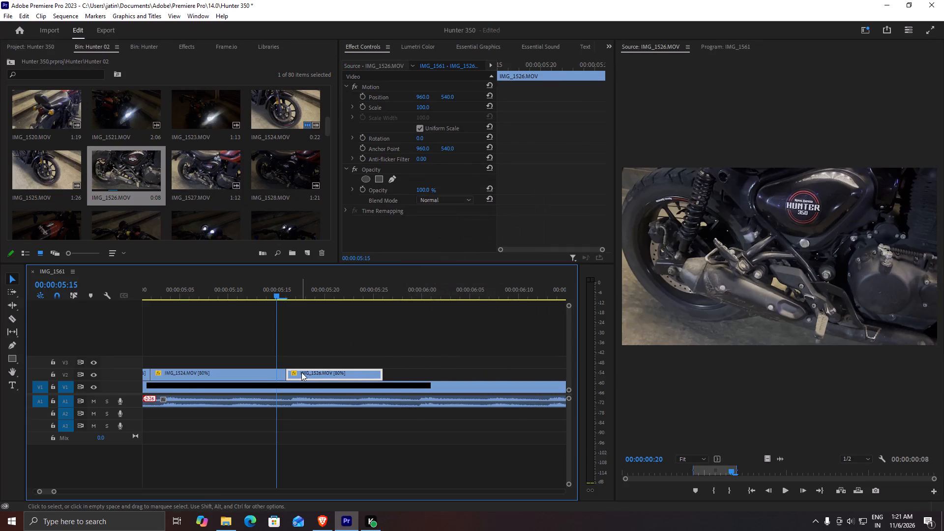
# Play through the IMG_1526.MOV clip and extend its end on V2 to 00:00:06:00.
pyautogui.press('space')
pyautogui.press('space')
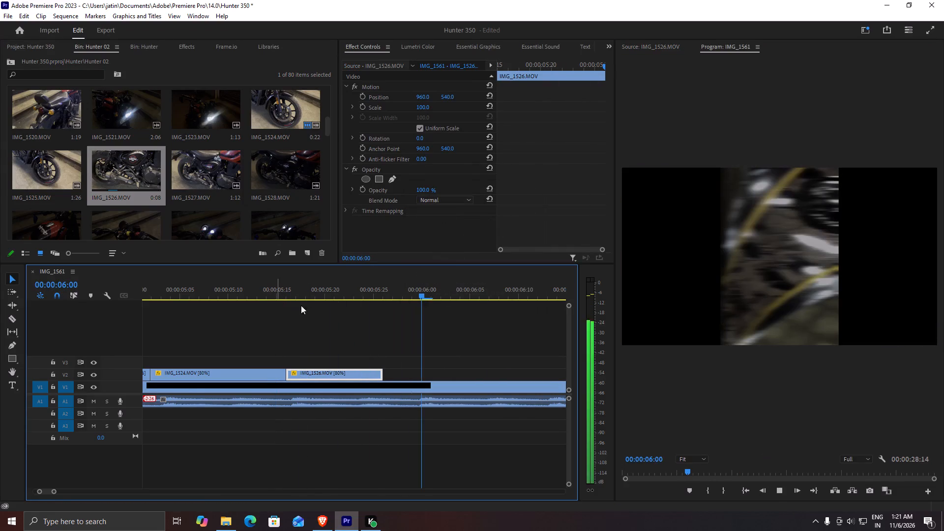
pyautogui.keyDown('alt'); pyautogui.scroll(6, 358, 348); pyautogui.keyUp('alt')
pyautogui.moveTo(393, 370); pyautogui.dragTo(440, 372)
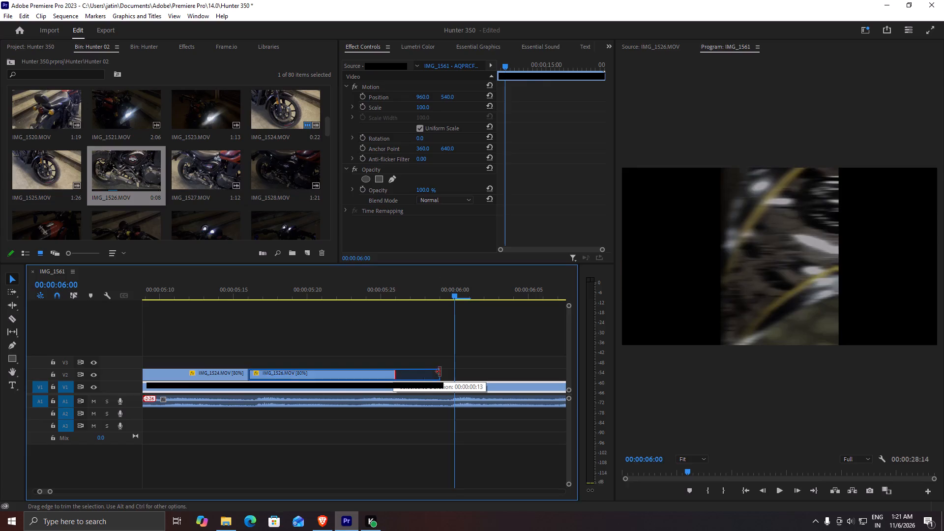
pyautogui.moveTo(440, 372); pyautogui.dragTo(447, 373)
pyautogui.keyDown('alt'); pyautogui.scroll(6, 447, 376); pyautogui.keyUp('alt')
pyautogui.moveTo(456, 294); pyautogui.dragTo(447, 294)
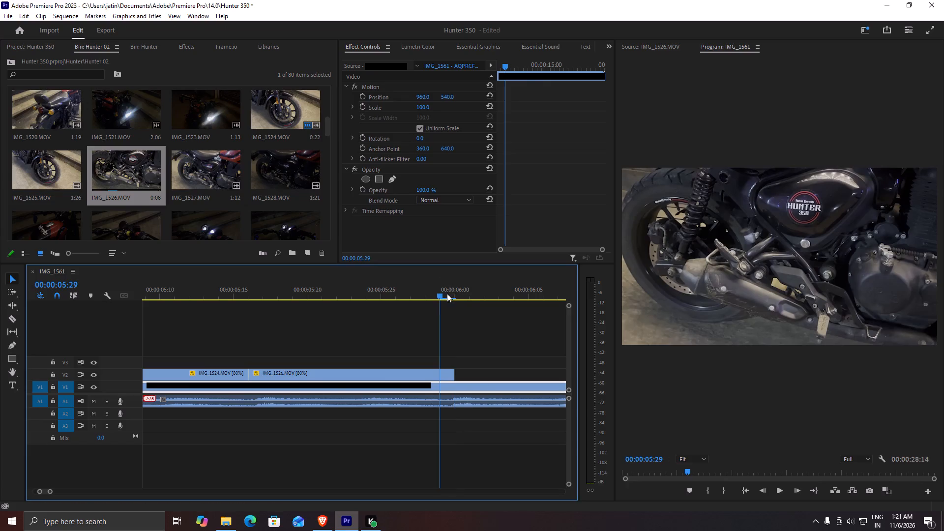
# Trim the end of the IMG_1526.MOV clip on V2 back to 00:00:05:29 and save the project.
pyautogui.moveTo(447, 294); pyautogui.dragTo(446, 294)
pyautogui.moveTo(453, 379); pyautogui.dragTo(435, 379)
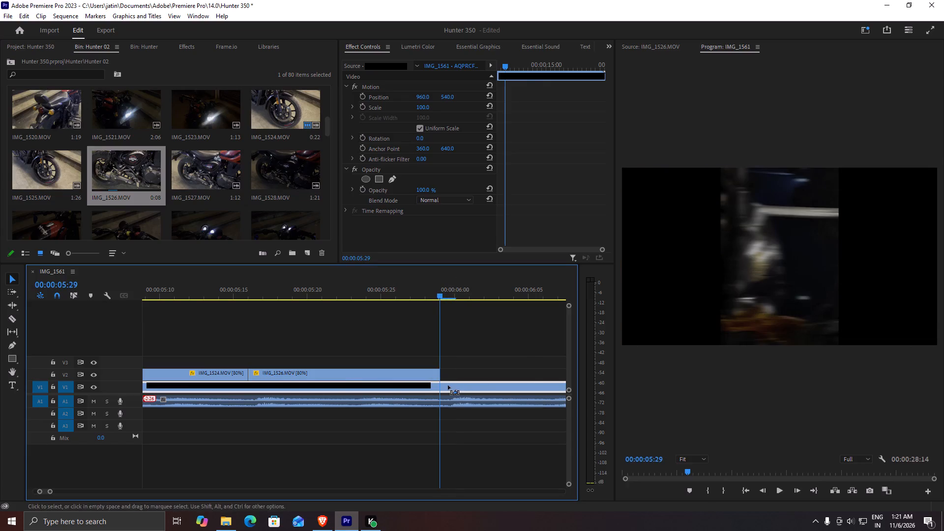
pyautogui.hotkey('ctrl', 's')
# Play back the V2 clips and the reference shot that follows them, and return the playhead to the end of IMG_1526.MOV at 00:00:05:29.
pyautogui.keyDown('alt'); pyautogui.scroll(-14, 403, 375); pyautogui.keyUp('alt')
pyautogui.moveTo(276, 289); pyautogui.dragTo(273, 288)
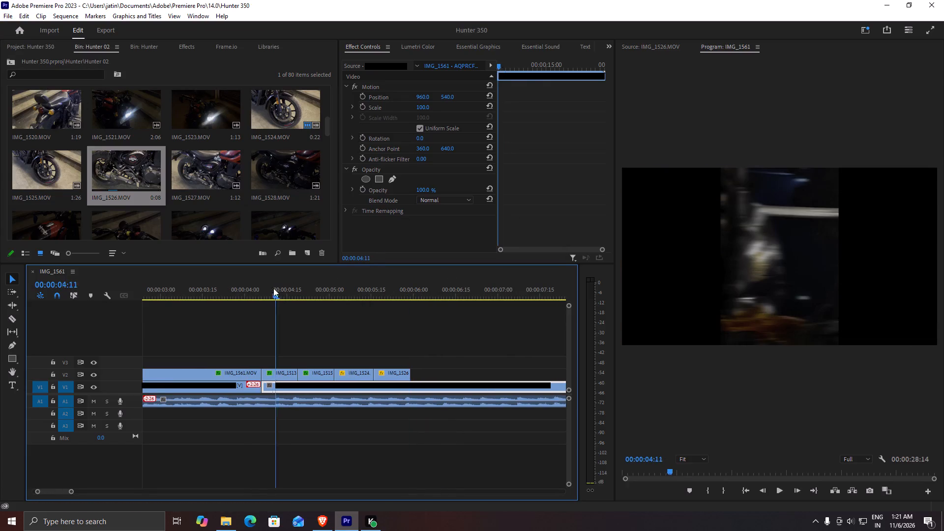
pyautogui.moveTo(273, 288); pyautogui.dragTo(237, 290)
pyautogui.press('space')
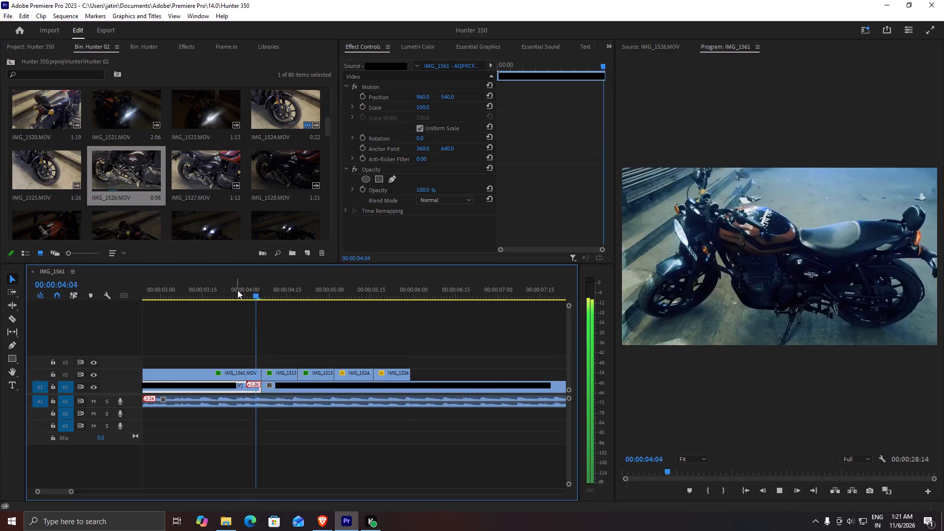
pyautogui.press('space')
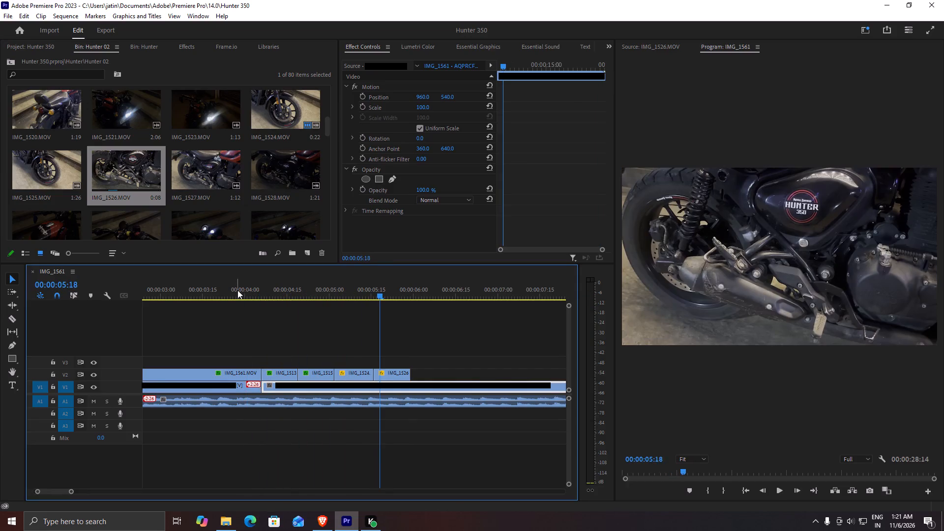
pyautogui.press('space')
pyautogui.press('space')
pyautogui.press('space')
pyautogui.press('space')
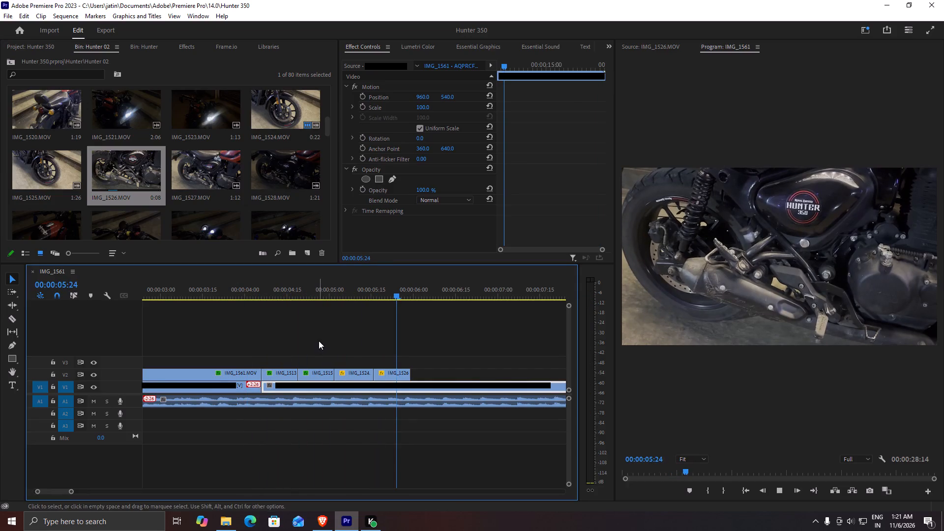
pyautogui.press('space')
pyautogui.press('space')
pyautogui.press('space')
pyautogui.press('space')
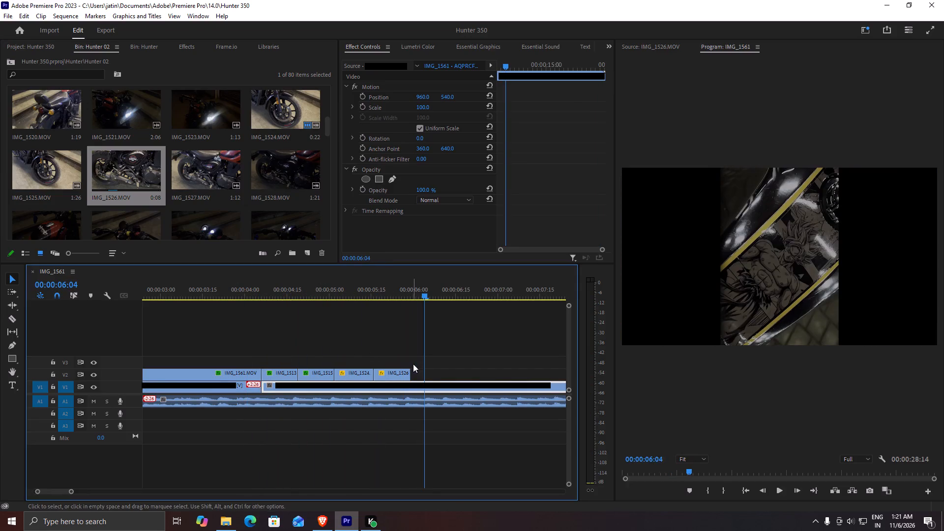
pyautogui.keyDown('alt'); pyautogui.scroll(12, 440, 366); pyautogui.keyUp('alt')
pyautogui.keyDown('alt'); pyautogui.scroll(6, 357, 356); pyautogui.keyUp('alt')
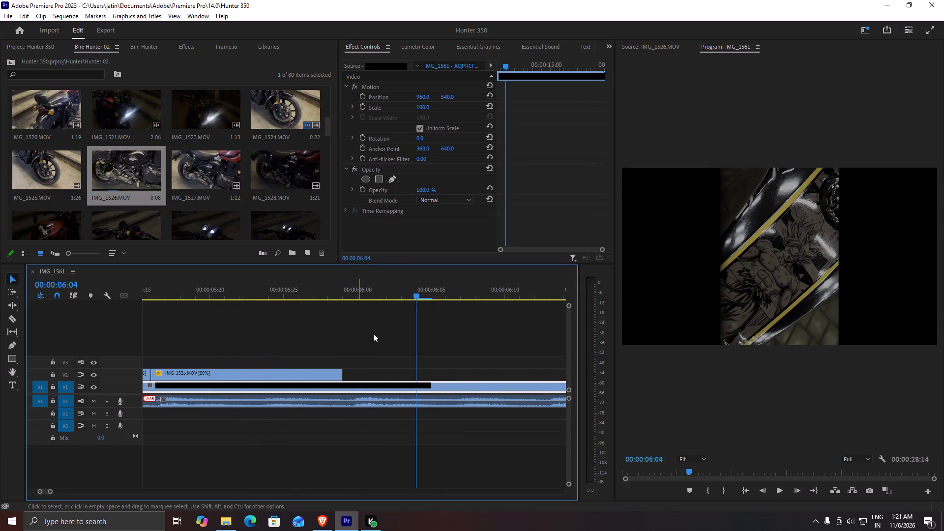
pyautogui.moveTo(379, 286); pyautogui.dragTo(353, 301)
pyautogui.press('space')
pyautogui.press('space')
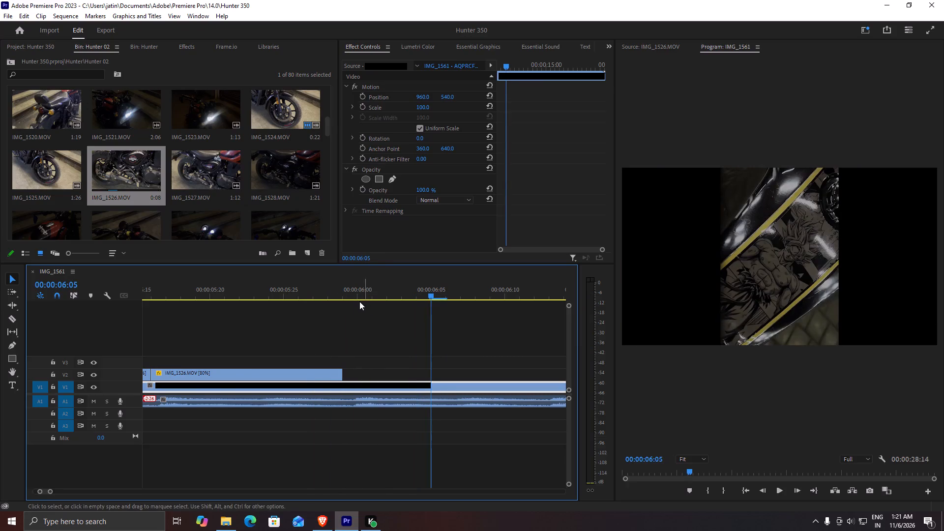
pyautogui.moveTo(354, 291); pyautogui.dragTo(340, 293)
# Preview IMG_1535.MOV and IMG_1534.MOV from the Hunter 02 bin as candidates for the next shot.
pyautogui.scroll(-2, 228, 204)
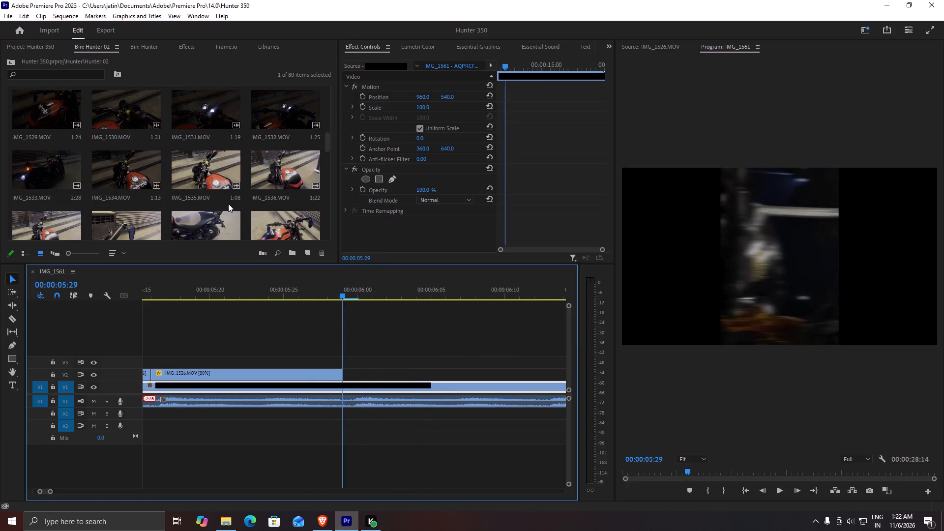
pyautogui.doubleClick(188, 176)
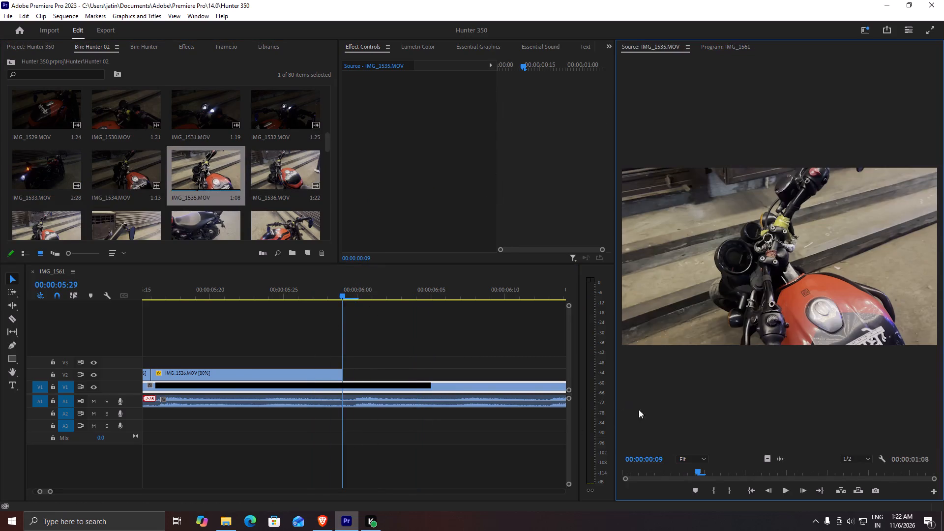
pyautogui.doubleClick(125, 169)
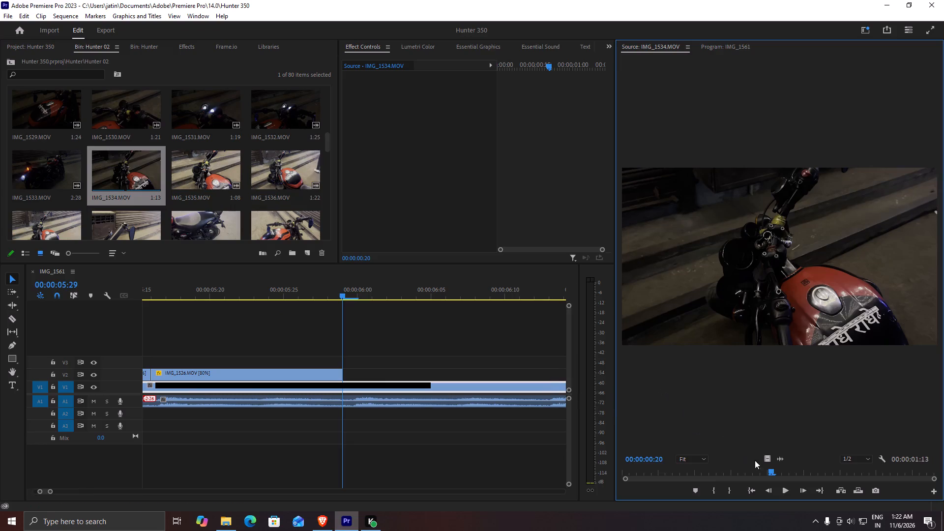
pyautogui.moveTo(758, 468); pyautogui.dragTo(577, 481)
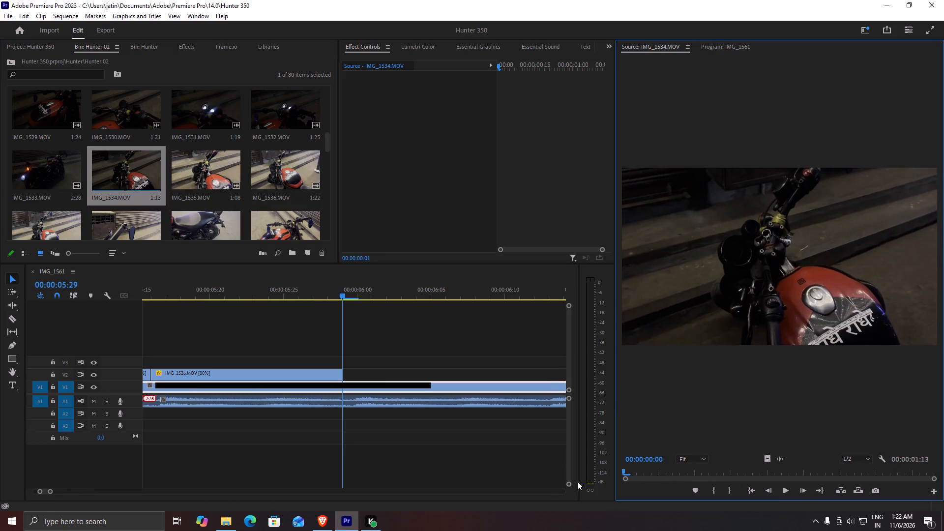
pyautogui.moveTo(577, 481); pyautogui.dragTo(504, 475)
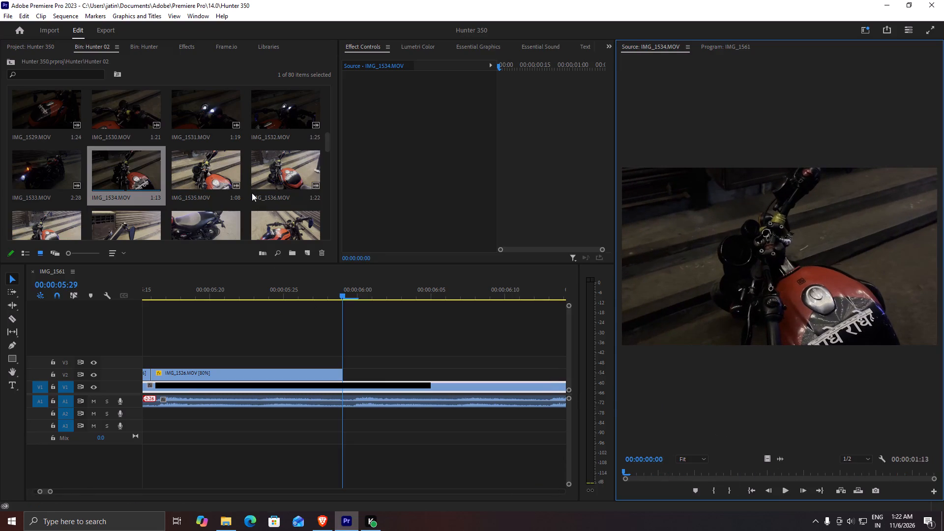
# Mark IMG_1533.MOV from its start to 00:00:01:02 and place only its video on V2 directly after the IMG_1526.MOV clip.
pyautogui.doubleClick(37, 163)
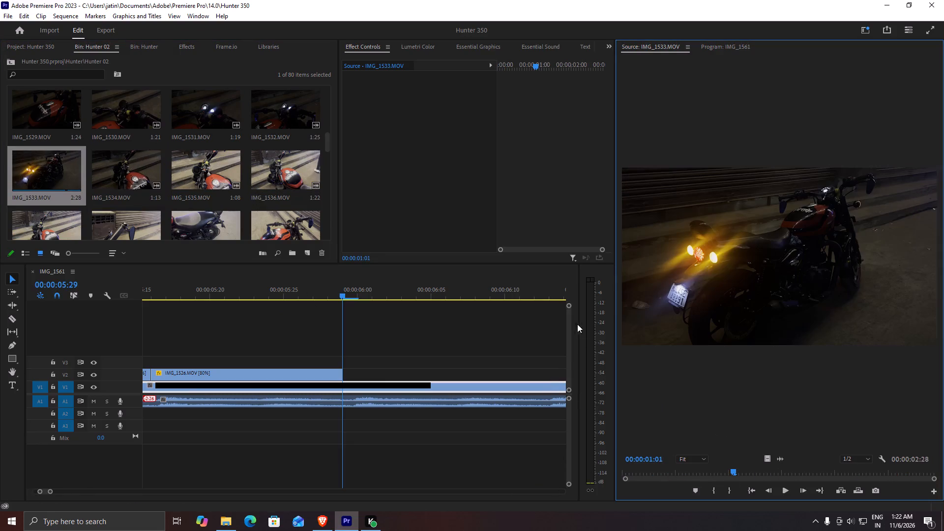
pyautogui.moveTo(727, 471); pyautogui.dragTo(736, 469)
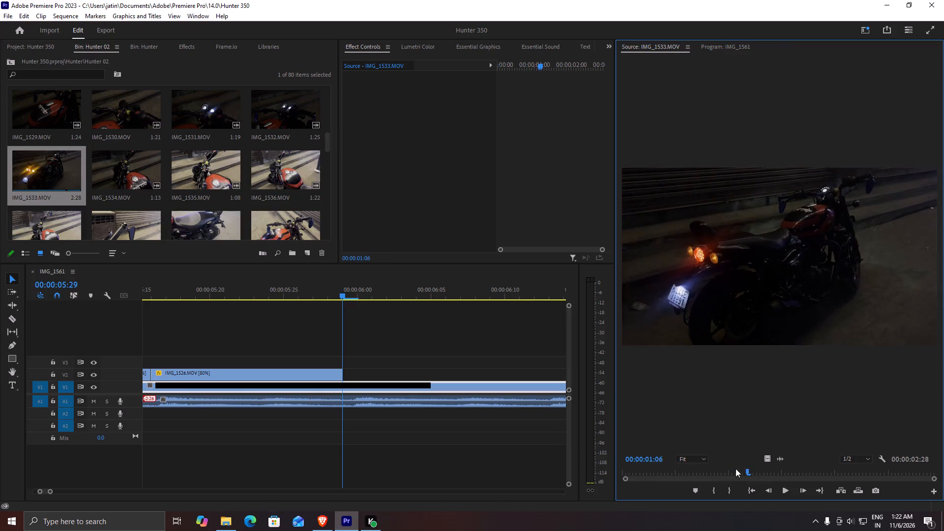
pyautogui.moveTo(736, 469); pyautogui.dragTo(739, 477)
pyautogui.press('i')
pyautogui.press('o')
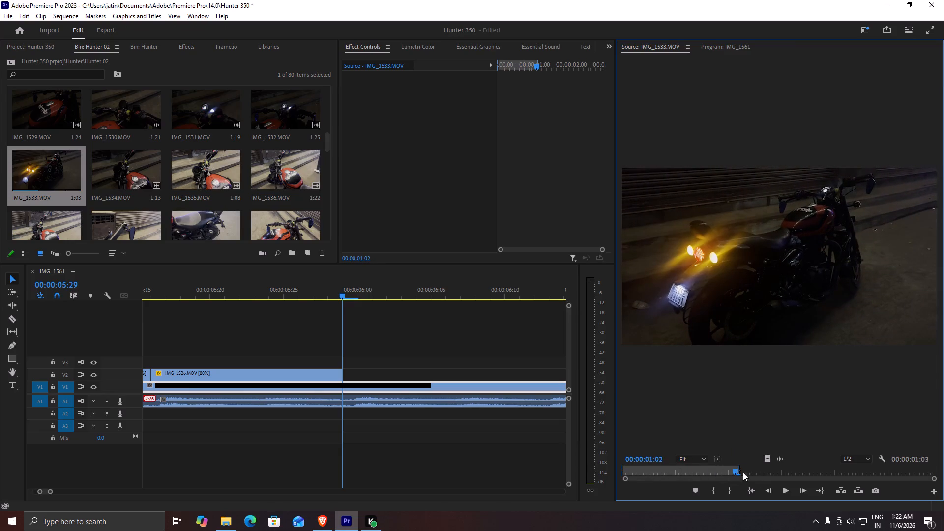
pyautogui.moveTo(766, 458); pyautogui.dragTo(343, 371)
# Set the speed of the IMG_1533.MOV clip on V2 to 80%.
pyautogui.click(365, 372)
pyautogui.hotkey('ctrl', 'r')
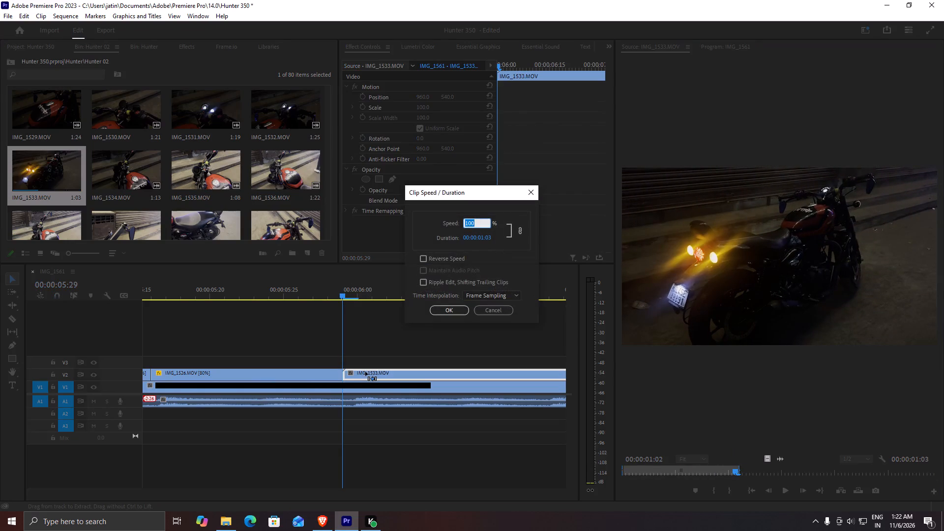
pyautogui.write('80')
pyautogui.press('Return')
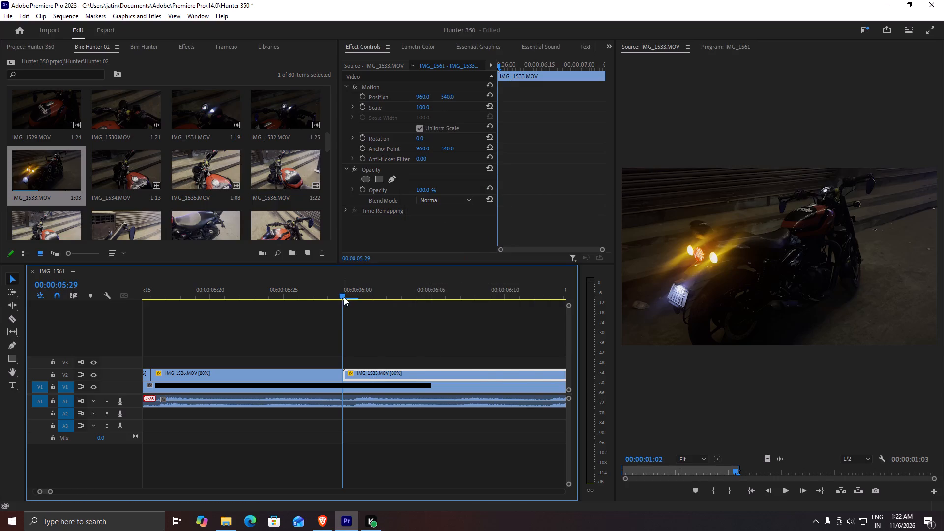
# Cut the IMG_1533.MOV clip on V2 at 00:00:06:13 and delete the part after the cut.
pyautogui.press('space')
pyautogui.press('space')
pyautogui.keyDown('alt'); pyautogui.scroll(-1, 518, 398); pyautogui.keyUp('alt')
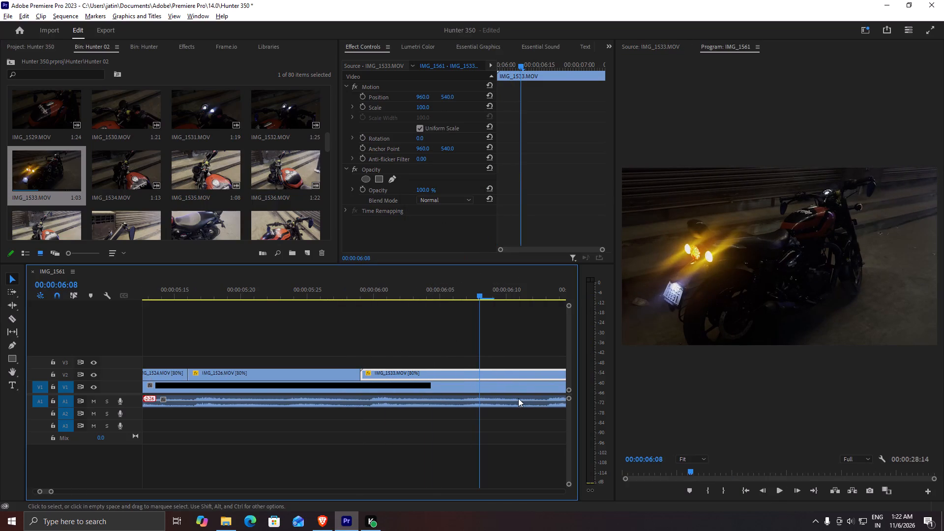
pyautogui.moveTo(482, 290); pyautogui.dragTo(542, 303)
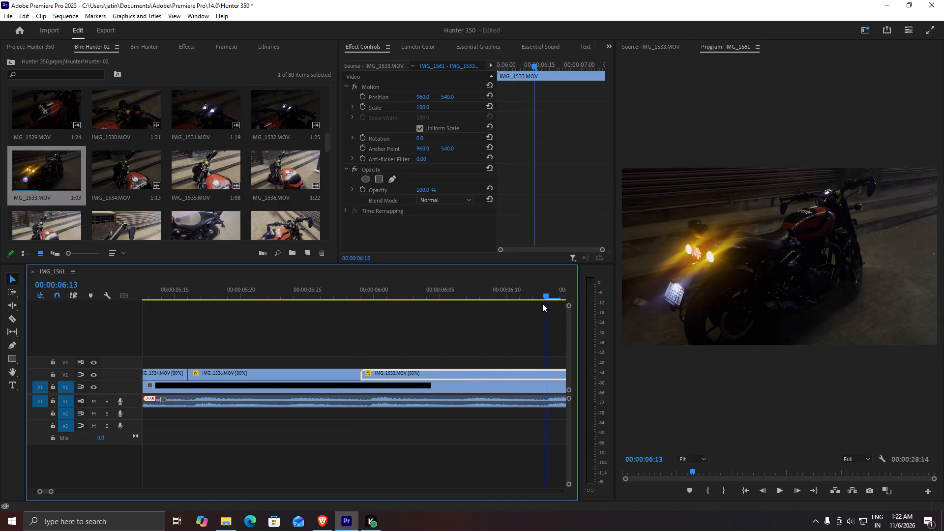
pyautogui.moveTo(542, 303); pyautogui.dragTo(545, 304)
pyautogui.press('z')
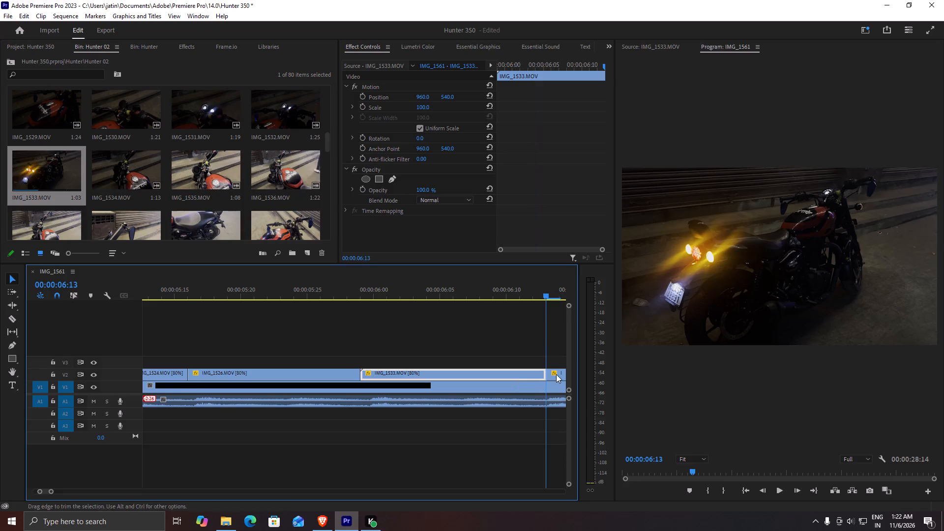
pyautogui.click(559, 375)
pyautogui.press('x')
# Play back the V2 clips through the end of IMG_1533.MOV to review the cuts against the music.
pyautogui.keyDown('alt'); pyautogui.scroll(-13, 523, 373); pyautogui.keyUp('alt')
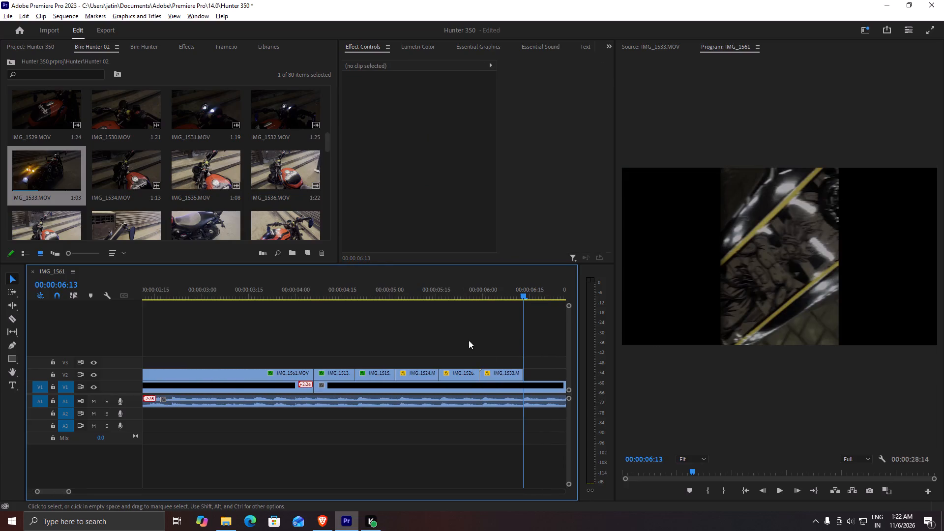
pyautogui.click(438, 284)
pyautogui.press('space')
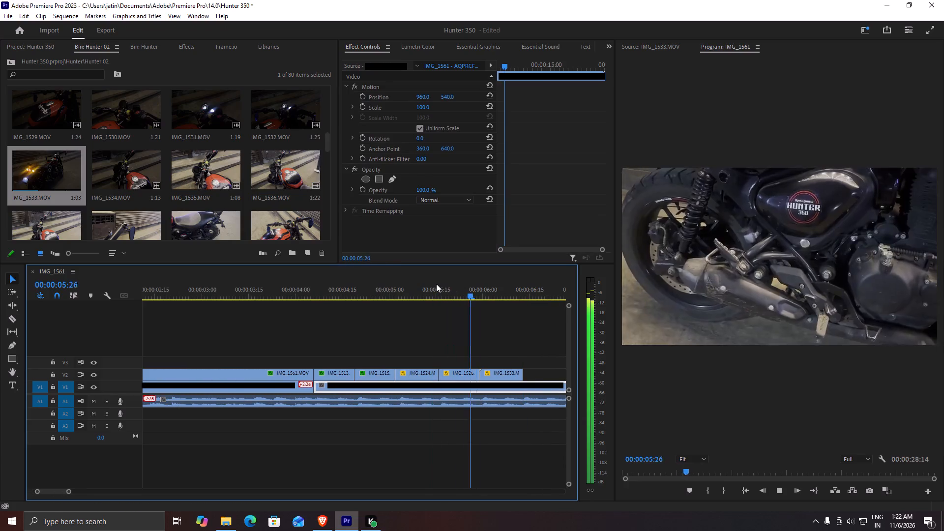
pyautogui.press('space')
pyautogui.keyDown('alt'); pyautogui.scroll(-5, 475, 306); pyautogui.keyUp('alt')
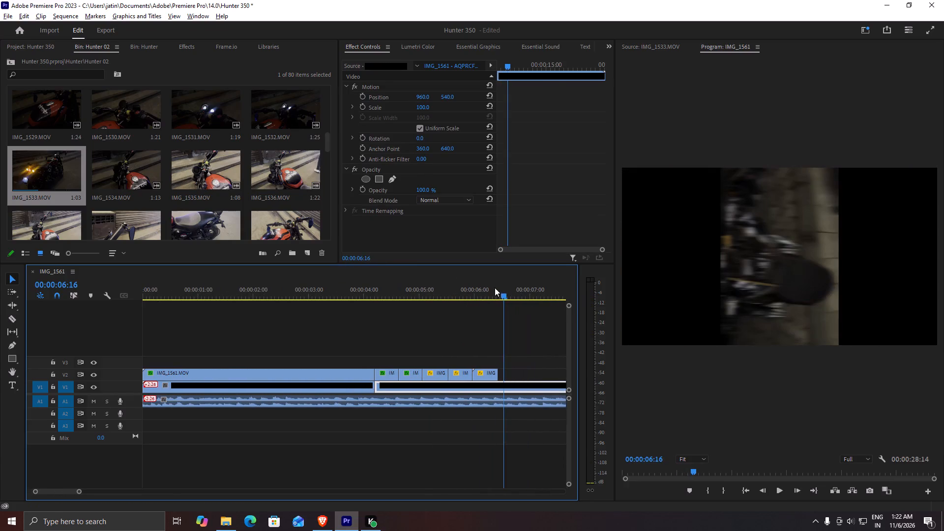
pyautogui.moveTo(488, 283); pyautogui.dragTo(369, 295)
pyautogui.click(366, 293)
pyautogui.press('space')
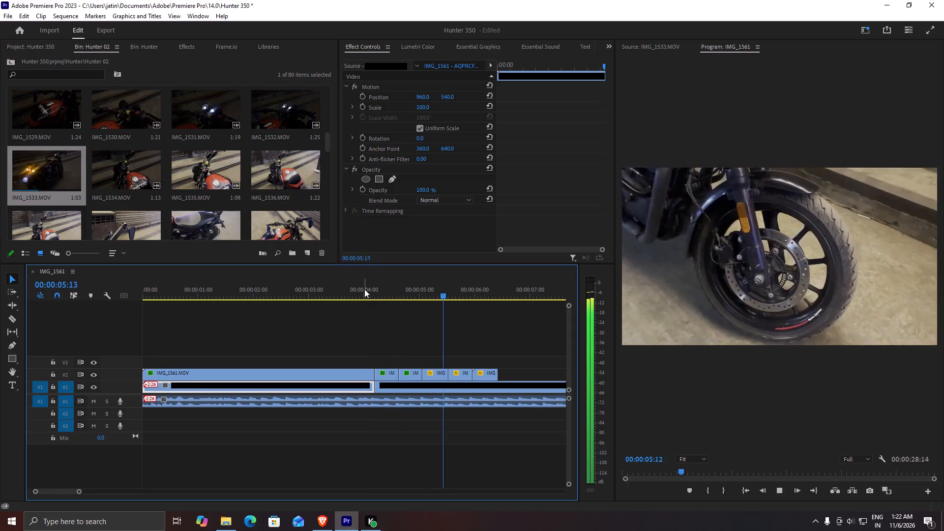
pyautogui.press('space')
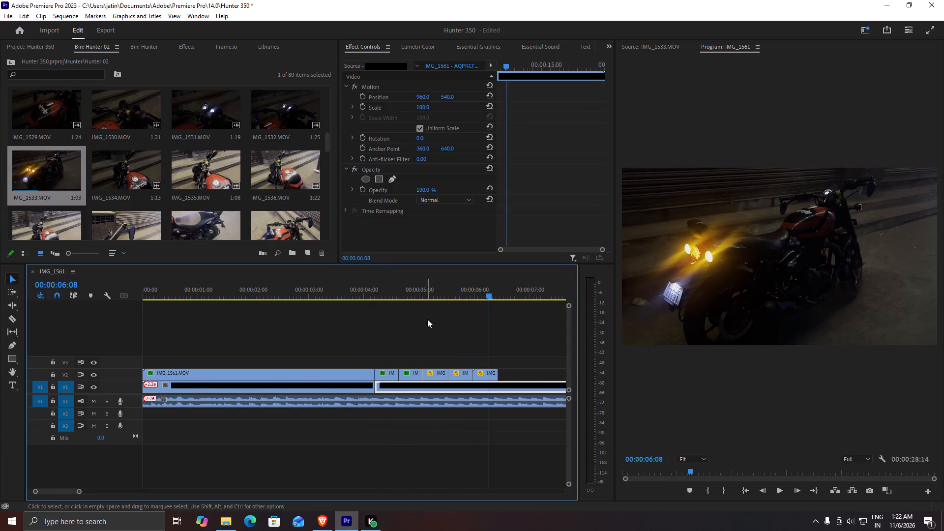
# Copy the Lumetri Color effect from the IMG_1515.MOV clip, paste it onto the IMG_1524, IMG_1526 and IMG_1533 clips on V2, and review the playback.
pyautogui.click(410, 372)
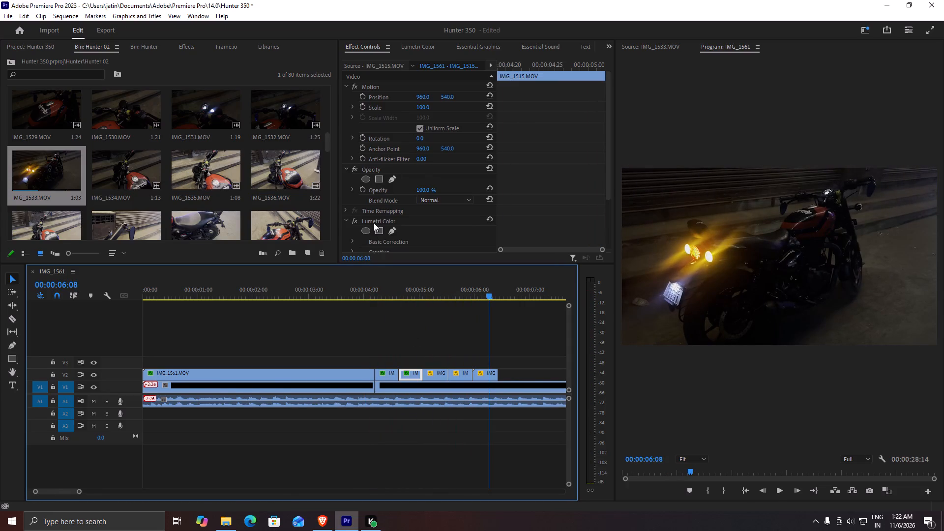
pyautogui.click(374, 223)
pyautogui.hotkey('ctrl', 'c')
pyautogui.moveTo(521, 364); pyautogui.dragTo(484, 367)
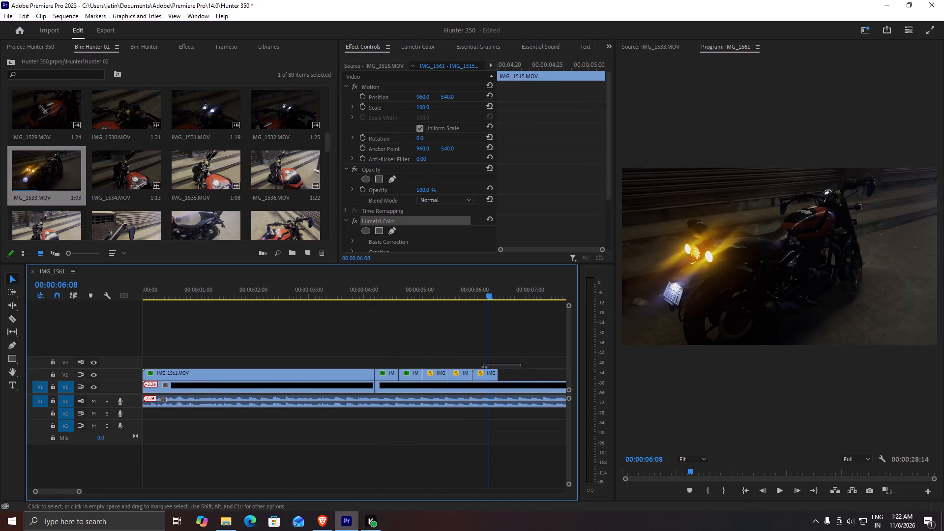
pyautogui.moveTo(484, 367); pyautogui.dragTo(439, 376)
pyautogui.hotkey('ctrl', 'v')
pyautogui.moveTo(435, 283); pyautogui.dragTo(331, 286)
pyautogui.press('space')
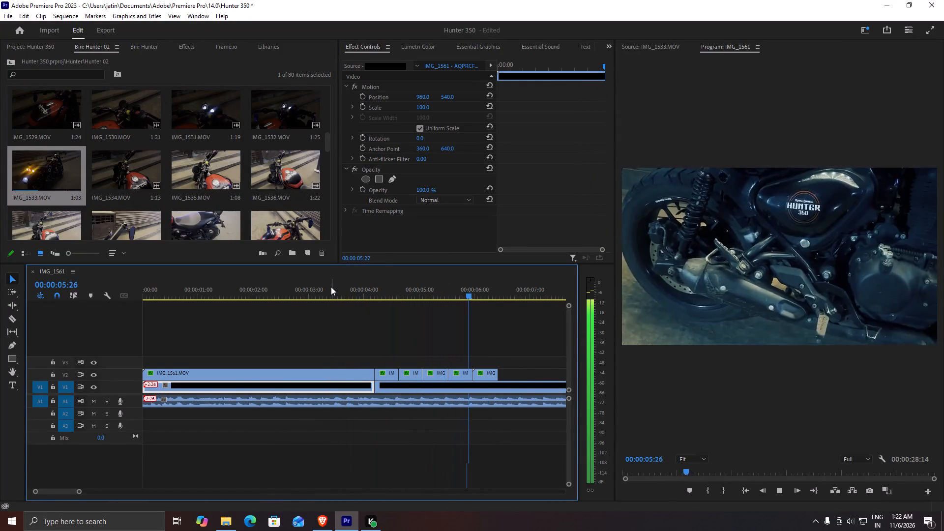
pyautogui.press('space')
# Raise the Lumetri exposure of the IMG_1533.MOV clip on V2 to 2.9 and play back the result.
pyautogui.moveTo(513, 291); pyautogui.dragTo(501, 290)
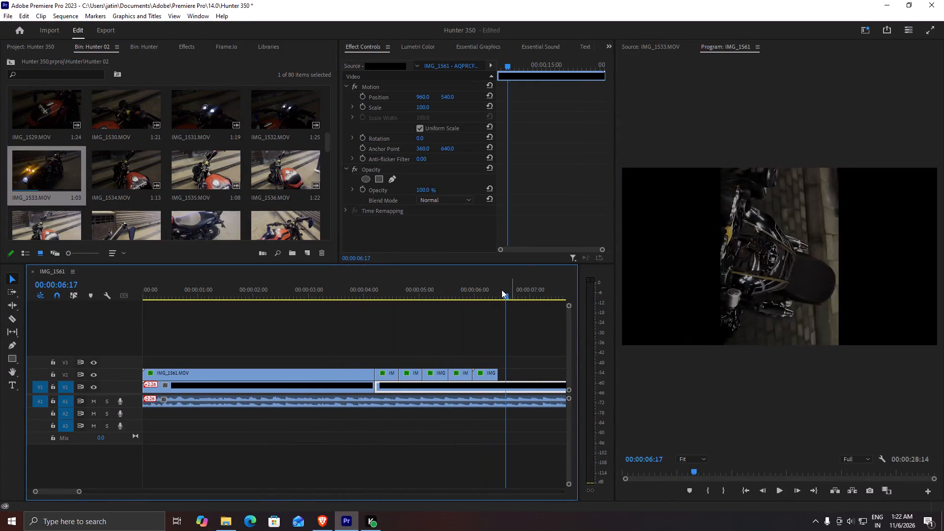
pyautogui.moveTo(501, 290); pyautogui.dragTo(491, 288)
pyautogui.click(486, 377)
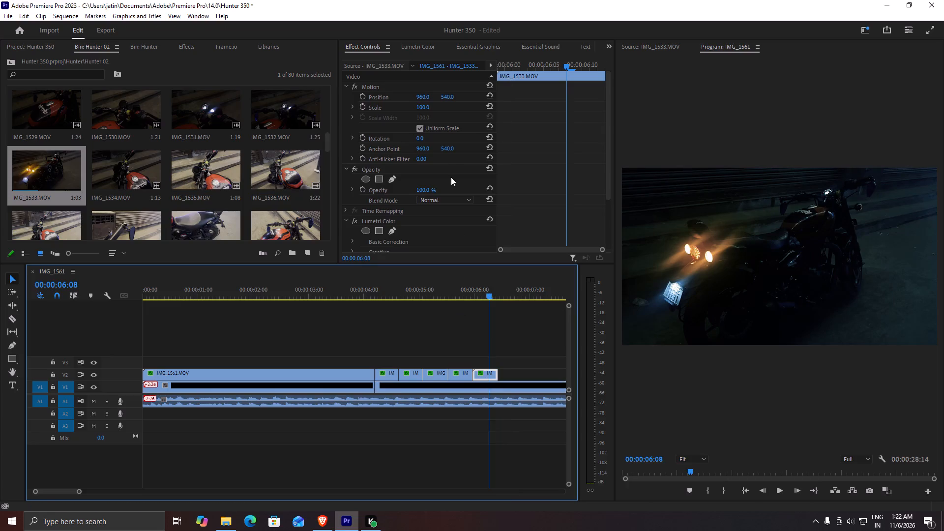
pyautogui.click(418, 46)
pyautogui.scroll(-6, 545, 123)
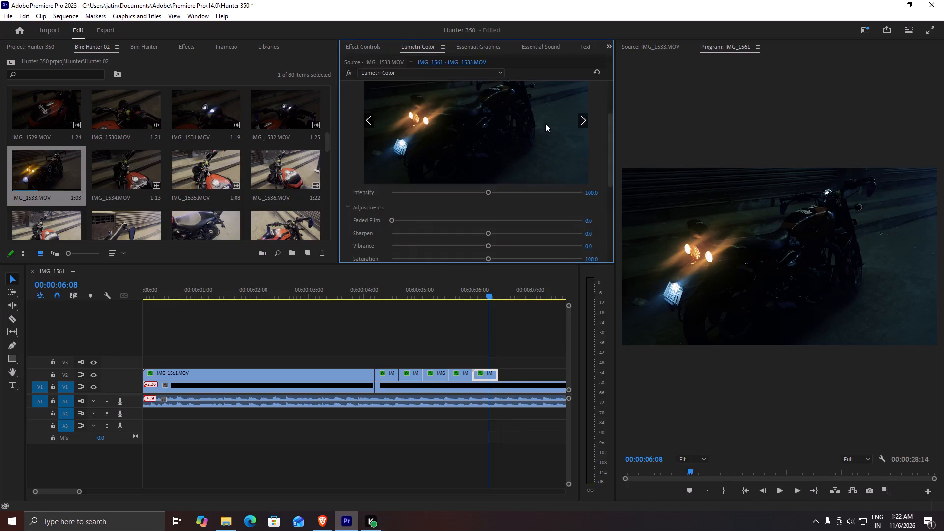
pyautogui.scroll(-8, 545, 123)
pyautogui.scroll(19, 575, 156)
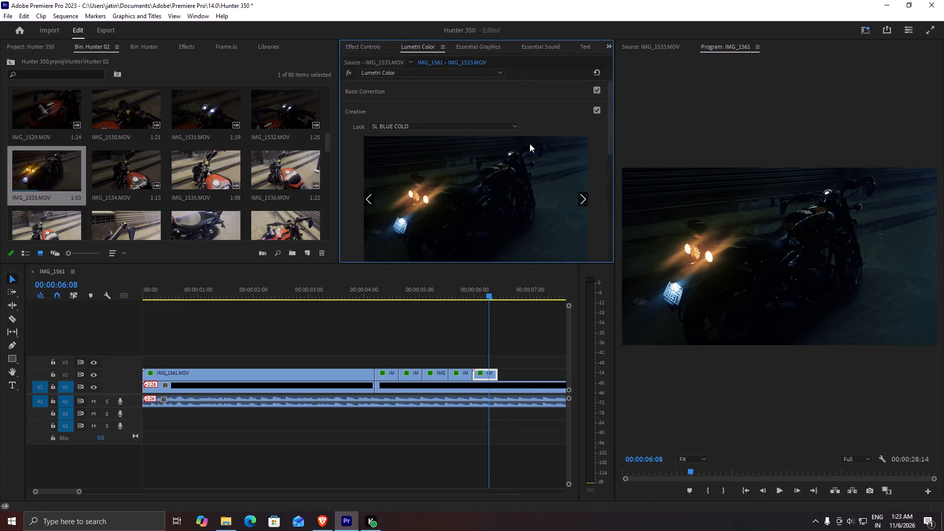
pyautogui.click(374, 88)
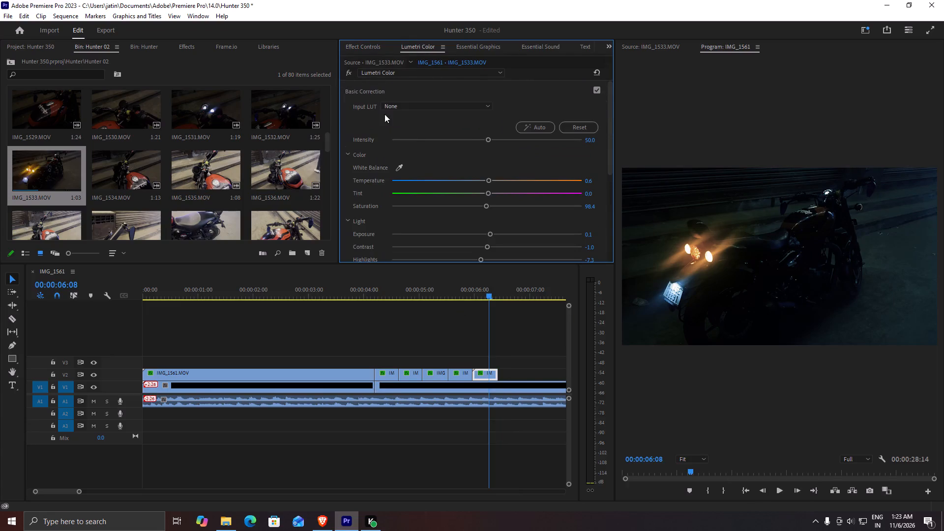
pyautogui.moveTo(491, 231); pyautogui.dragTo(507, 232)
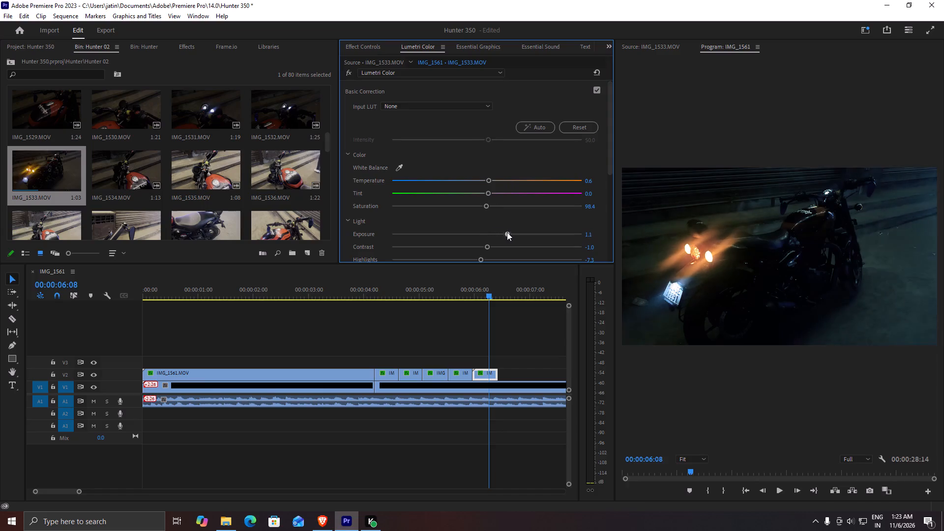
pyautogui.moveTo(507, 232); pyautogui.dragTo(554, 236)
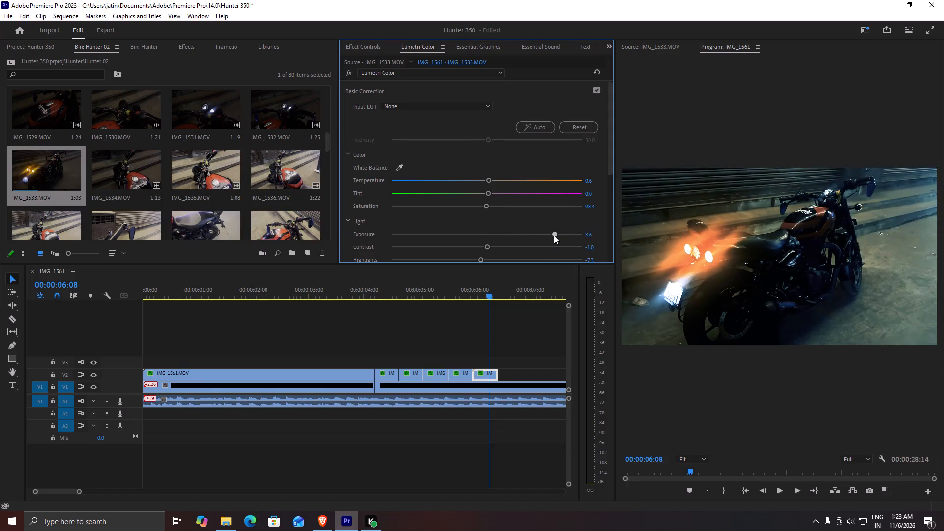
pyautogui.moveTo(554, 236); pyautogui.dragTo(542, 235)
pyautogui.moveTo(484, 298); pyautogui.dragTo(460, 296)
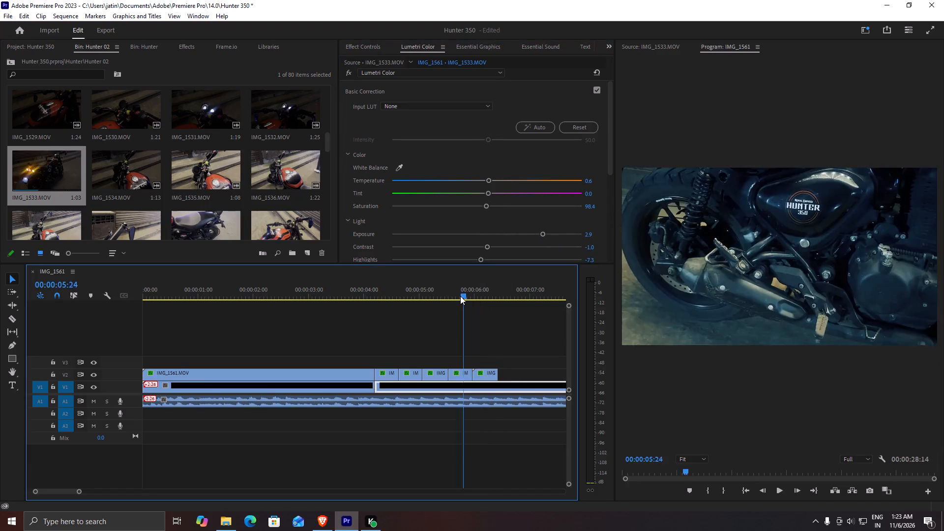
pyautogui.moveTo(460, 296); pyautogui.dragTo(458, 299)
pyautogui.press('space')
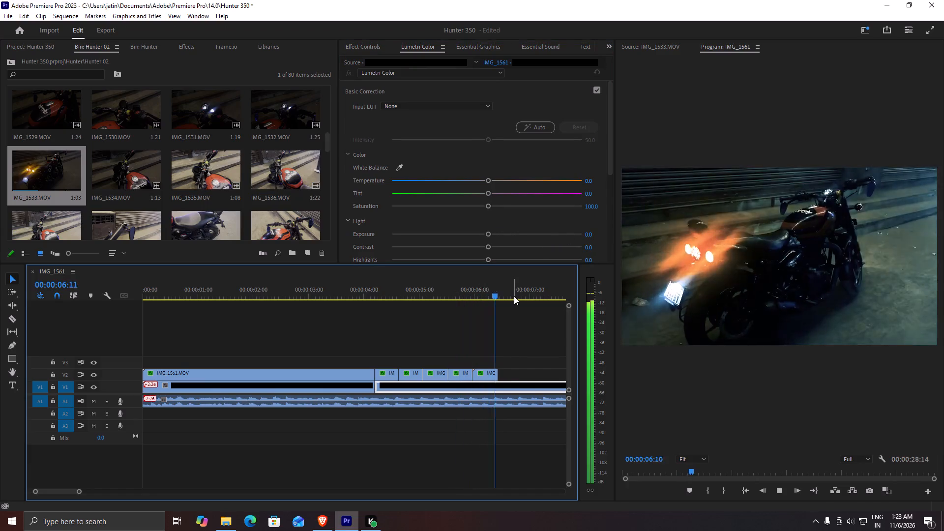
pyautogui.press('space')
# Delete the IMG_1533.MOV clip from the end of V2.
pyautogui.click(487, 369)
pyautogui.press('x')
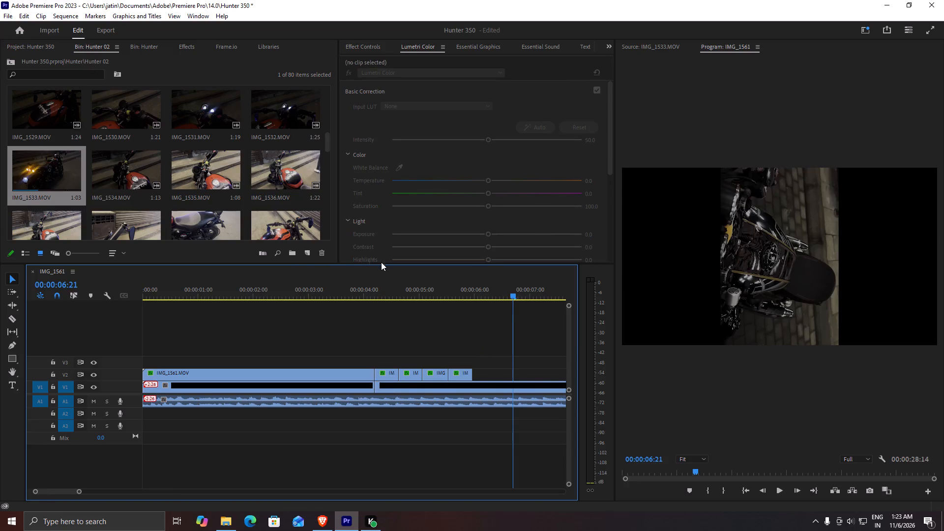
# Mark IMG_1540.MOV from 00:00:00:10 to 00:00:00:15, place it after IMG_1526.MOV on V2, and extend its end to a 10-frame duration.
pyautogui.doubleClick(120, 164)
pyautogui.scroll(-1, 120, 164)
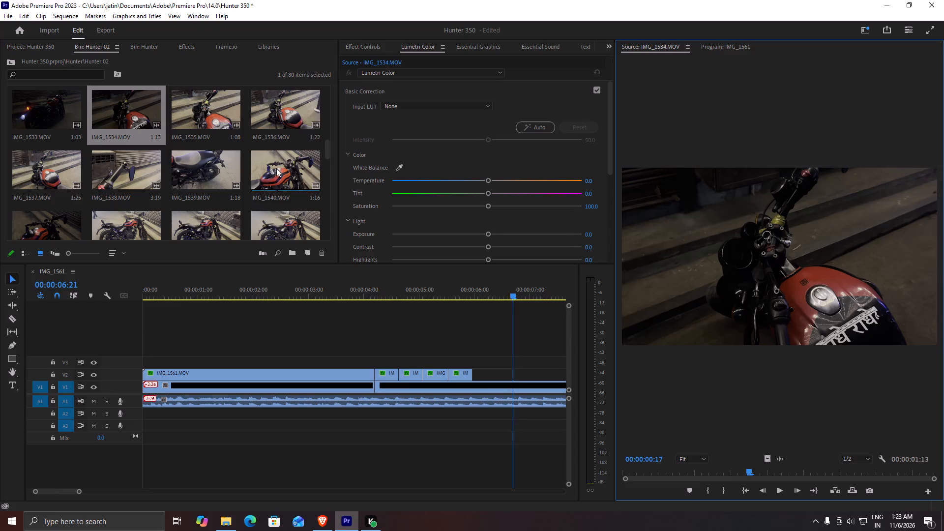
pyautogui.doubleClick(260, 168)
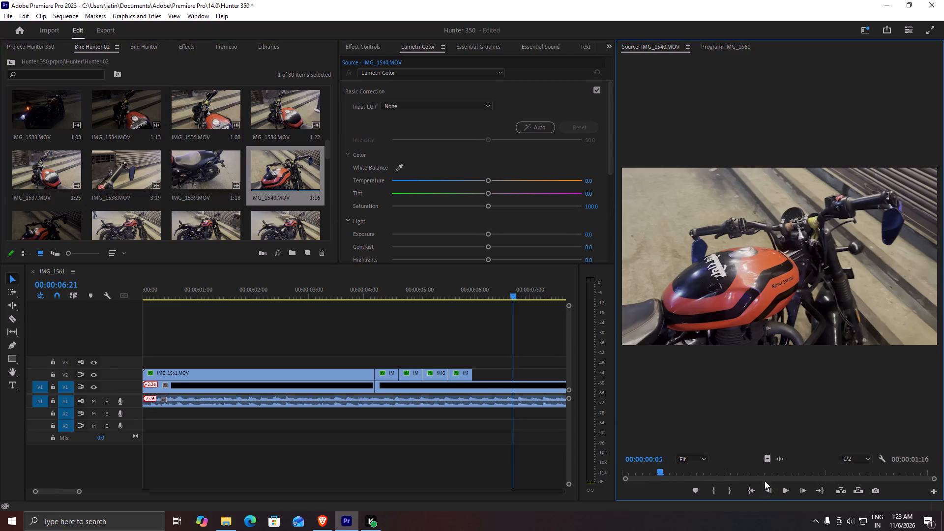
pyautogui.moveTo(745, 469); pyautogui.dragTo(691, 472)
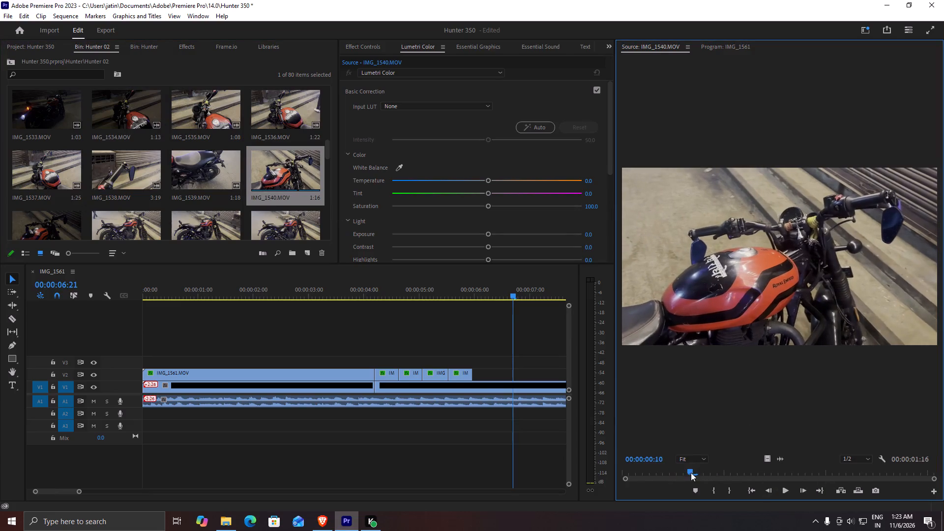
pyautogui.moveTo(691, 472); pyautogui.dragTo(725, 474)
pyautogui.press('i')
pyautogui.press('o')
pyautogui.moveTo(769, 461); pyautogui.dragTo(702, 445)
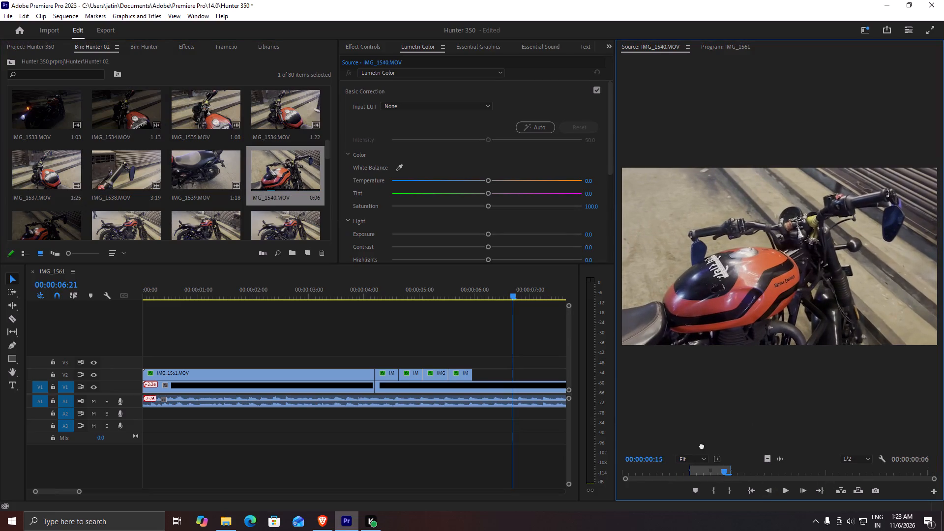
pyautogui.moveTo(702, 445); pyautogui.dragTo(476, 373)
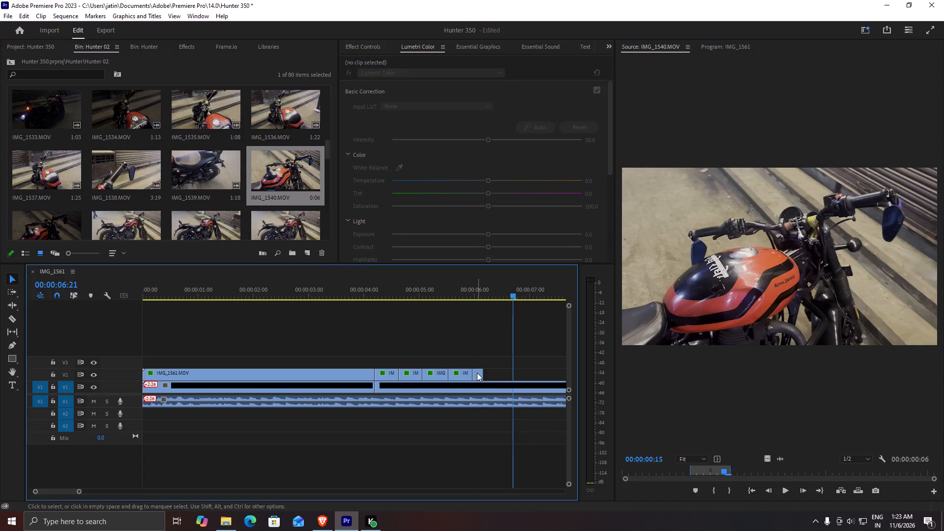
pyautogui.click(477, 373)
pyautogui.moveTo(485, 375); pyautogui.dragTo(492, 378)
# Set the speed of the IMG_1540.MOV clip on V2 to 80% and play back the cut into it.
pyautogui.hotkey('ctrl', 'r')
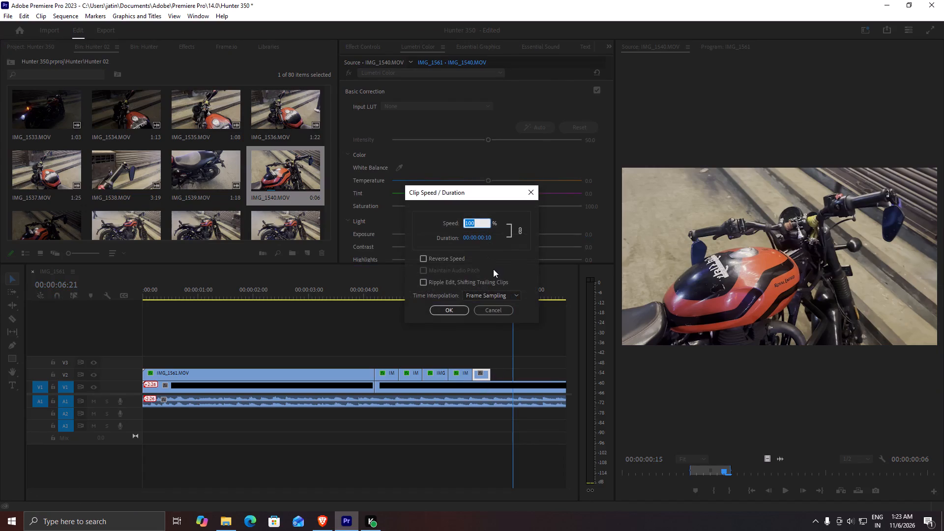
pyautogui.write('80')
pyautogui.press('Return')
pyautogui.keyDown('alt'); pyautogui.scroll(11, 498, 390); pyautogui.keyUp('alt')
pyautogui.click(369, 280)
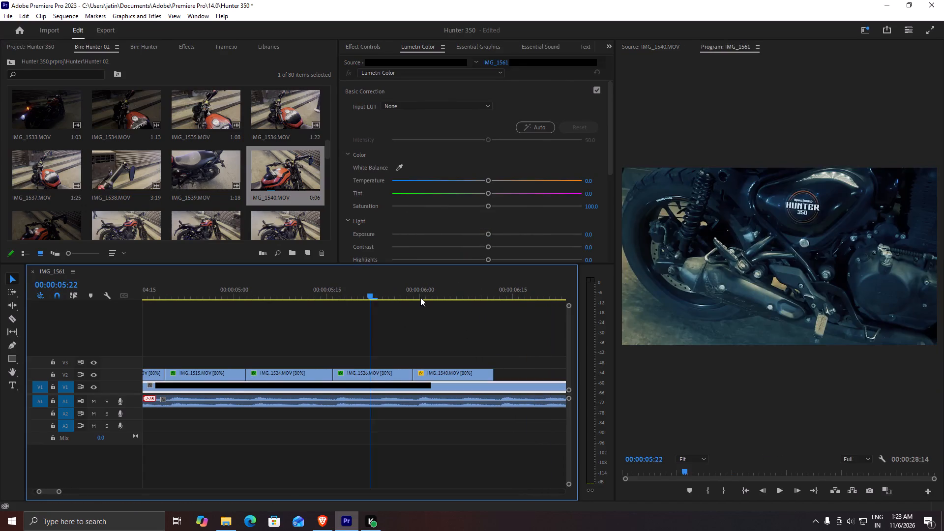
pyautogui.press('space')
pyautogui.press('space')
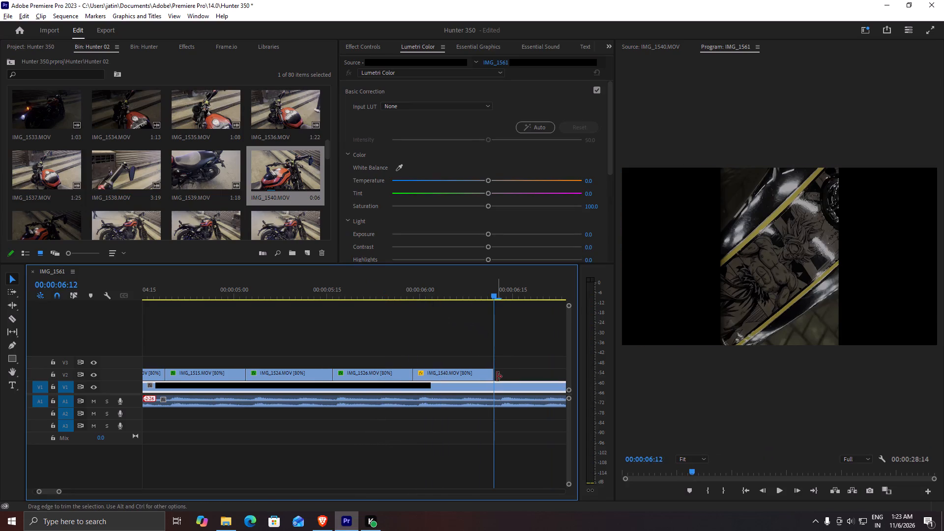
# Extend the end of the IMG_1540.MOV clip on V2 to 00:00:06:13, save the project, and review the playback.
pyautogui.keyDown('alt'); pyautogui.scroll(12, 497, 377); pyautogui.keyUp('alt')
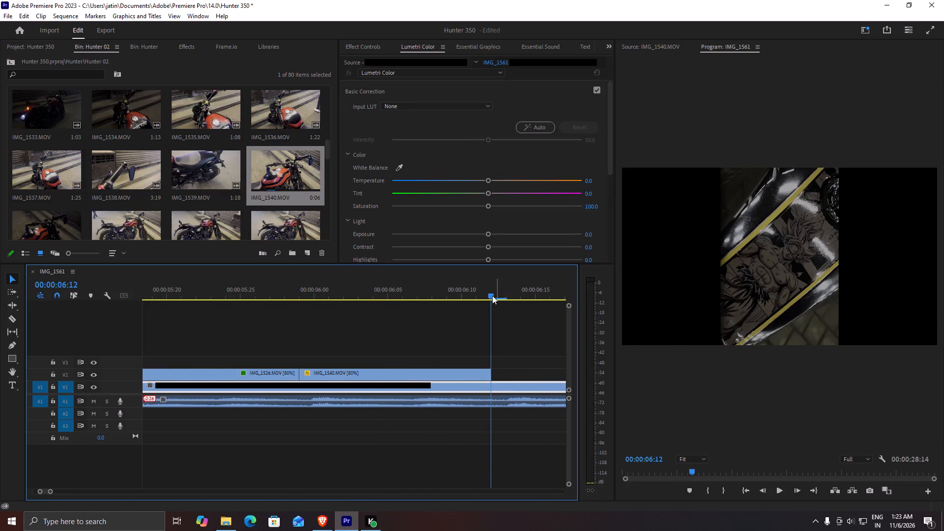
pyautogui.moveTo(491, 293); pyautogui.dragTo(504, 295)
pyautogui.moveTo(491, 373); pyautogui.dragTo(500, 374)
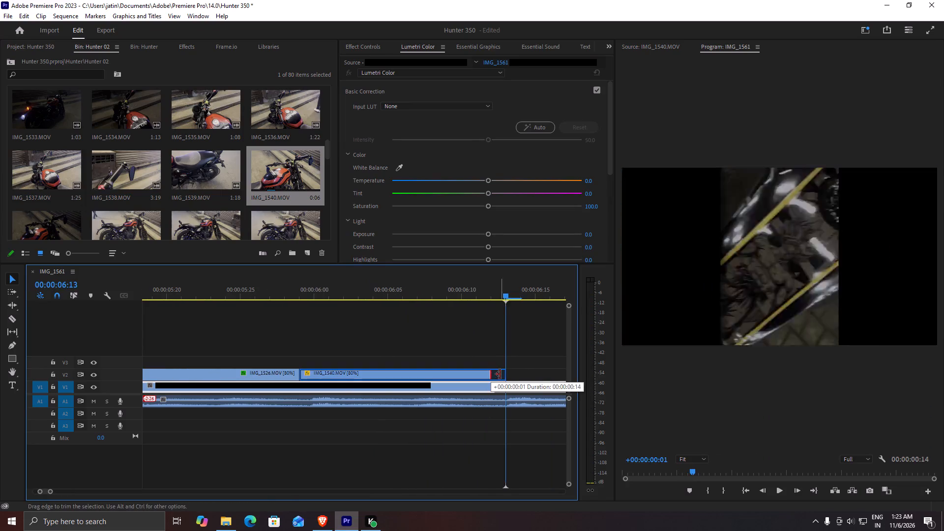
pyautogui.moveTo(500, 374); pyautogui.dragTo(501, 374)
pyautogui.hotkey('ctrl', 's')
pyautogui.keyDown('alt'); pyautogui.scroll(-7, 479, 350); pyautogui.keyUp('alt')
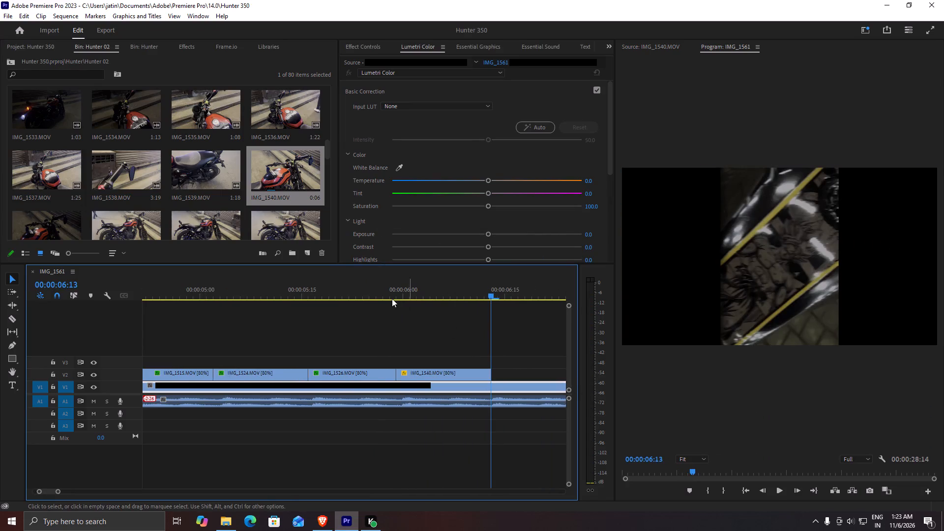
pyautogui.click(376, 292)
pyautogui.press('space')
pyautogui.press('space')
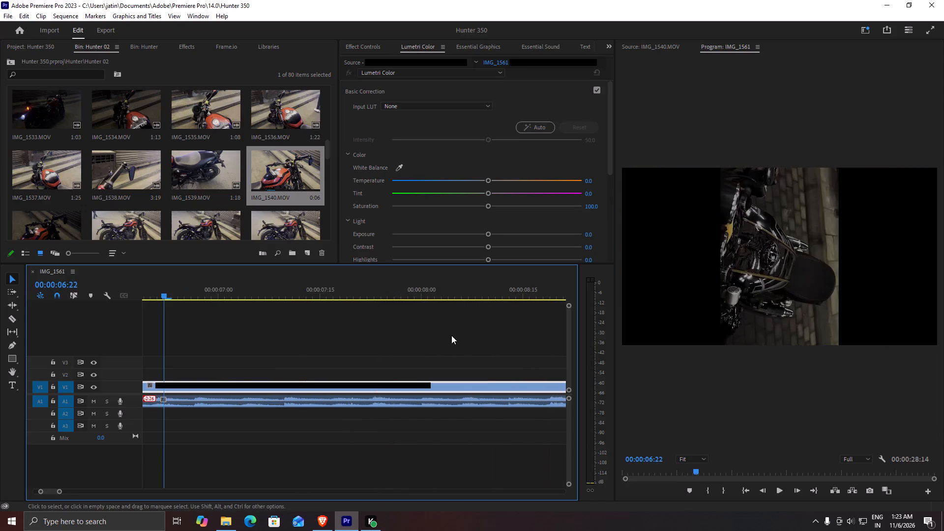
# Mark IMG_1543.MOV from 00:00:00:15 to 00:00:01:03 and place it directly after IMG_1540.MOV on V2.
pyautogui.keyDown('alt'); pyautogui.scroll(-6, 451, 335); pyautogui.keyUp('alt')
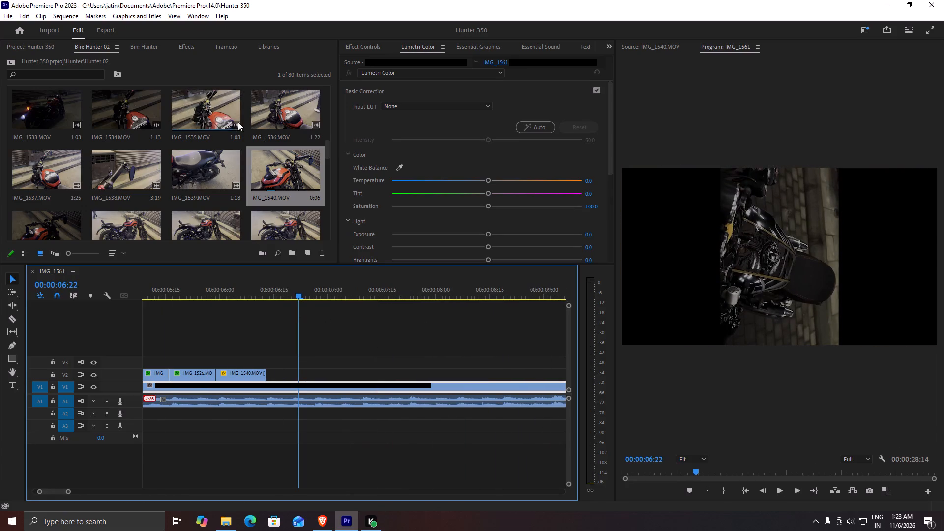
pyautogui.scroll(-2, 245, 123)
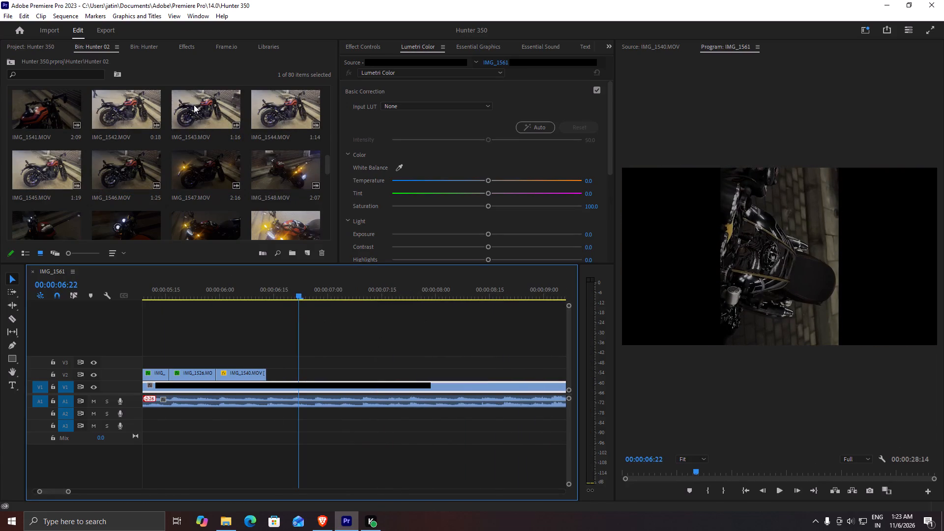
pyautogui.doubleClick(194, 105)
pyautogui.moveTo(767, 467); pyautogui.dragTo(639, 465)
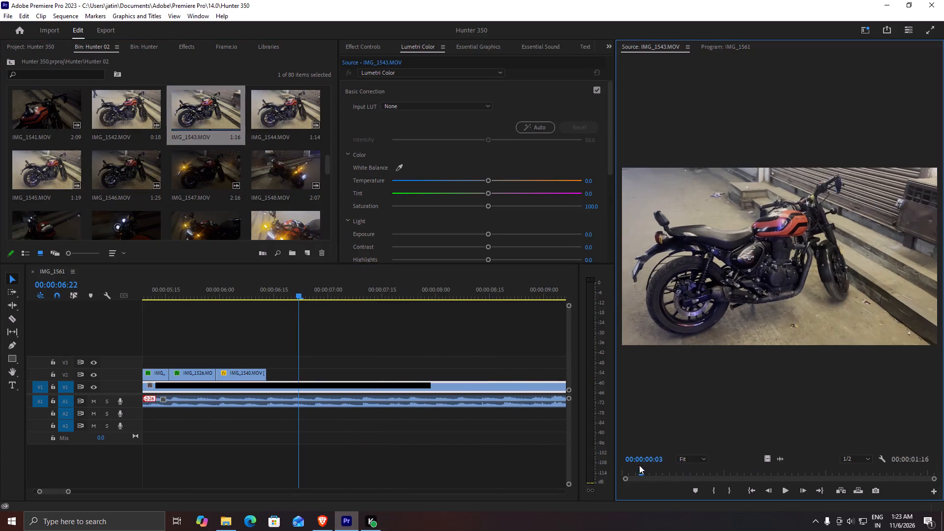
pyautogui.moveTo(639, 465); pyautogui.dragTo(729, 466)
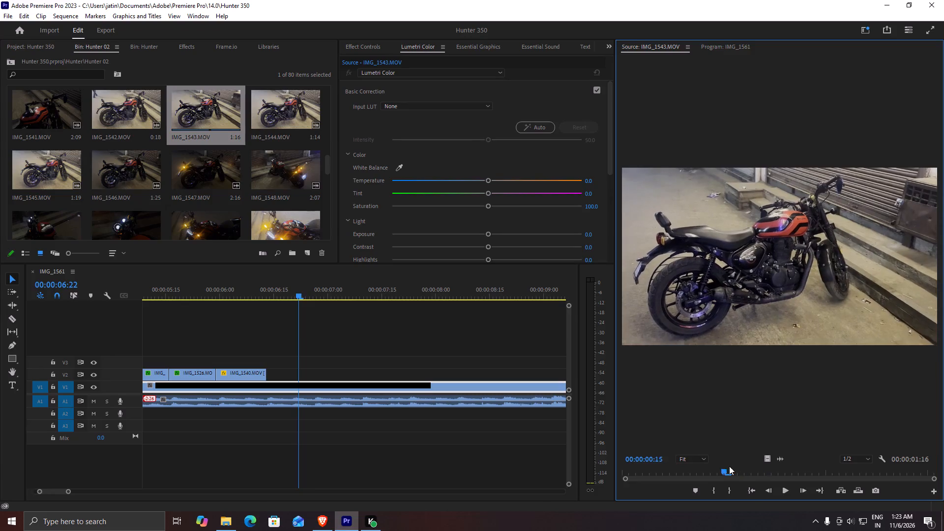
pyautogui.press('i')
pyautogui.moveTo(729, 466); pyautogui.dragTo(853, 469)
pyautogui.press('o')
pyautogui.moveTo(767, 456); pyautogui.dragTo(249, 315)
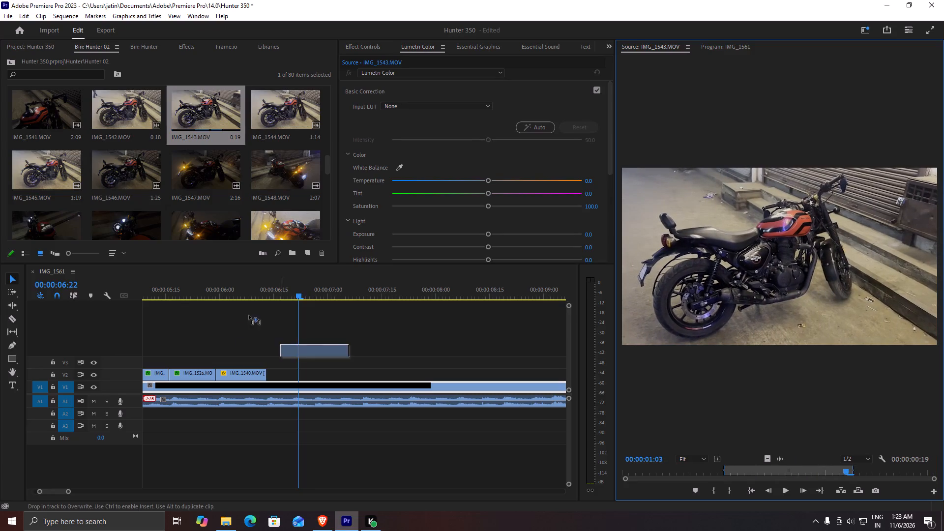
pyautogui.moveTo(249, 315); pyautogui.dragTo(270, 370)
# Set the speed of the IMG_1543.MOV clip on V2 to 80% and play back the cut into it.
pyautogui.click(285, 373)
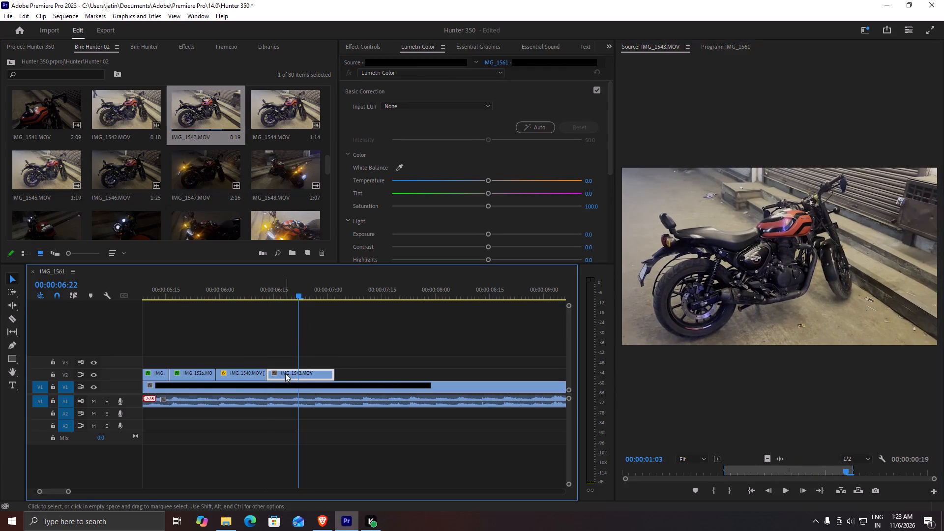
pyautogui.hotkey('ctrl', 'r')
pyautogui.write('80')
pyautogui.press('Return')
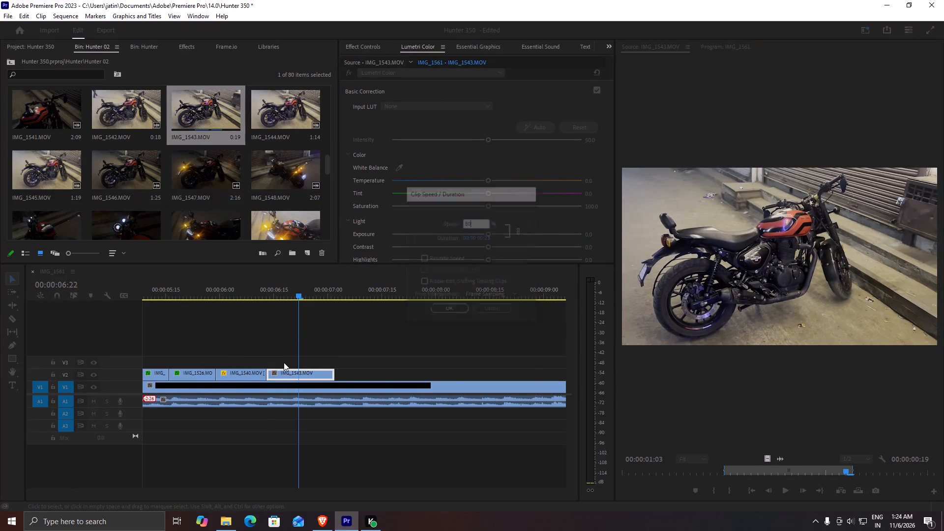
pyautogui.keyDown('alt'); pyautogui.scroll(7, 284, 362); pyautogui.keyUp('alt')
pyautogui.moveTo(311, 291); pyautogui.dragTo(217, 301)
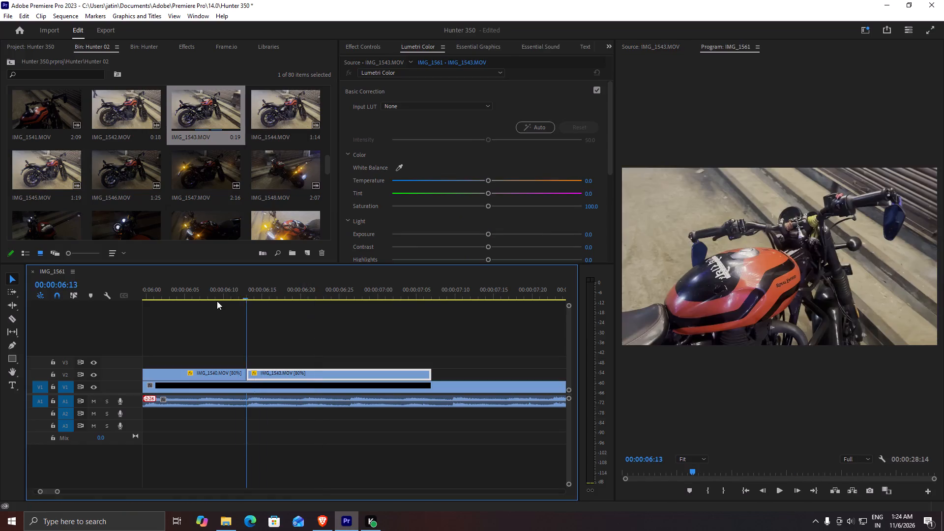
pyautogui.moveTo(217, 301); pyautogui.dragTo(215, 301)
pyautogui.press('space')
pyautogui.press('space')
# Trim the end of the IMG_1543.MOV clip on V2 to 00:00:06:26 on the music beat and save the project.
pyautogui.keyDown('alt'); pyautogui.scroll(11, 334, 358); pyautogui.keyUp('alt')
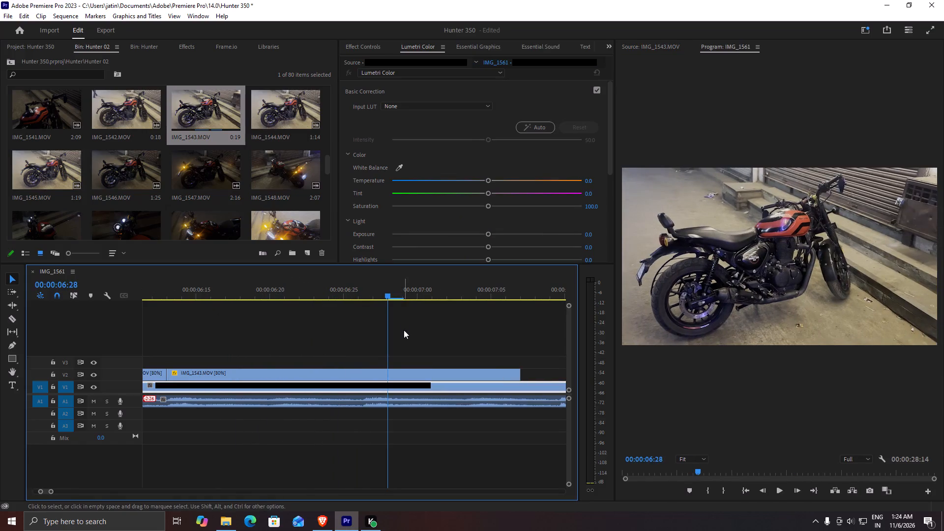
pyautogui.moveTo(383, 295); pyautogui.dragTo(354, 298)
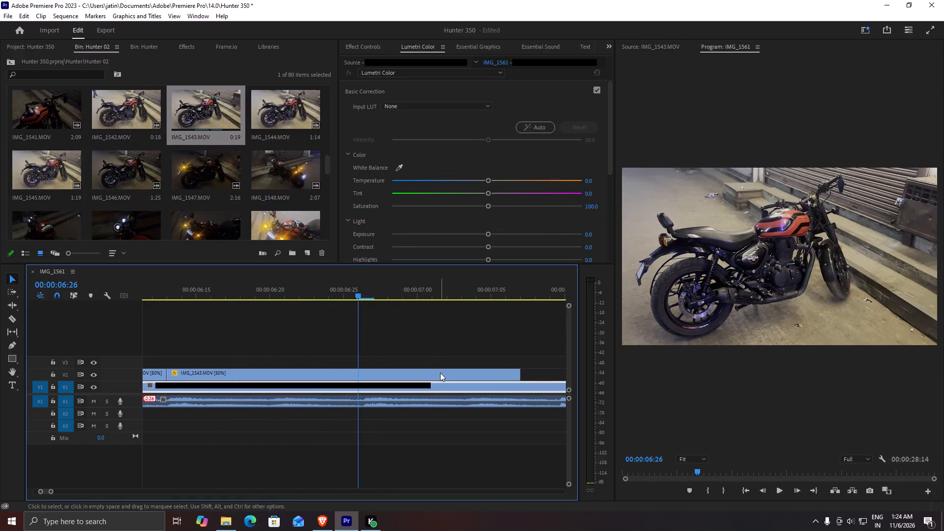
pyautogui.click(440, 373)
pyautogui.moveTo(515, 371); pyautogui.dragTo(349, 371)
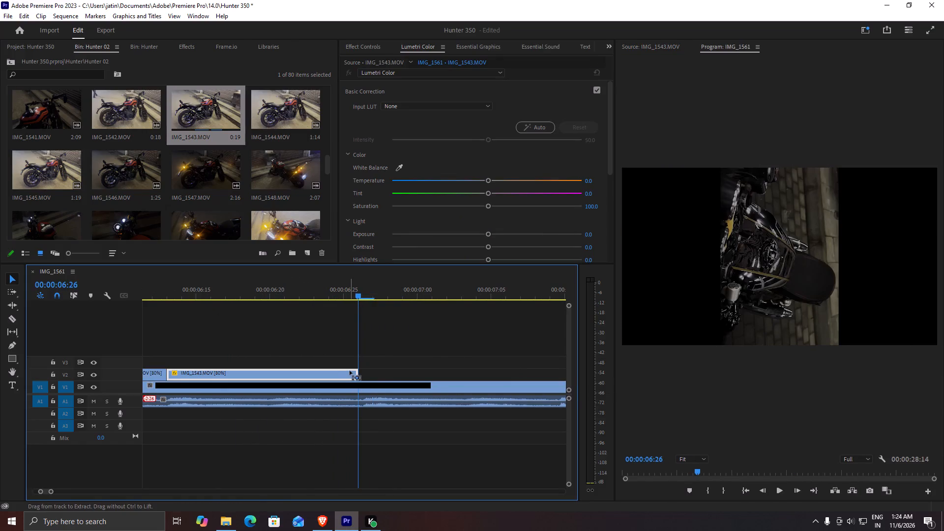
pyautogui.hotkey('ctrl', 's')
# Swap the order of IMG_1526.MOV and IMG_1540.MOV on V2, placing IMG_1540.MOV after IMG_1524.MOV and IMG_1526.MOV before IMG_1543.MOV.
pyautogui.keyDown('alt'); pyautogui.scroll(-13, 361, 346); pyautogui.keyUp('alt')
pyautogui.moveTo(328, 288); pyautogui.dragTo(287, 287)
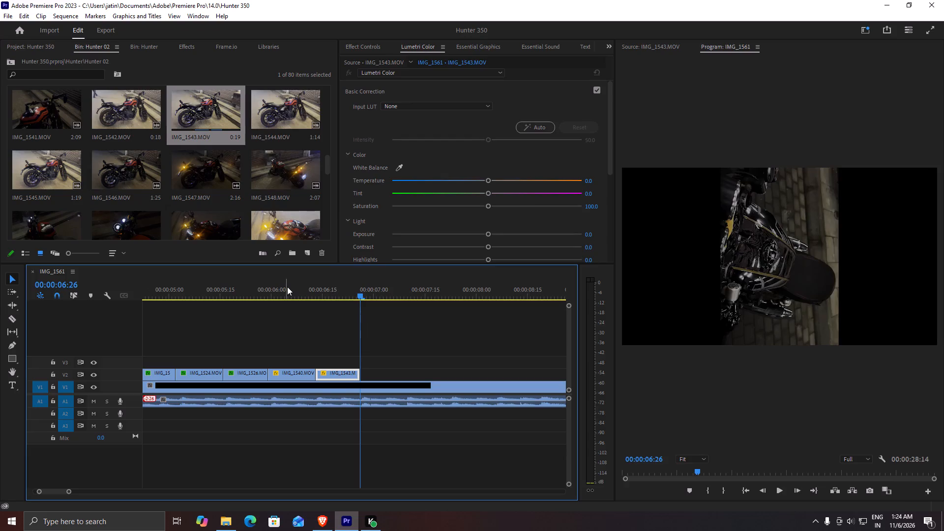
pyautogui.click(293, 287)
pyautogui.press('space')
pyautogui.press('space')
pyautogui.moveTo(324, 281); pyautogui.dragTo(246, 299)
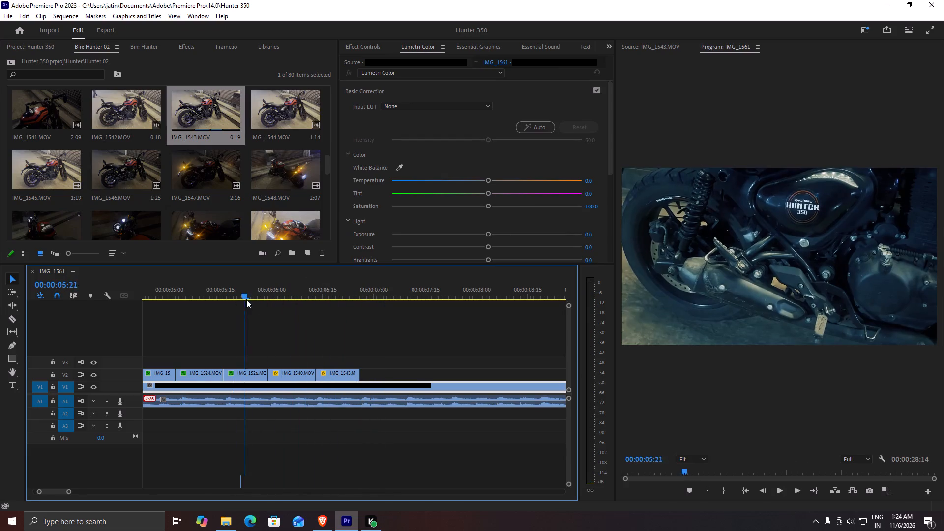
pyautogui.moveTo(246, 299); pyautogui.dragTo(260, 300)
pyautogui.click(254, 376)
pyautogui.moveTo(242, 373); pyautogui.dragTo(289, 362)
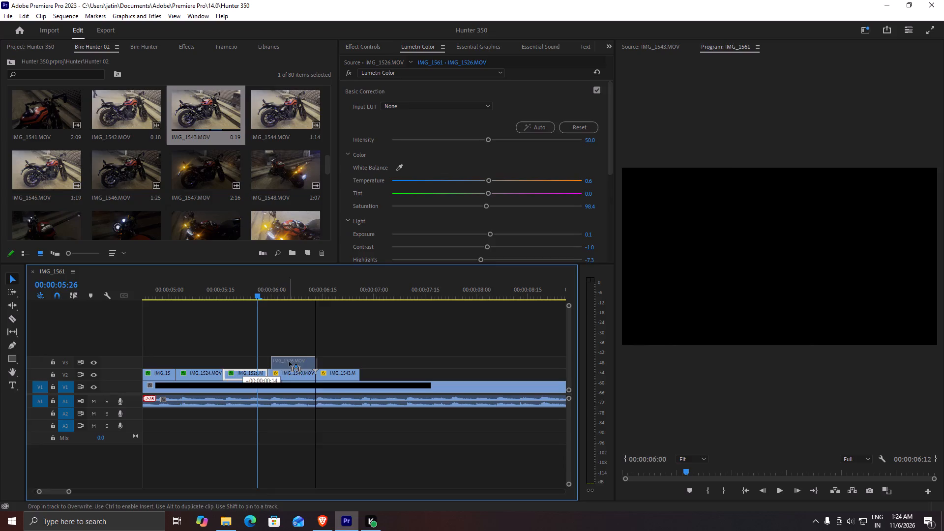
pyautogui.moveTo(289, 362); pyautogui.dragTo(290, 362)
pyautogui.click(290, 377)
pyautogui.moveTo(292, 374); pyautogui.dragTo(251, 374)
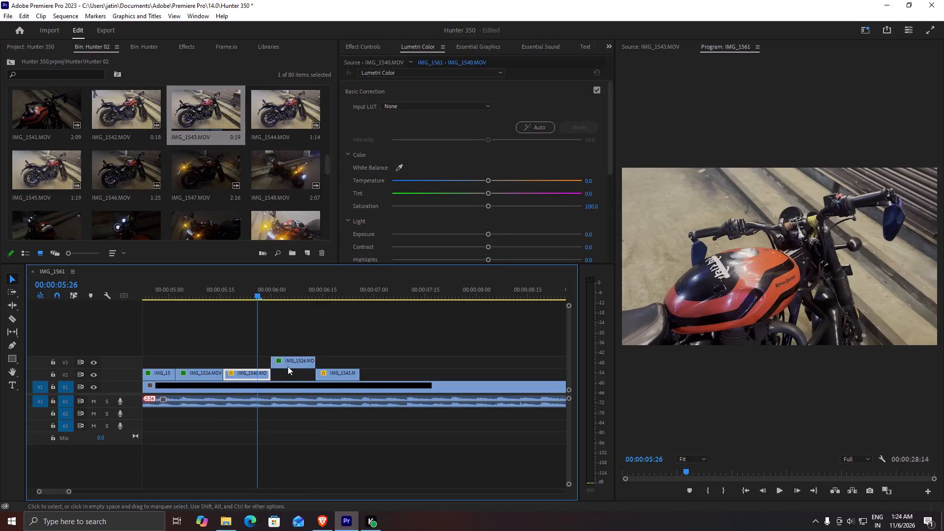
pyautogui.click(289, 364)
pyautogui.moveTo(290, 363); pyautogui.dragTo(288, 374)
# Play back the reordered clips on V2 and continue into the reference video on V1 to review the following shots.
pyautogui.moveTo(254, 293); pyautogui.dragTo(201, 295)
pyautogui.press('space')
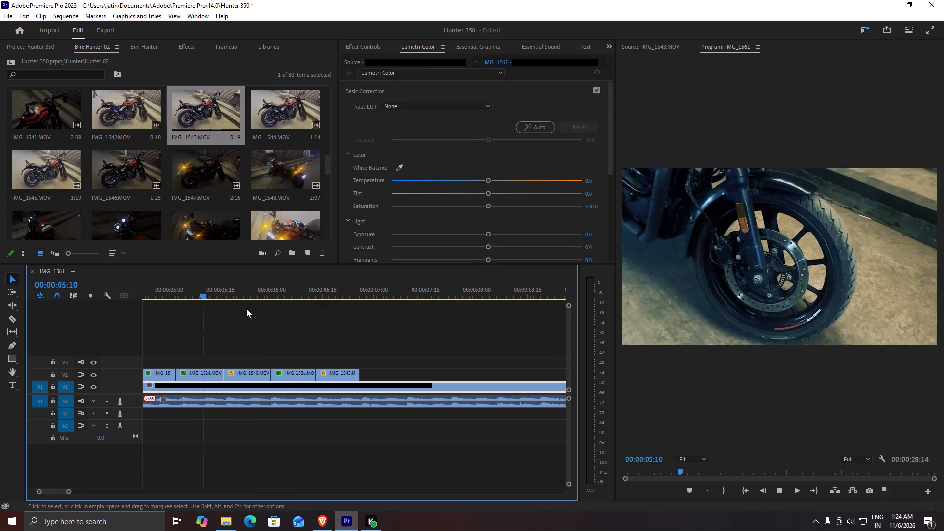
pyautogui.press('space')
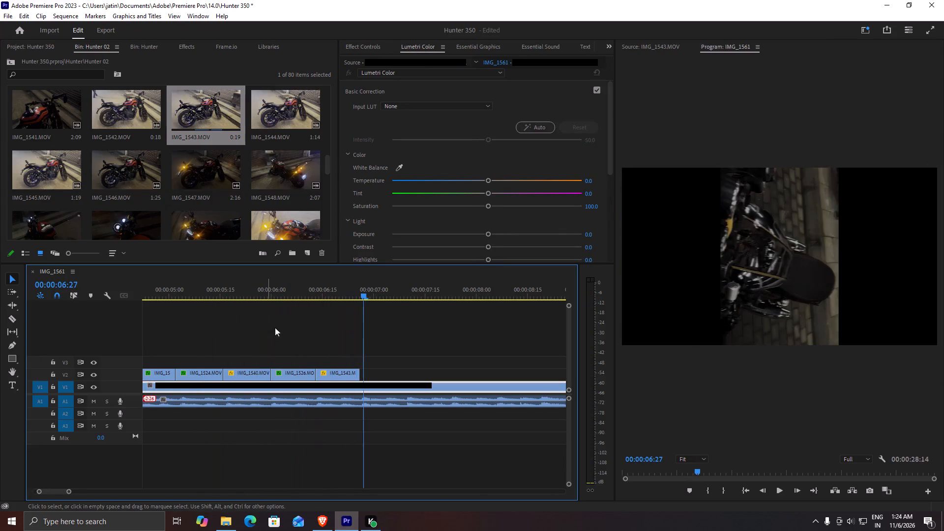
pyautogui.keyDown('alt'); pyautogui.scroll(-13, 291, 354); pyautogui.keyUp('alt')
pyautogui.moveTo(288, 291); pyautogui.dragTo(222, 291)
pyautogui.press('space')
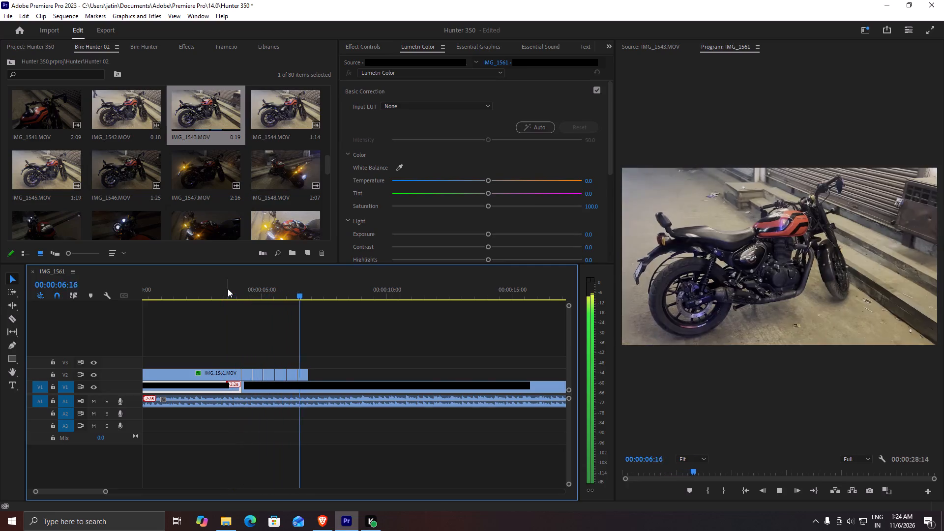
pyautogui.press('space')
pyautogui.press('space')
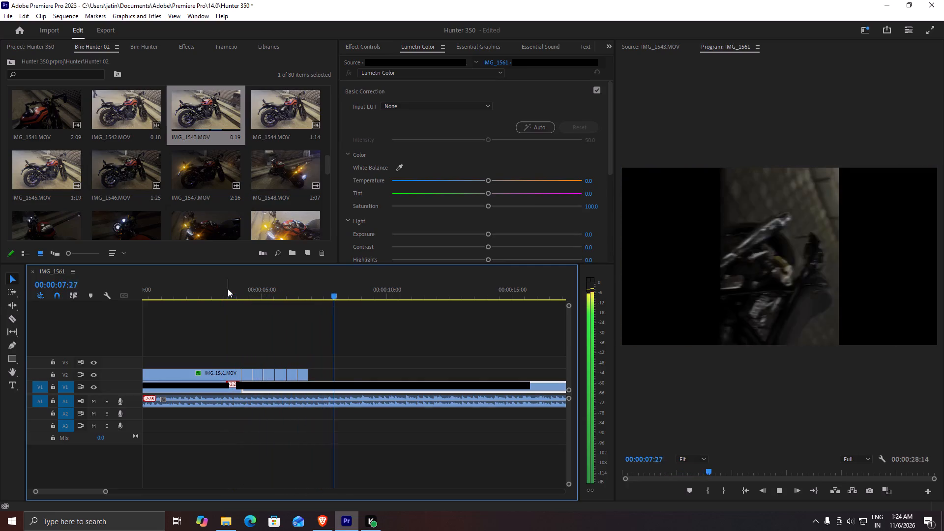
pyautogui.press('space')
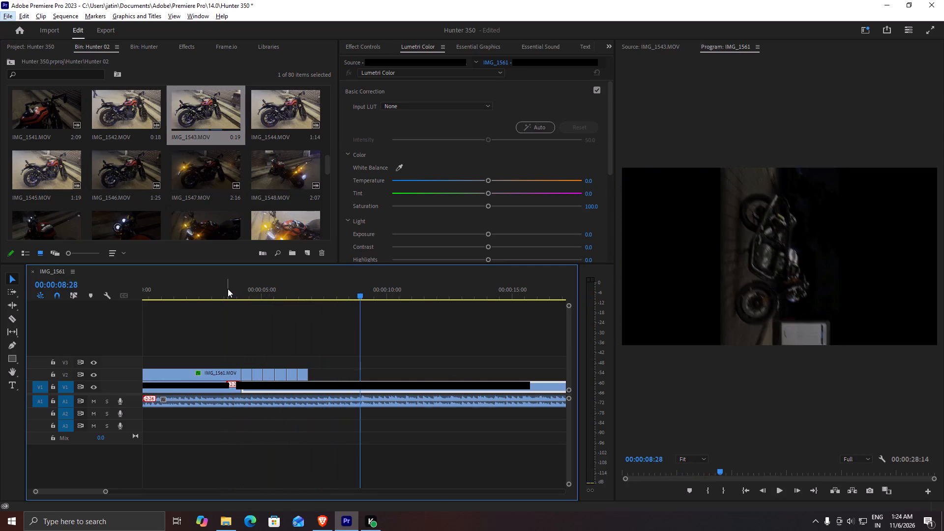
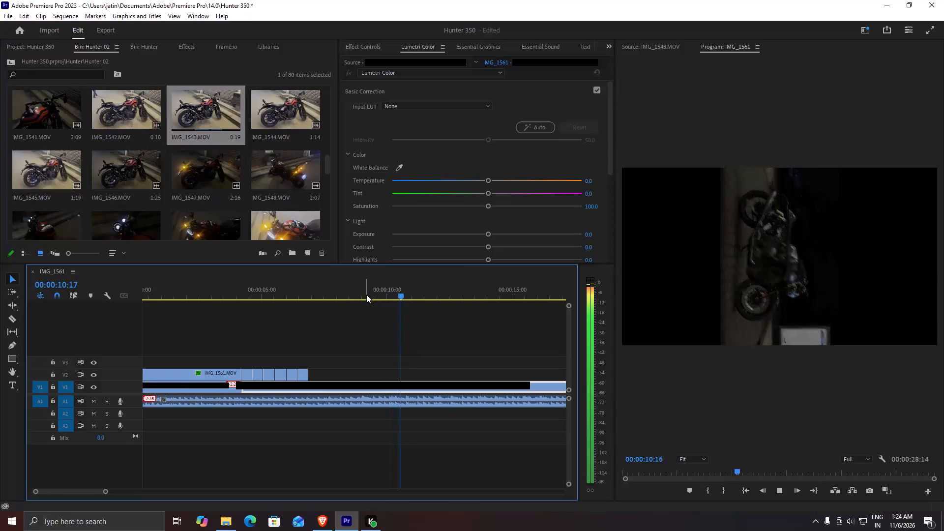
# Play back the reference shots on V1 to about 00:00:11:26, and replay the V2 clips from about 00:00:04:08.
pyautogui.press('space')
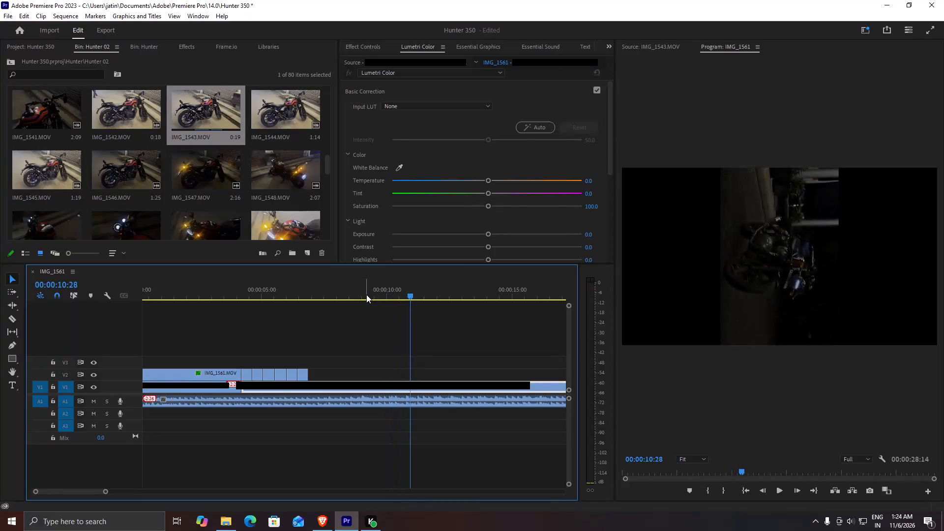
pyautogui.press('space')
pyautogui.press('space')
pyautogui.press('space')
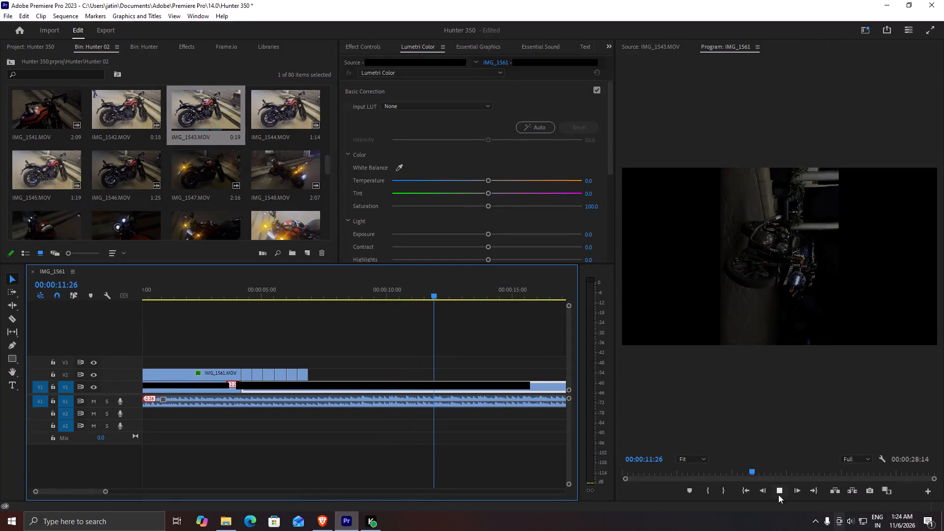
pyautogui.press('space')
pyautogui.moveTo(460, 295); pyautogui.dragTo(276, 298)
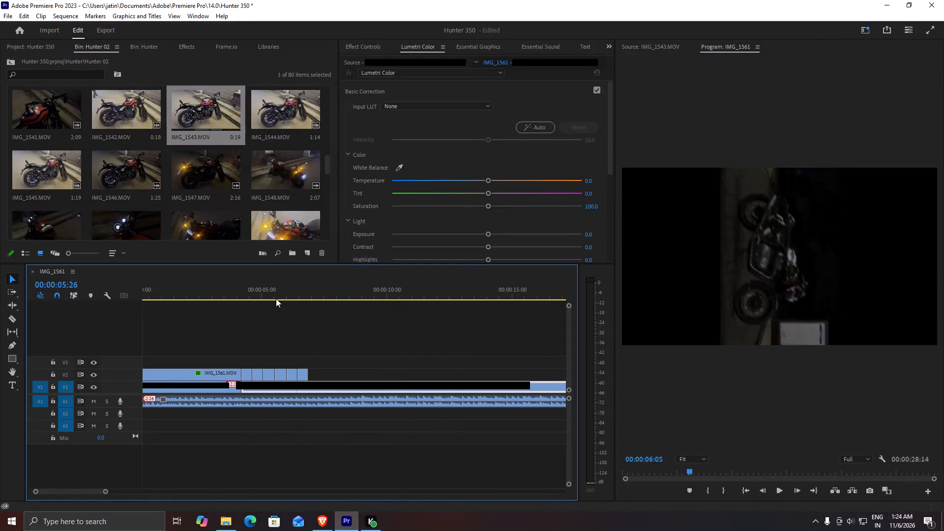
pyautogui.moveTo(276, 298); pyautogui.dragTo(244, 299)
pyautogui.press('space')
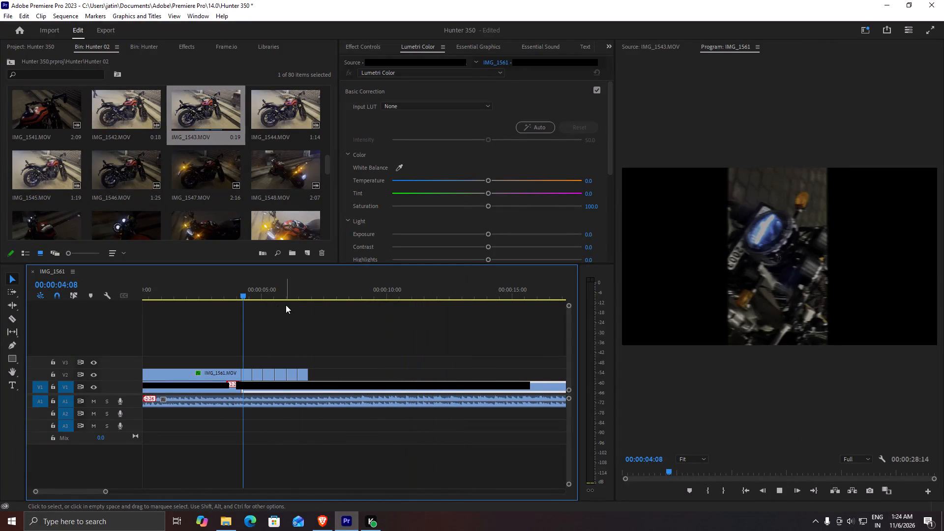
pyautogui.press('space')
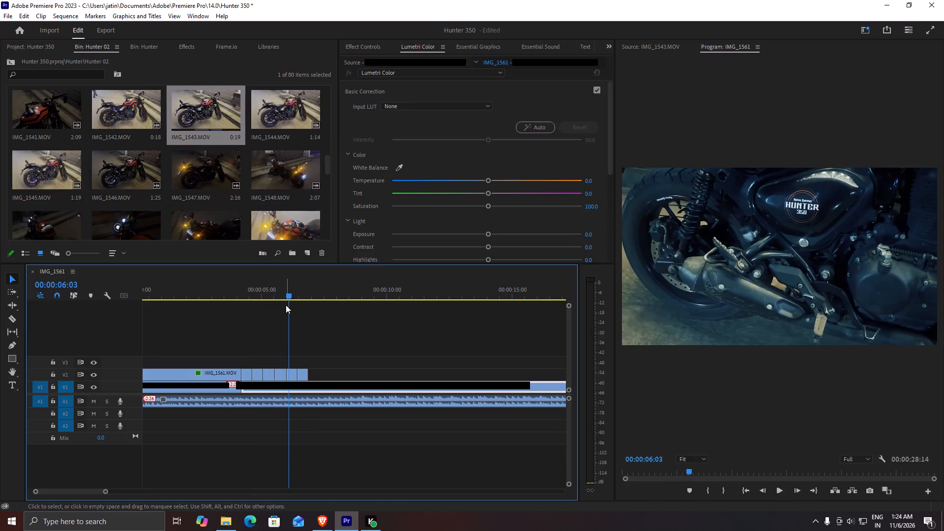
# Copy the Lumetri Color effect from IMG_1524.MOV on V2 to the IMG_1540.MOV and IMG_1543.MOV clips.
pyautogui.keyDown('alt'); pyautogui.scroll(11, 279, 382); pyautogui.keyUp('alt')
pyautogui.click(251, 376)
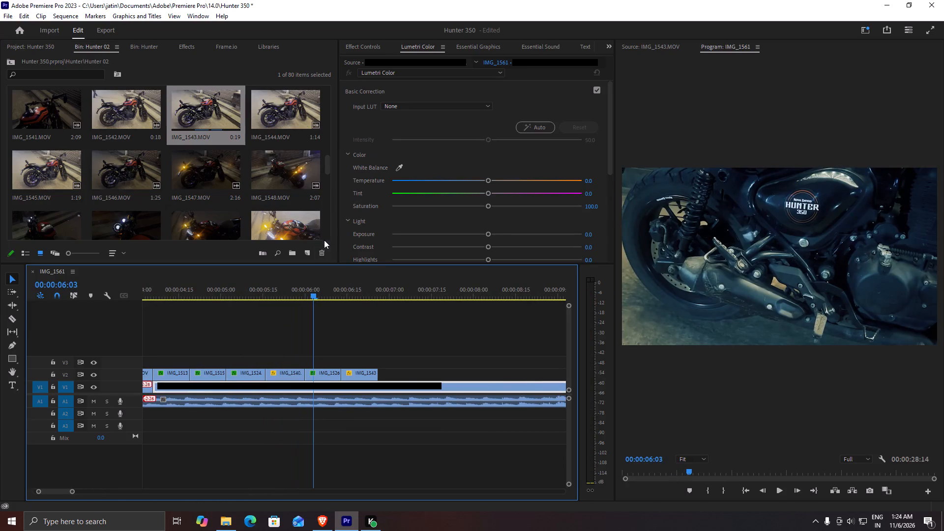
pyautogui.click(245, 371)
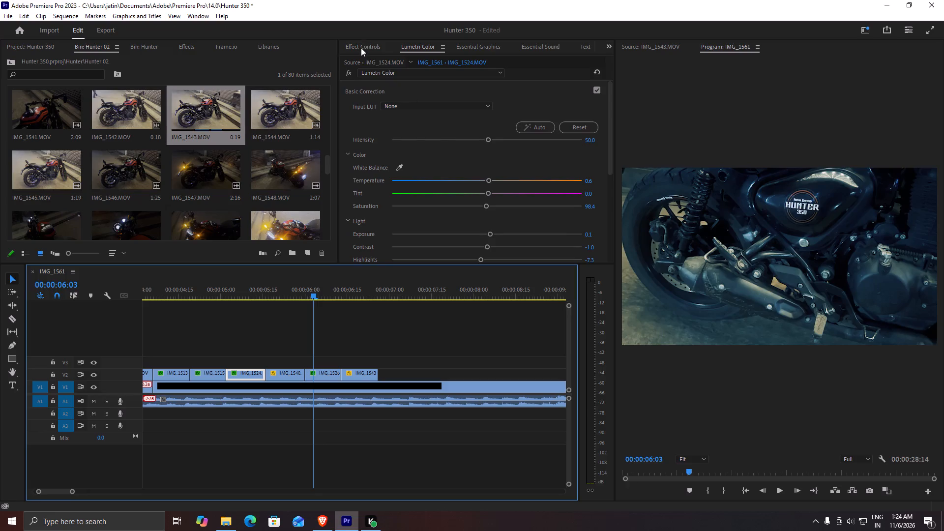
pyautogui.click(361, 48)
pyautogui.click(385, 224)
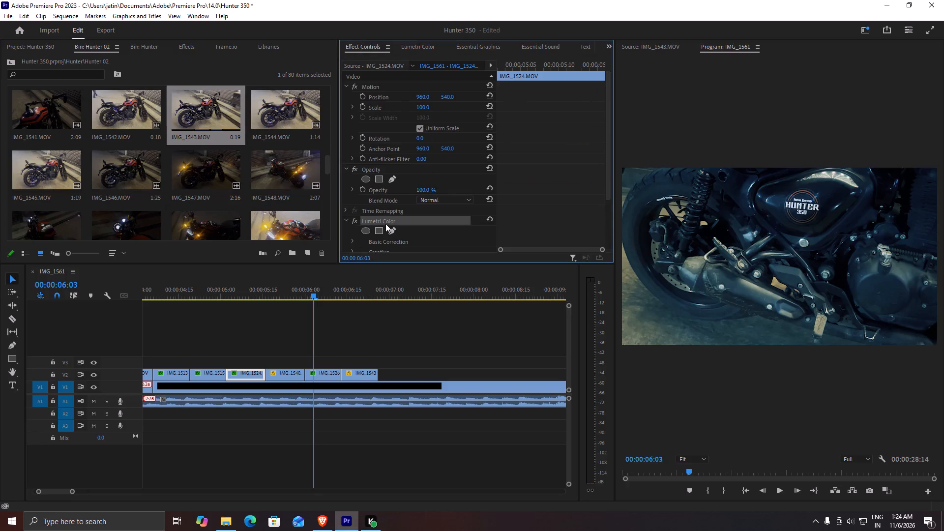
pyautogui.hotkey('ctrl', 'c')
pyautogui.click(279, 374)
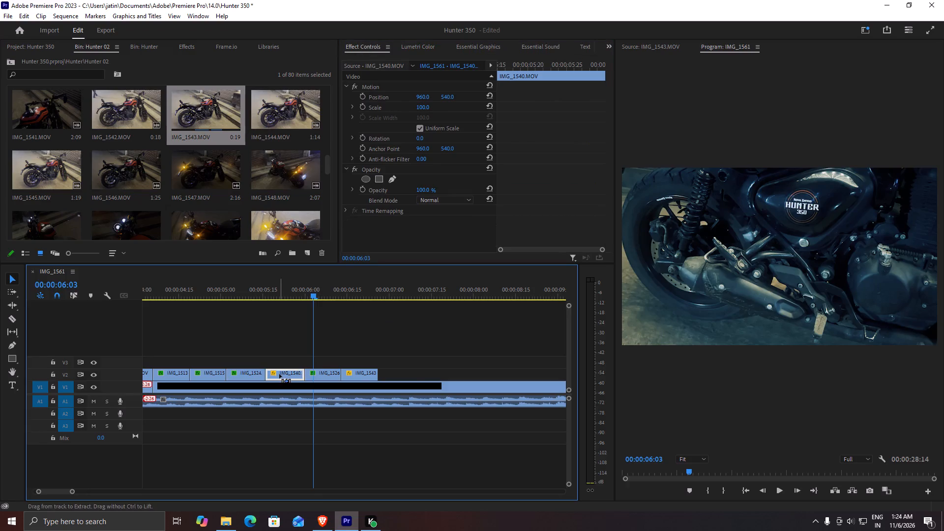
pyautogui.hotkey('ctrl', 'v')
pyautogui.click(365, 372)
pyautogui.hotkey('ctrl', 'v')
# Play back the graded V2 clips into the reference shot and preview IMG_1550.MOV as a candidate for the next clip.
pyautogui.moveTo(314, 294); pyautogui.dragTo(72, 295)
pyautogui.press('space')
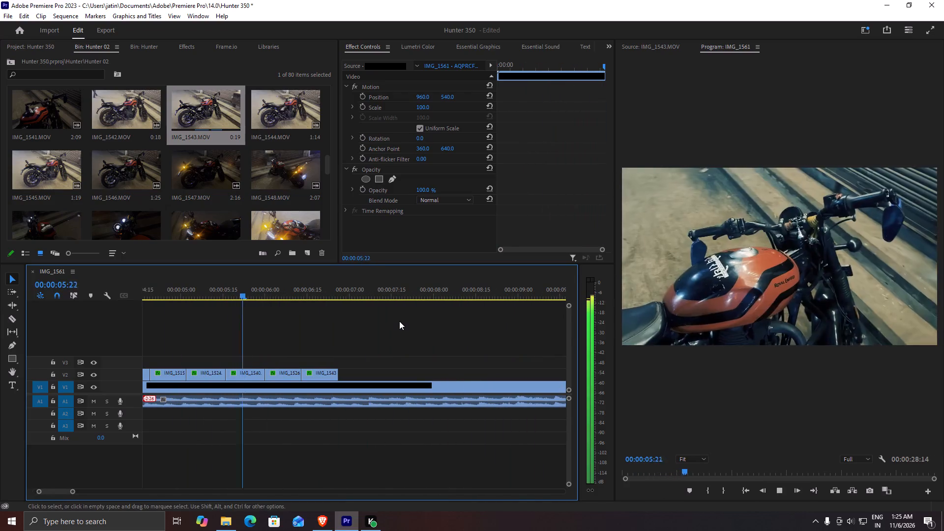
pyautogui.press('space')
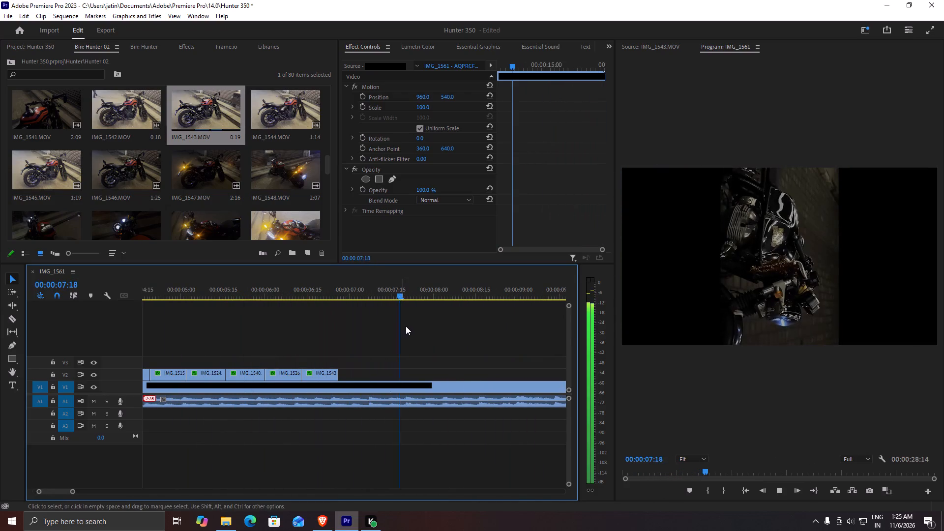
pyautogui.keyDown('alt'); pyautogui.scroll(4, 393, 358); pyautogui.keyUp('alt')
pyautogui.keyDown('alt'); pyautogui.scroll(5, 359, 292); pyautogui.keyUp('alt')
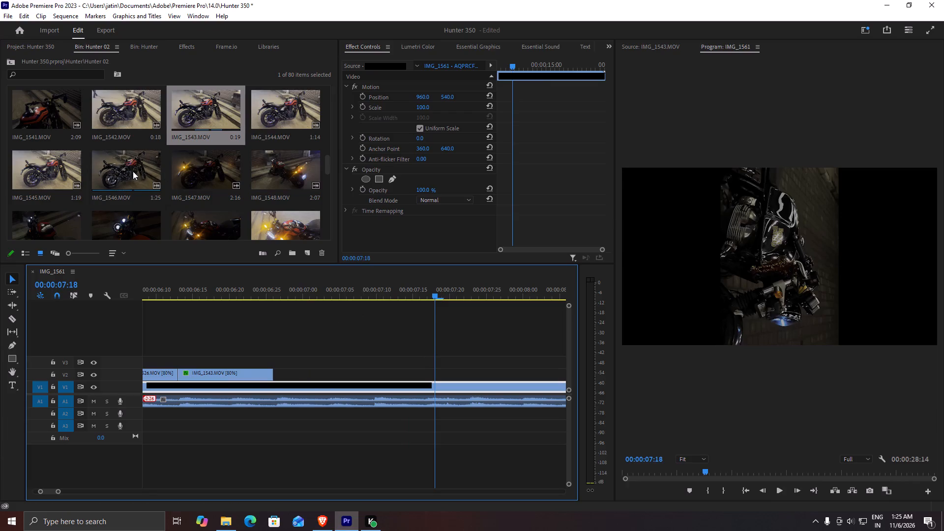
pyautogui.scroll(-1, 120, 183)
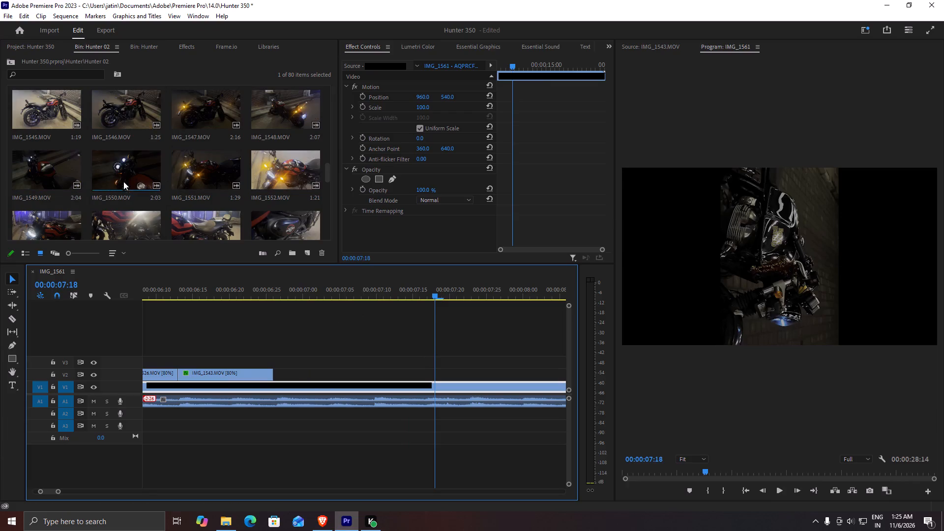
pyautogui.click(121, 170)
pyautogui.click(121, 170)
pyautogui.moveTo(757, 470); pyautogui.dragTo(748, 452)
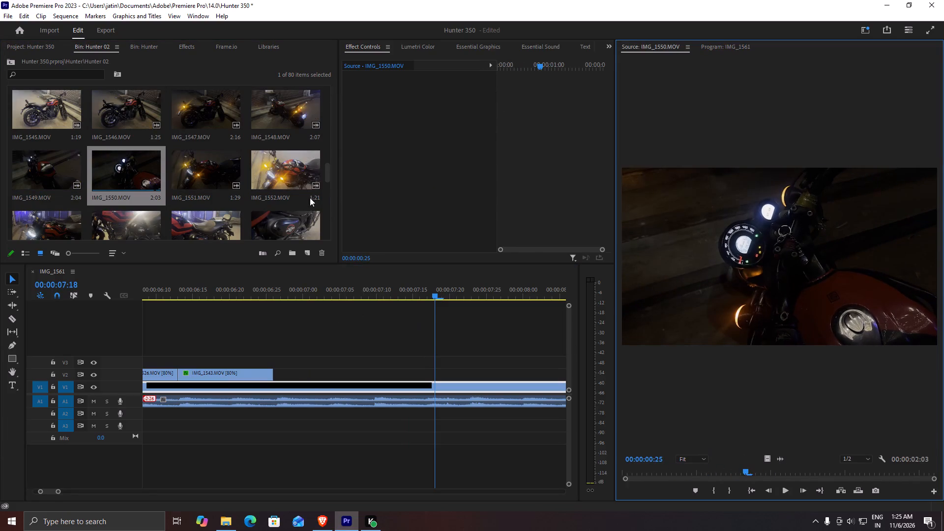
# Mark a 23-frame range of IMG_1552.MOV ending at 00:00:01:05 and place it on V2 directly after IMG_1543.MOV.
pyautogui.click(280, 229)
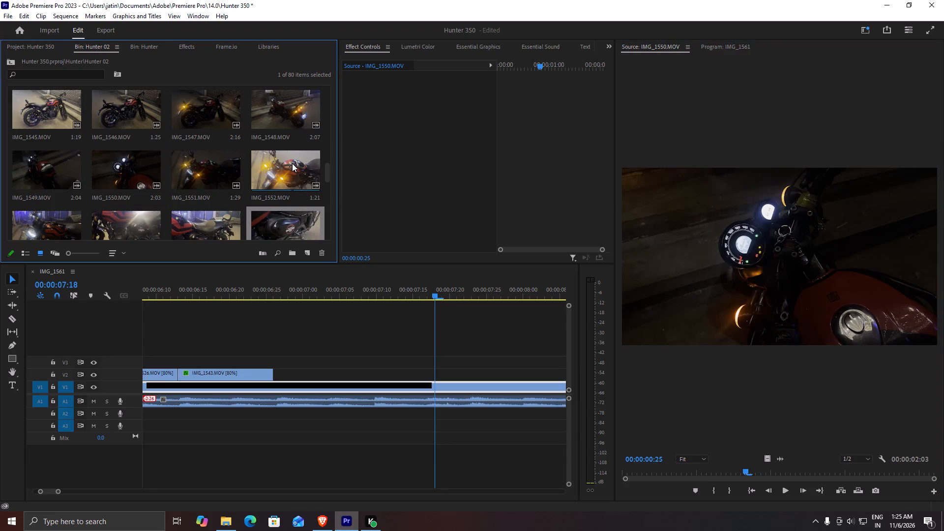
pyautogui.doubleClick(292, 163)
pyautogui.moveTo(801, 472); pyautogui.dragTo(772, 476)
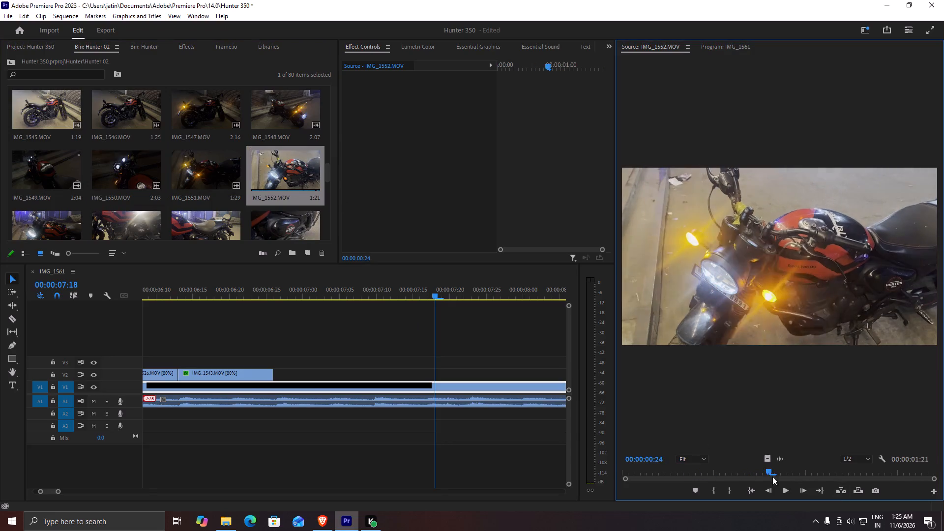
pyautogui.moveTo(772, 476); pyautogui.dragTo(737, 472)
pyautogui.press('i')
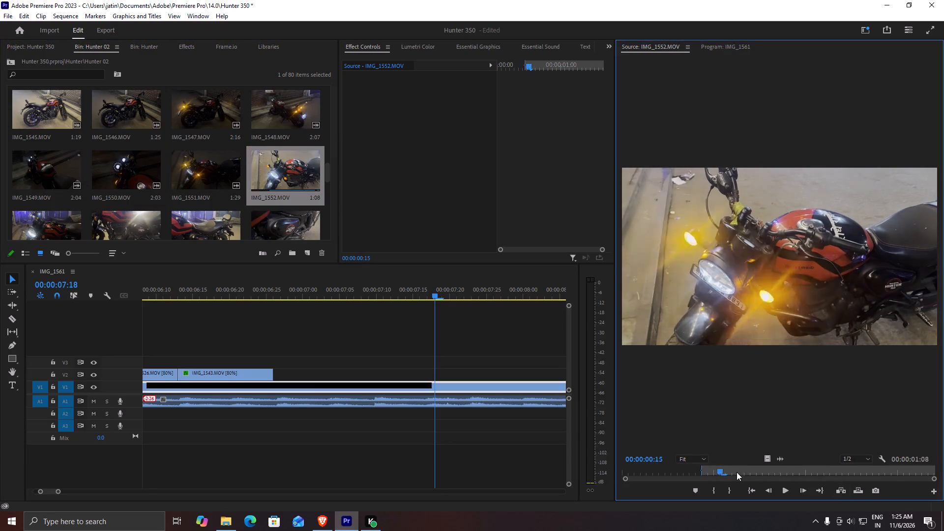
pyautogui.moveTo(737, 472); pyautogui.dragTo(836, 472)
pyautogui.press('o')
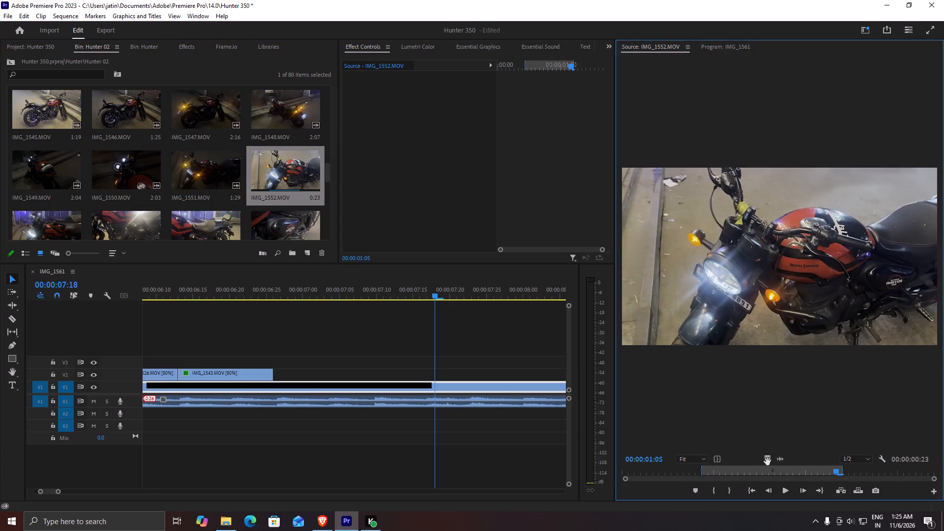
pyautogui.moveTo(768, 461); pyautogui.dragTo(277, 376)
# Set the speed of the IMG_1552.MOV clip on V2 to 80%.
pyautogui.click(313, 373)
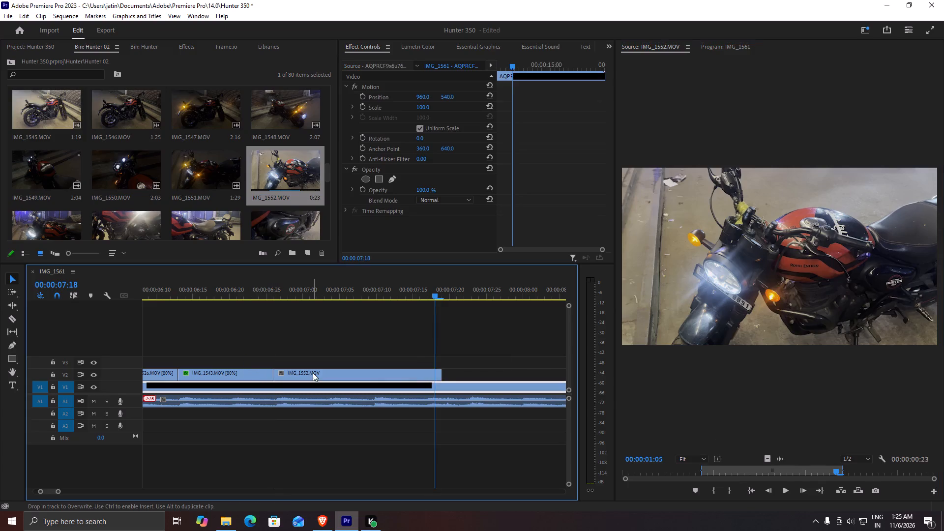
pyautogui.hotkey('ctrl', 'r')
pyautogui.write('80')
pyautogui.press('Return')
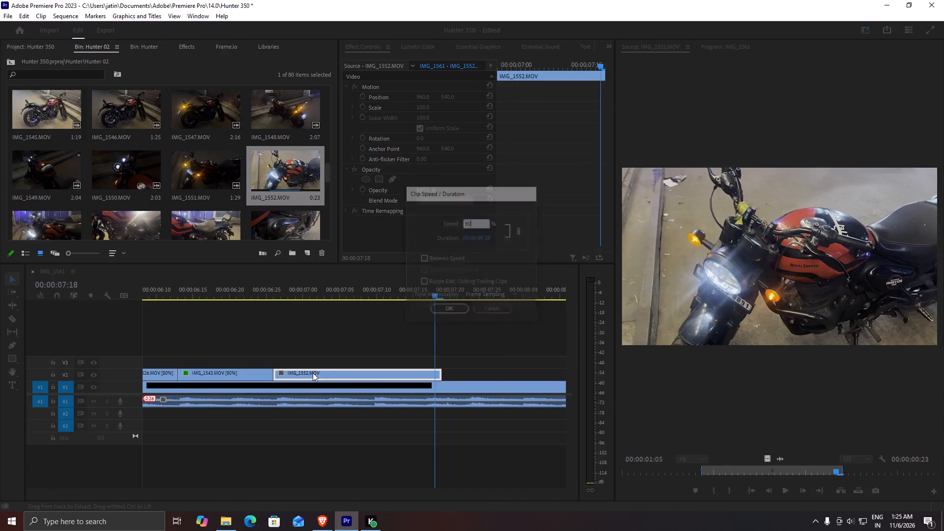
# Trim the end of the IMG_1552.MOV clip on V2 to 00:00:07:09 on the music beat and play back the cut.
pyautogui.click(261, 293)
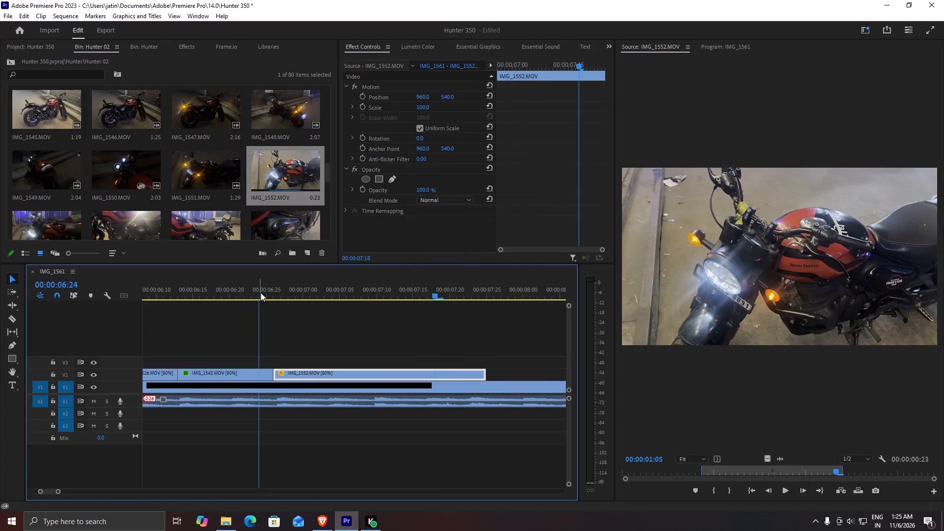
pyautogui.press('space')
pyautogui.press('space')
pyautogui.keyDown('alt'); pyautogui.scroll(6, 373, 346); pyautogui.keyUp('alt')
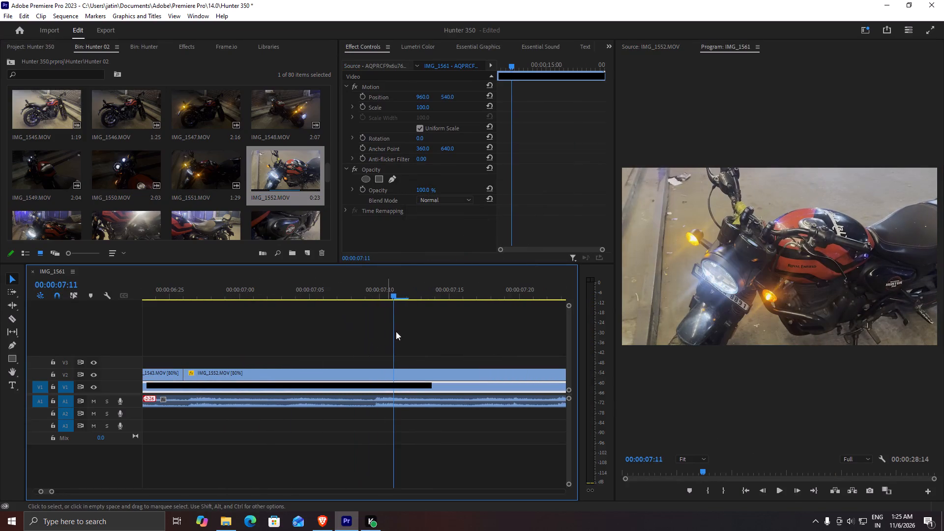
pyautogui.moveTo(389, 290); pyautogui.dragTo(367, 294)
pyautogui.click(497, 374)
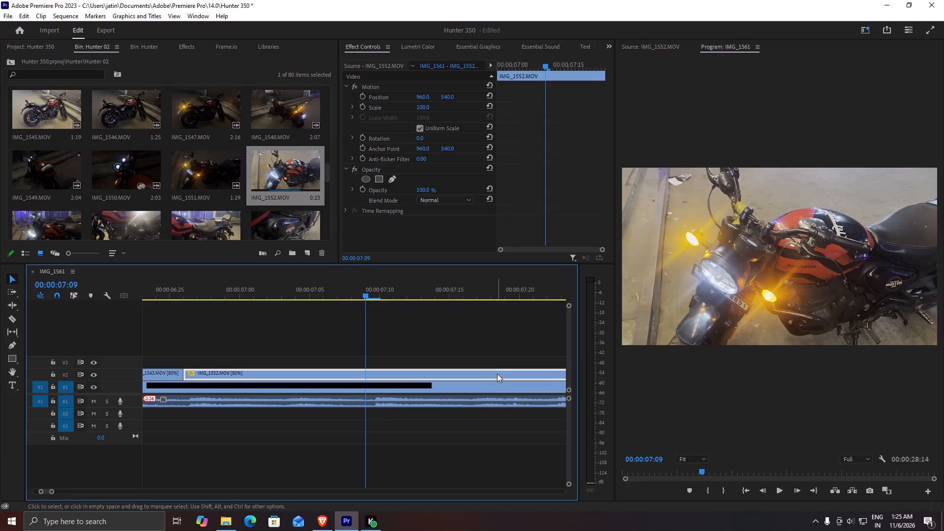
pyautogui.press('z')
pyautogui.click(497, 374)
pyautogui.press('x')
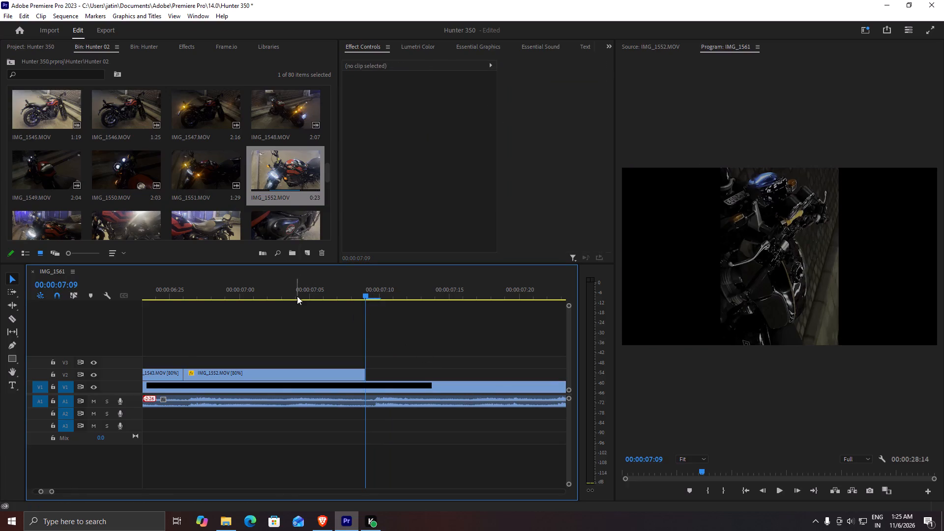
pyautogui.moveTo(296, 295); pyautogui.dragTo(166, 299)
pyautogui.press('space')
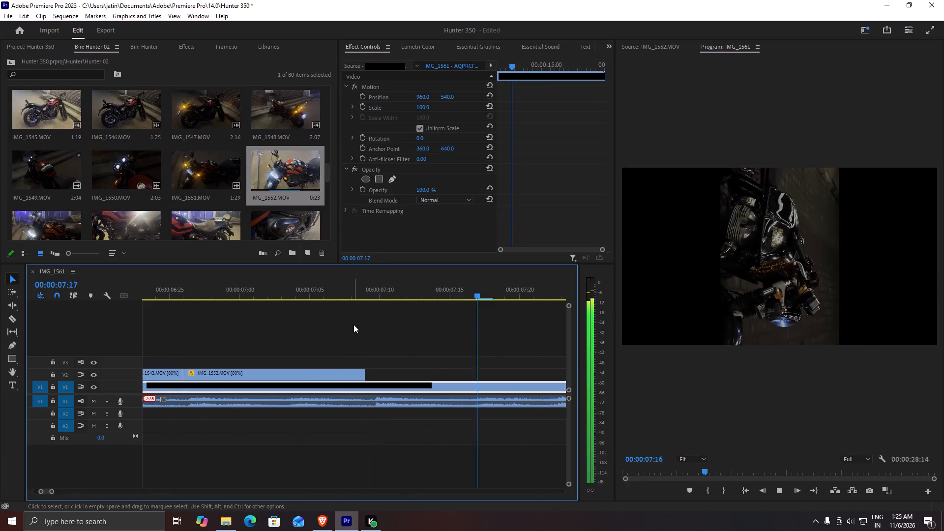
pyautogui.press('space')
# Mark a 24-frame range of IMG_1554.MOV ending at 00:00:01:11, place it on V2 directly after IMG_1552.MOV, and save the project.
pyautogui.keyDown('alt'); pyautogui.scroll(-12, 401, 352); pyautogui.keyUp('alt')
pyautogui.keyDown('alt'); pyautogui.scroll(12, 401, 352); pyautogui.keyUp('alt')
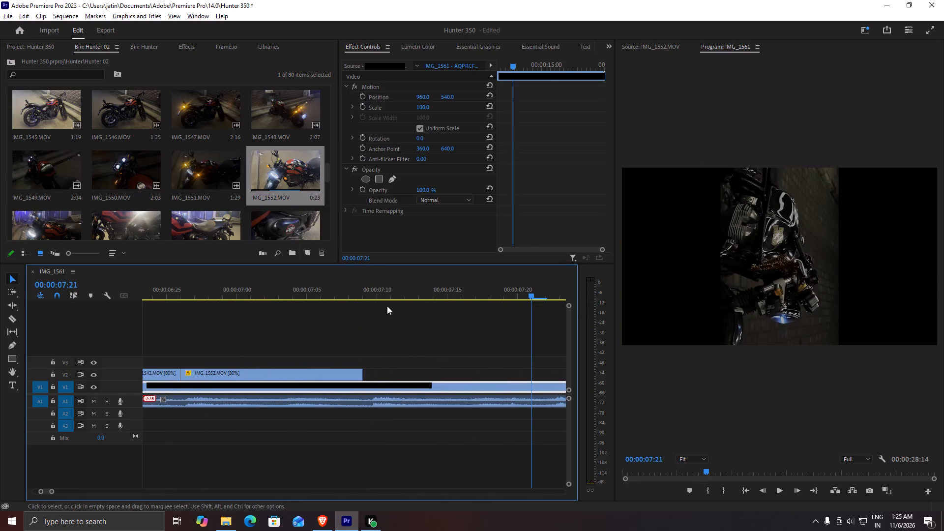
pyautogui.scroll(-1, 176, 138)
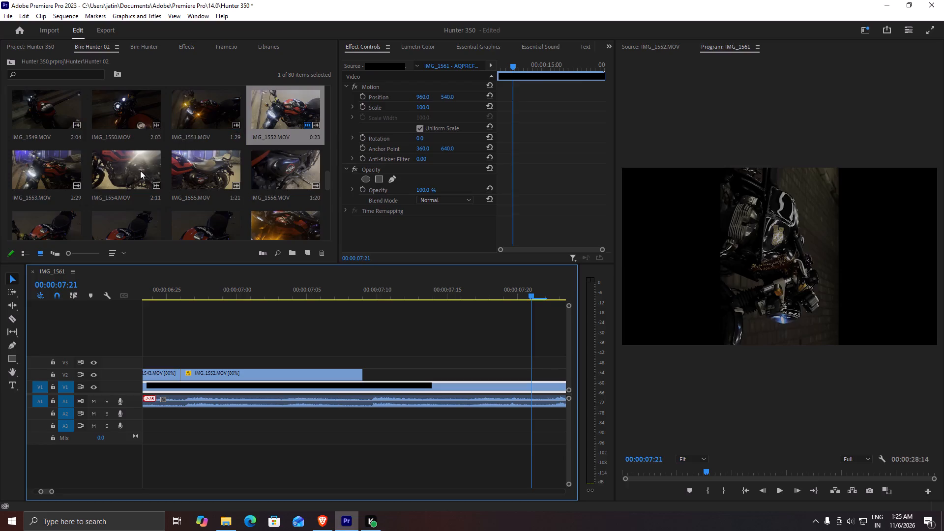
pyautogui.doubleClick(140, 171)
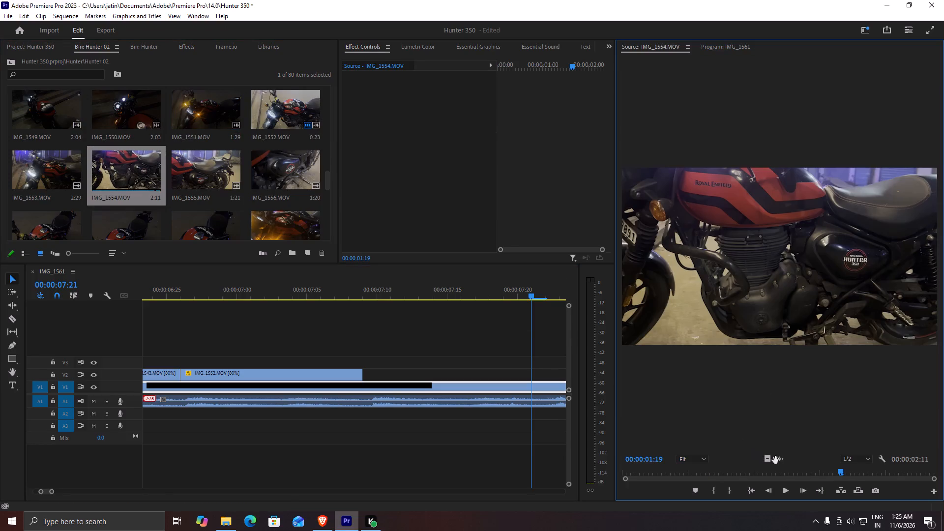
pyautogui.moveTo(824, 470); pyautogui.dragTo(754, 468)
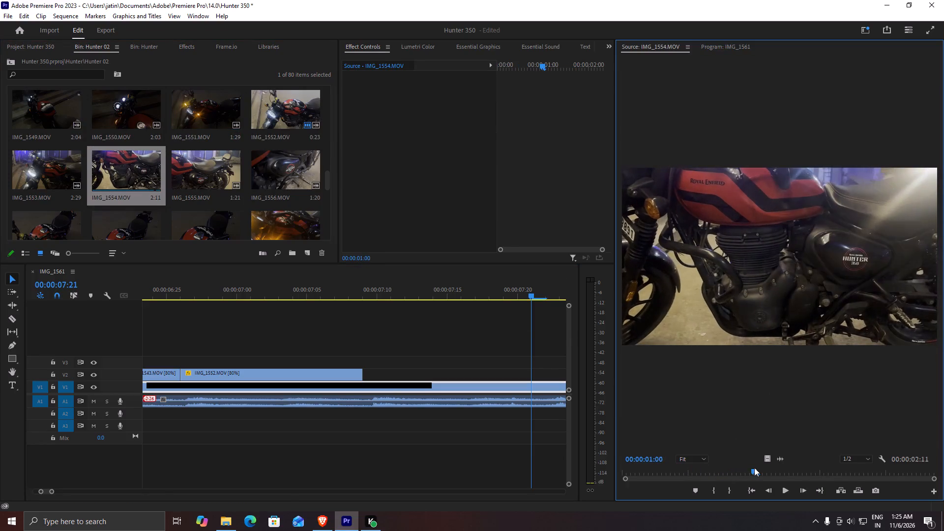
pyautogui.moveTo(754, 468); pyautogui.dragTo(803, 468)
pyautogui.press('i')
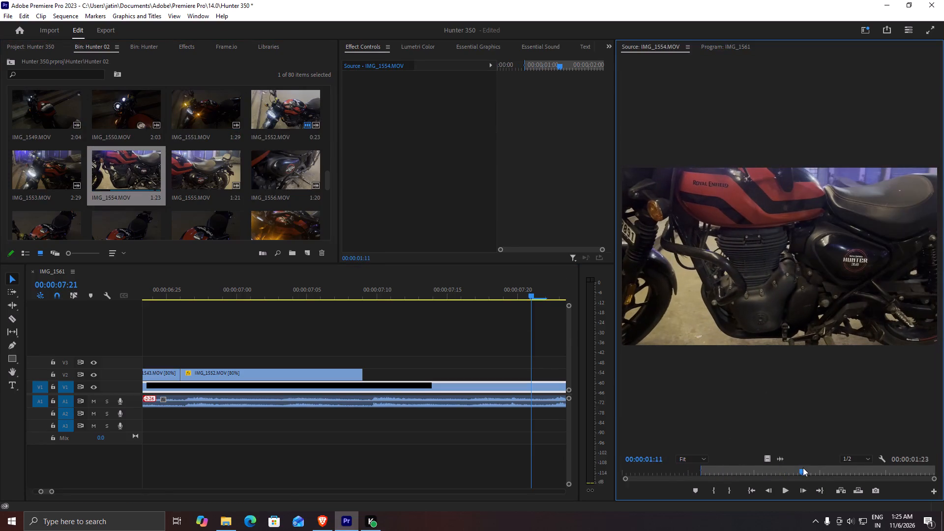
pyautogui.moveTo(803, 468); pyautogui.dragTo(804, 468)
pyautogui.press('o')
pyautogui.moveTo(769, 457); pyautogui.dragTo(393, 381)
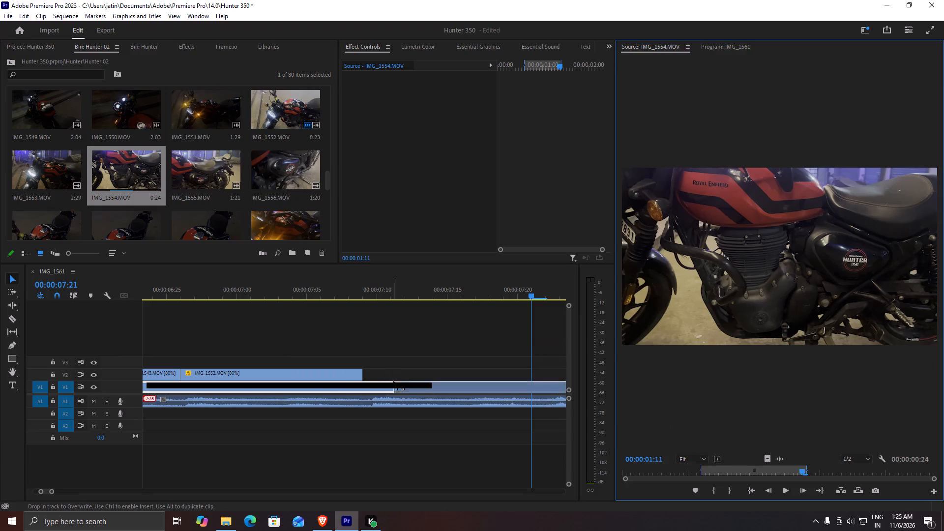
pyautogui.moveTo(393, 381); pyautogui.dragTo(366, 376)
pyautogui.hotkey('ctrl', 's')
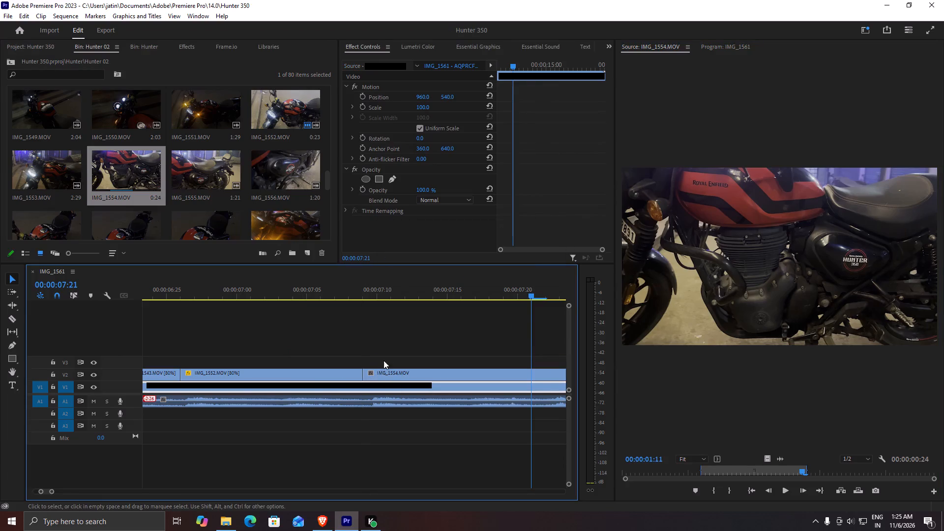
# Set the speed of the IMG_1554.MOV clip on V2 to 80%.
pyautogui.moveTo(365, 291); pyautogui.dragTo(369, 299)
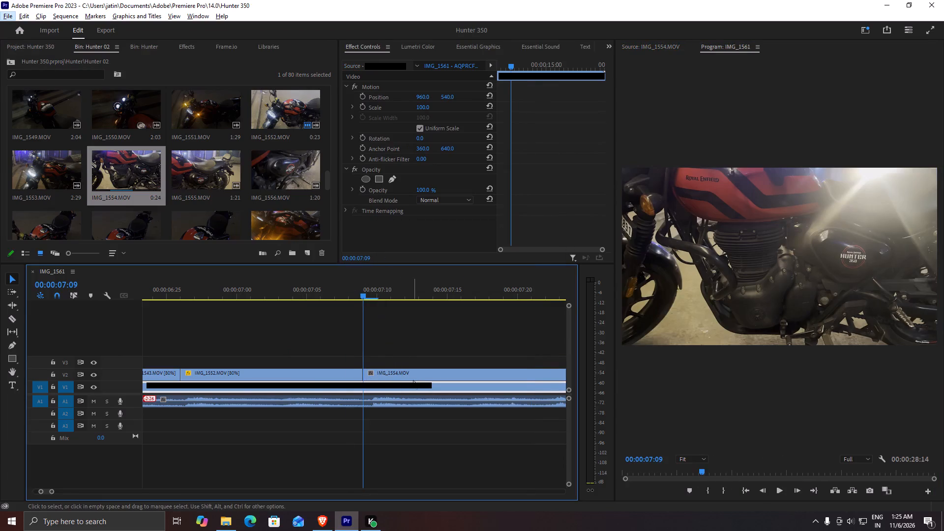
pyautogui.click(414, 374)
pyautogui.hotkey('ctrl', 'r')
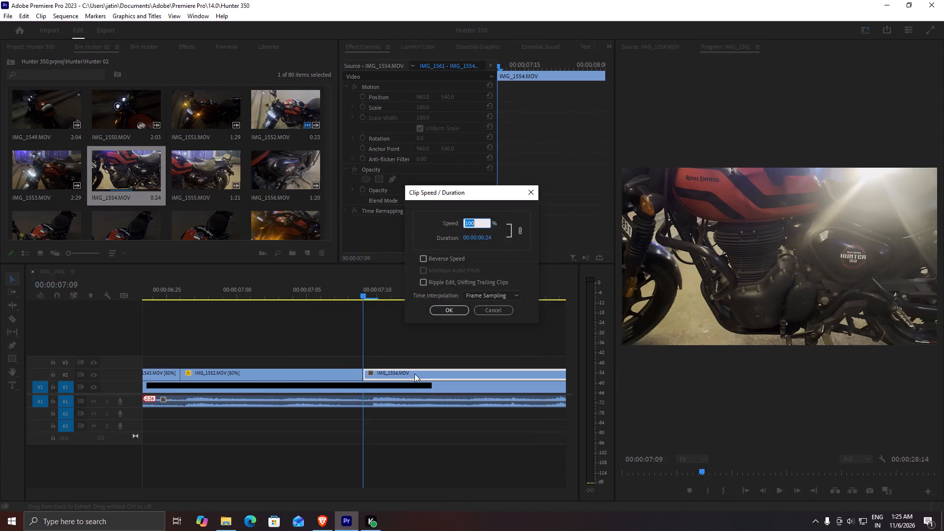
pyautogui.write('80')
pyautogui.press('Return')
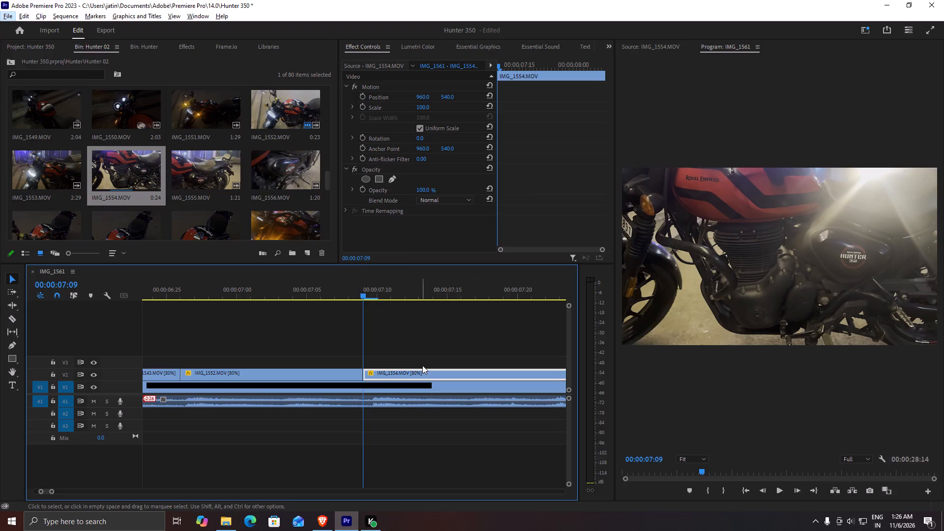
# Play back IMG_1554.MOV against the music, then trim its end on V2 to 00:00:07:22.
pyautogui.press('space')
pyautogui.moveTo(360, 294); pyautogui.dragTo(335, 296)
pyautogui.press('space')
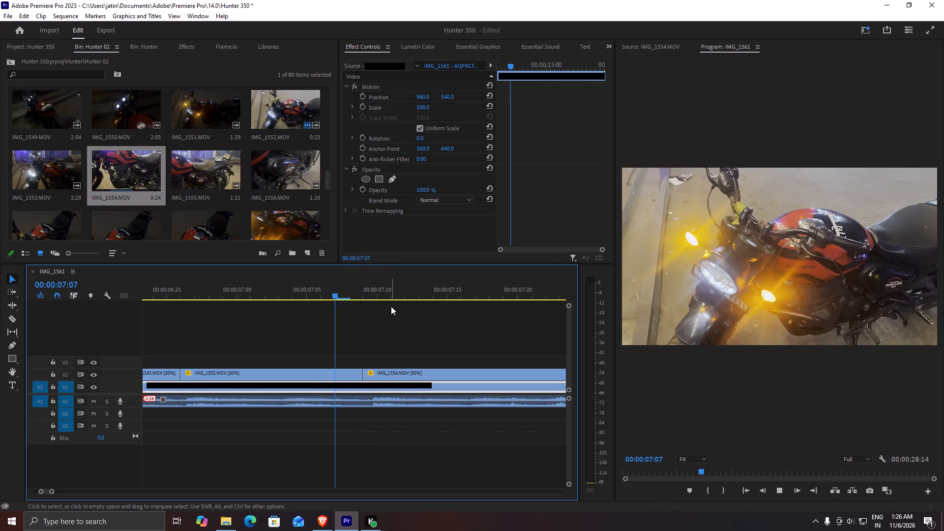
pyautogui.press('space')
pyautogui.moveTo(207, 289); pyautogui.dragTo(101, 302)
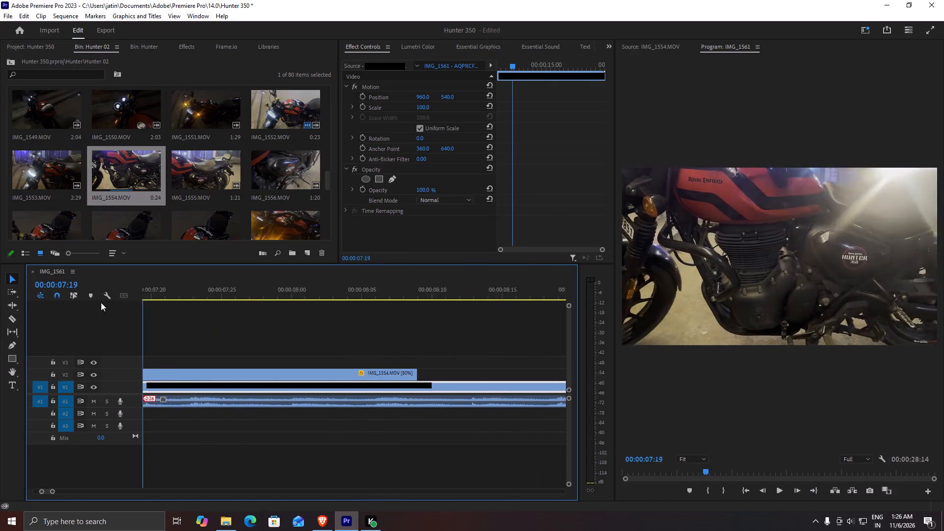
pyautogui.moveTo(101, 302); pyautogui.dragTo(202, 331)
pyautogui.press('space')
pyautogui.press('space')
pyautogui.press('space')
pyautogui.press('space')
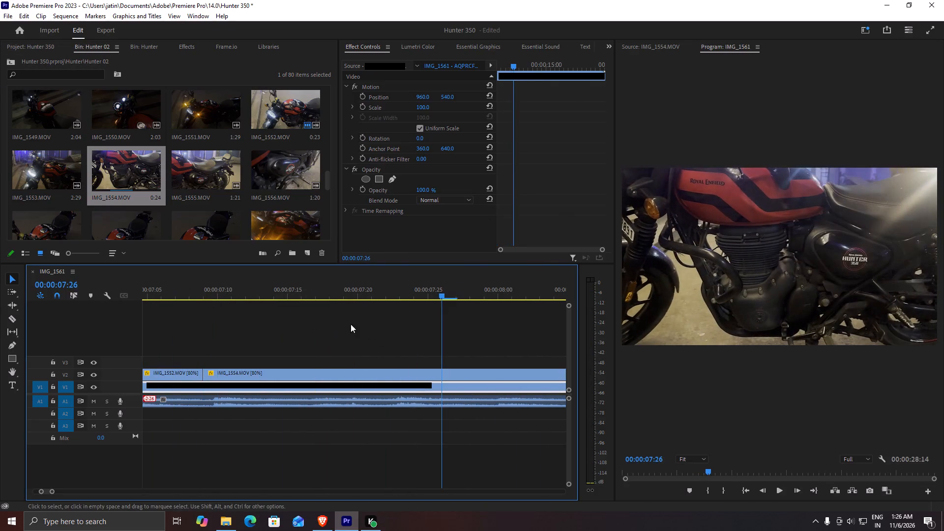
pyautogui.moveTo(446, 284); pyautogui.dragTo(394, 302)
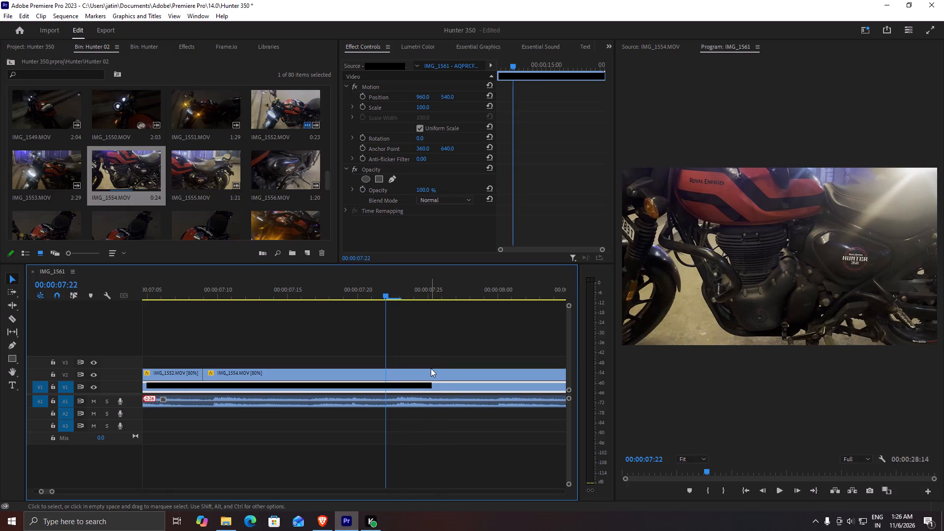
pyautogui.click(431, 371)
pyautogui.press('z')
pyautogui.click(433, 372)
pyautogui.press('x')
pyautogui.keyDown('alt'); pyautogui.scroll(-4, 383, 353); pyautogui.keyUp('alt')
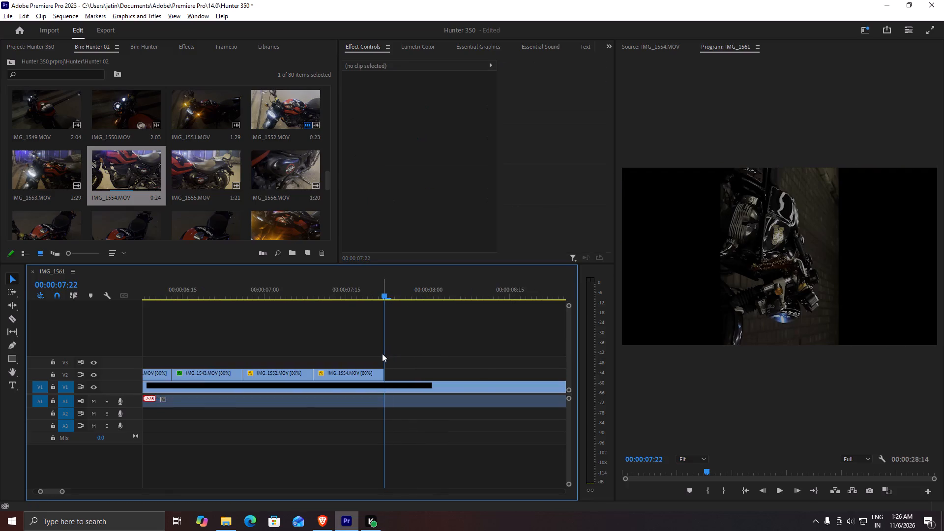
# Mark a 26-frame range of IMG_1560.MOV ending at 00:00:00:27 and place it on V2 directly after IMG_1554.MOV.
pyautogui.keyDown('alt'); pyautogui.scroll(-10, 382, 354); pyautogui.keyUp('alt')
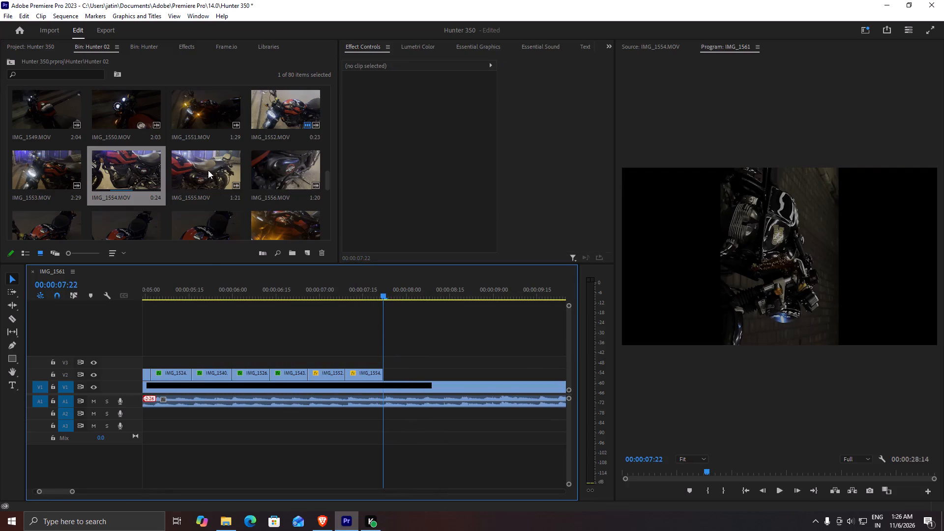
pyautogui.scroll(-3, 215, 196)
pyautogui.scroll(1, 204, 167)
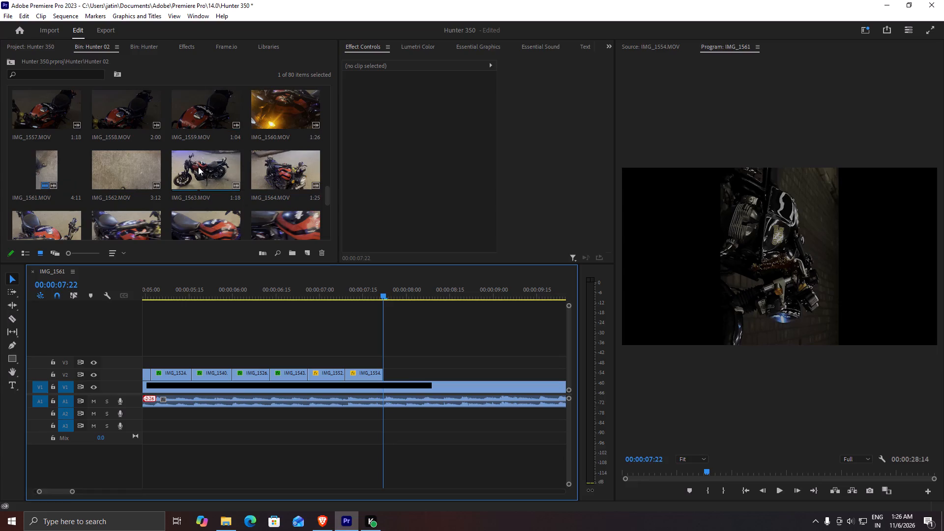
pyautogui.doubleClick(274, 125)
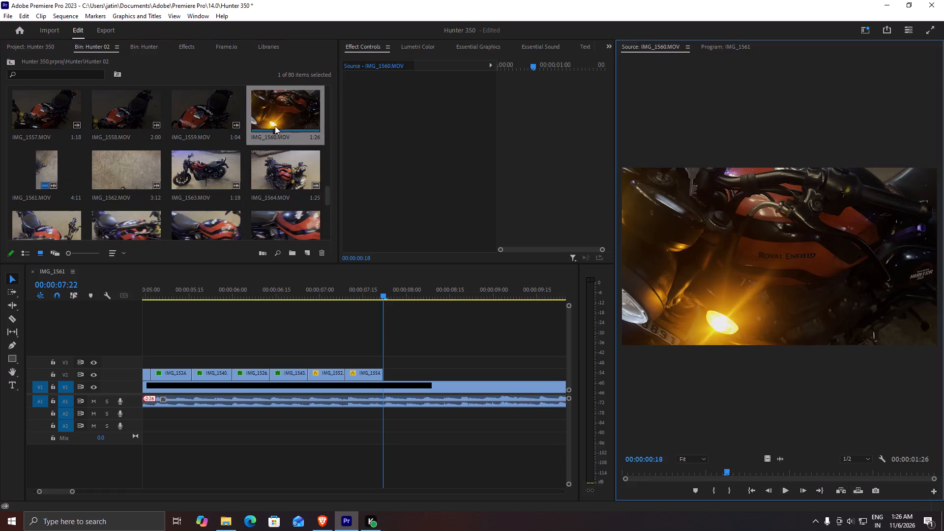
pyautogui.moveTo(724, 470); pyautogui.dragTo(662, 465)
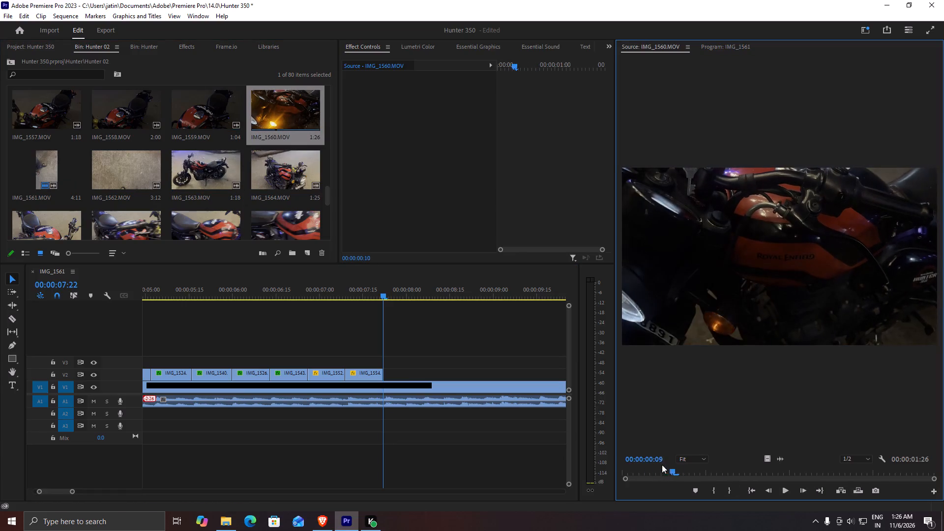
pyautogui.moveTo(662, 465); pyautogui.dragTo(747, 466)
pyautogui.press('i')
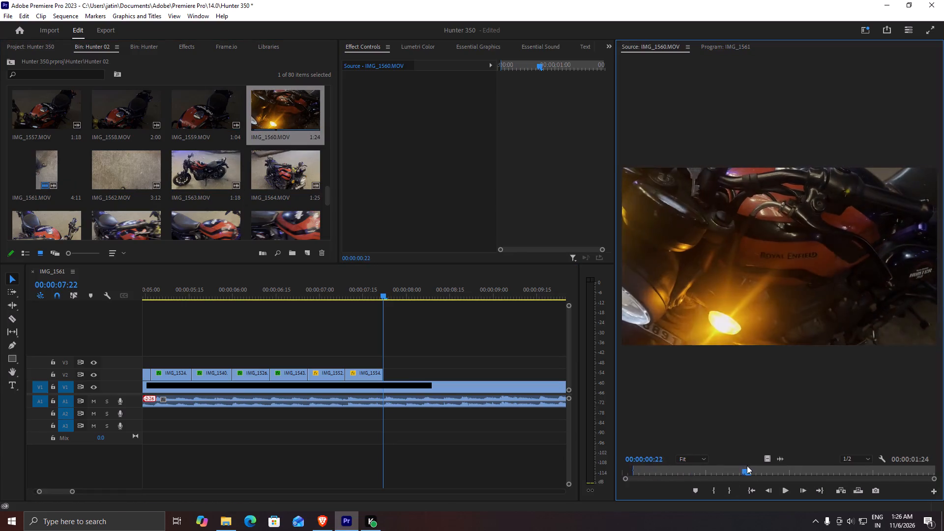
pyautogui.moveTo(747, 466); pyautogui.dragTo(767, 466)
pyautogui.press('o')
pyautogui.moveTo(766, 459); pyautogui.dragTo(389, 373)
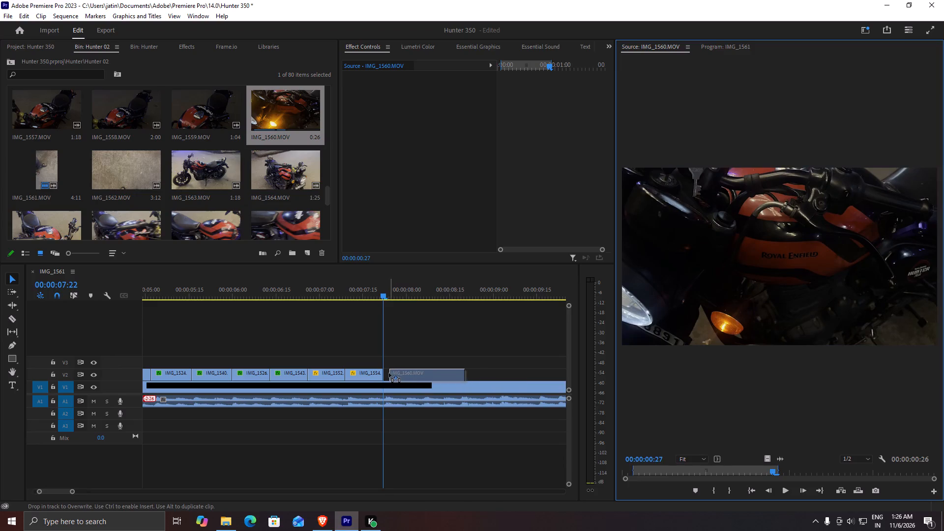
pyautogui.moveTo(389, 373); pyautogui.dragTo(387, 373)
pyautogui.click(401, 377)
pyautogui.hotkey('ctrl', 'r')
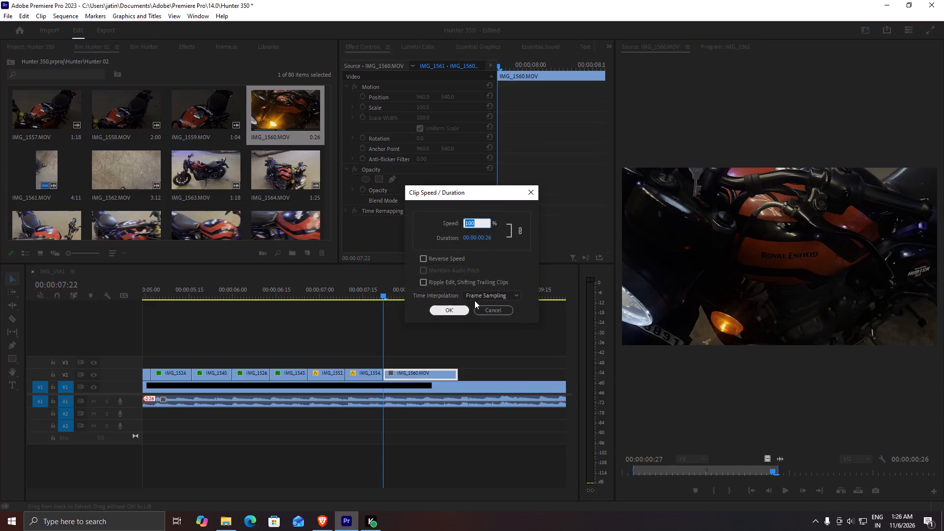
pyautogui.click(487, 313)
# Find the music beat in IMG_1560.MOV, trim the clip's end on V2 to 00:00:08:05, and play back the cut.
pyautogui.moveTo(387, 296); pyautogui.dragTo(422, 302)
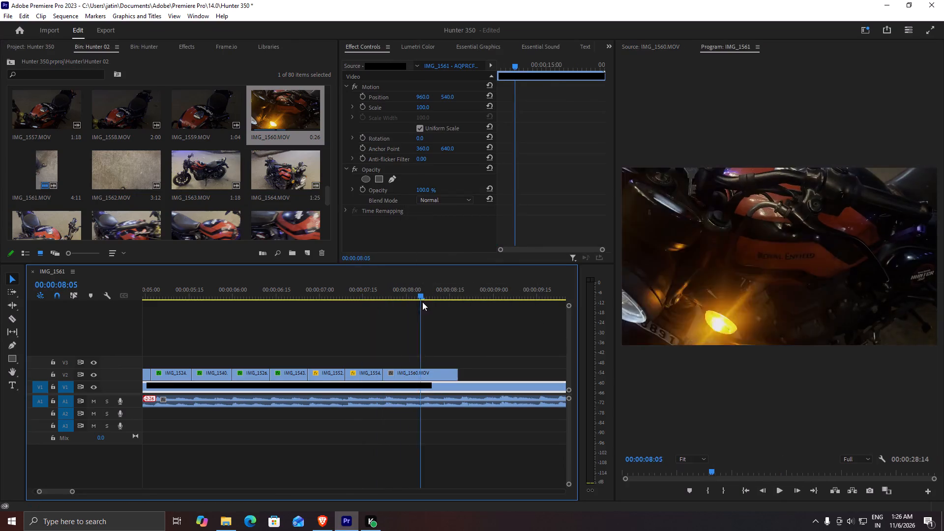
pyautogui.moveTo(422, 302); pyautogui.dragTo(345, 305)
pyautogui.press('space')
pyautogui.press('space')
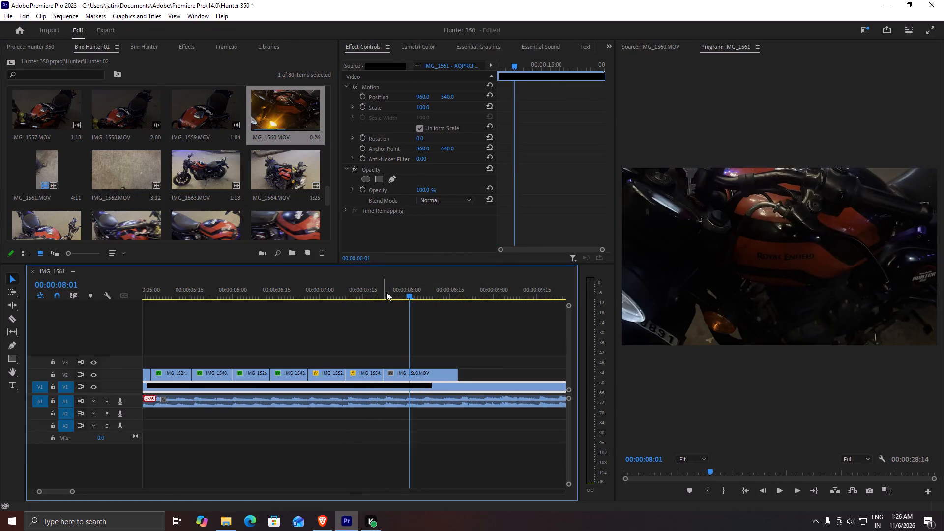
pyautogui.moveTo(378, 289); pyautogui.dragTo(317, 295)
pyautogui.press('space')
pyautogui.press('space')
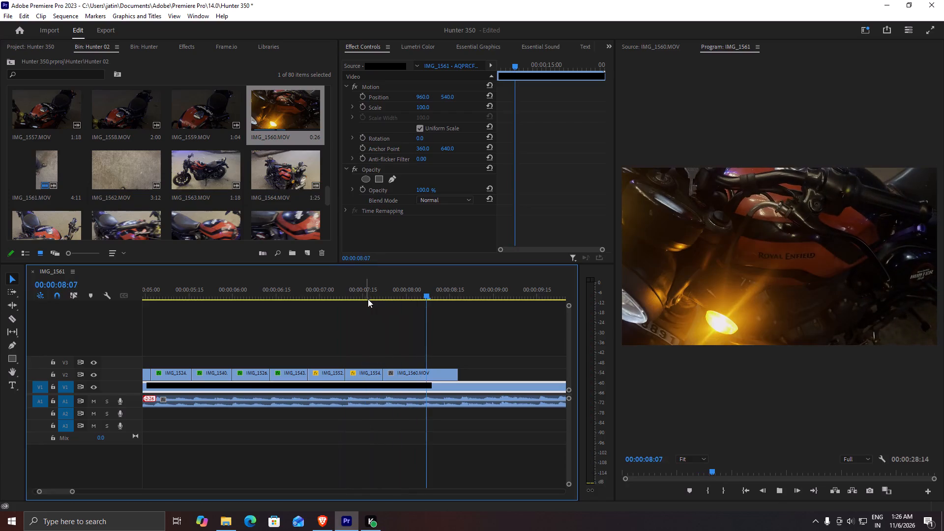
pyautogui.keyDown('alt'); pyautogui.scroll(7, 416, 370); pyautogui.keyUp('alt')
pyautogui.moveTo(434, 292); pyautogui.dragTo(387, 308)
pyautogui.press('space')
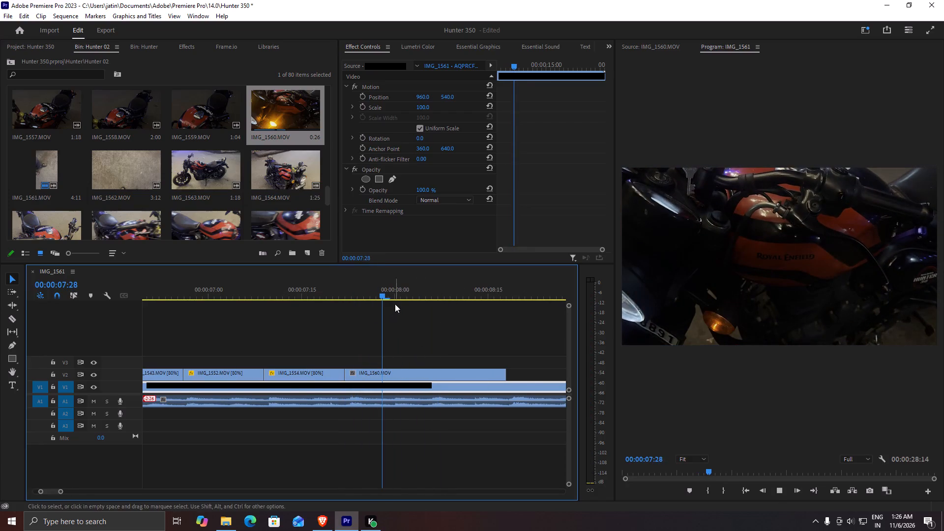
pyautogui.press('space')
pyautogui.moveTo(443, 290); pyautogui.dragTo(431, 293)
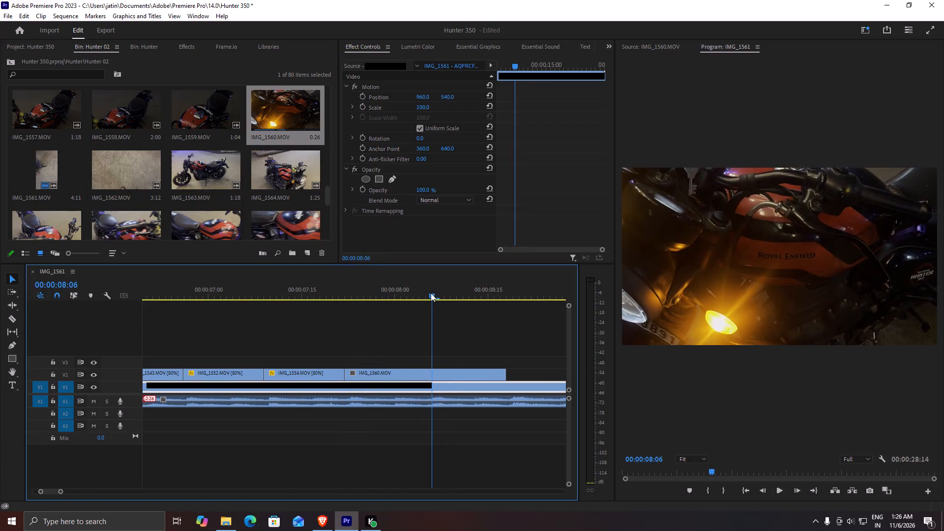
pyautogui.moveTo(431, 293); pyautogui.dragTo(428, 294)
pyautogui.keyDown('alt'); pyautogui.scroll(5, 466, 387); pyautogui.keyUp('alt')
pyautogui.moveTo(404, 295); pyautogui.dragTo(391, 295)
pyautogui.click(432, 372)
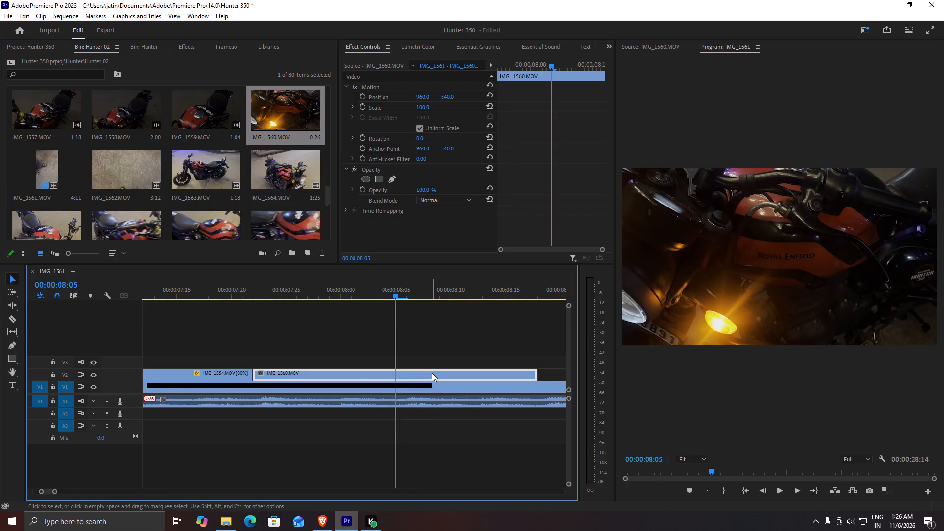
pyautogui.press('z')
pyautogui.click(431, 373)
pyautogui.press('x')
pyautogui.keyDown('alt'); pyautogui.scroll(-6, 386, 356); pyautogui.keyUp('alt')
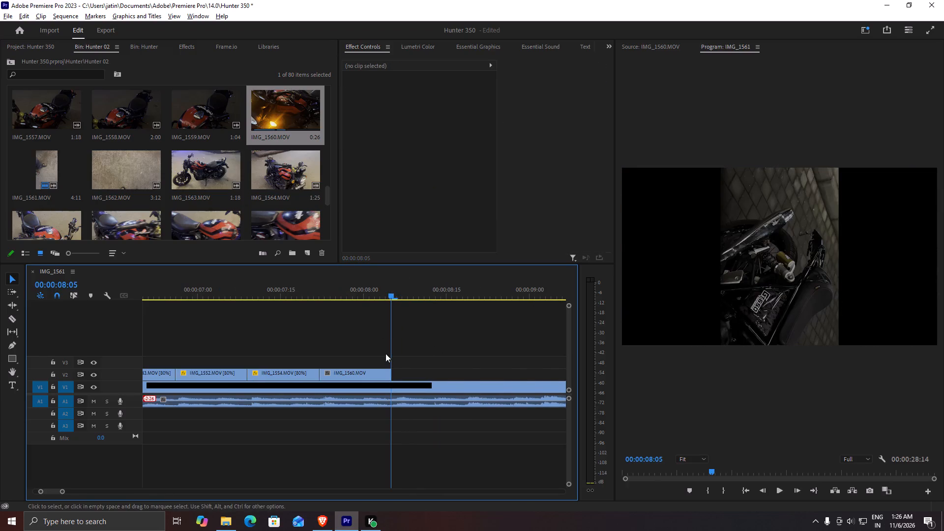
pyautogui.moveTo(315, 292); pyautogui.dragTo(296, 295)
pyautogui.click(251, 293)
pyautogui.press('space')
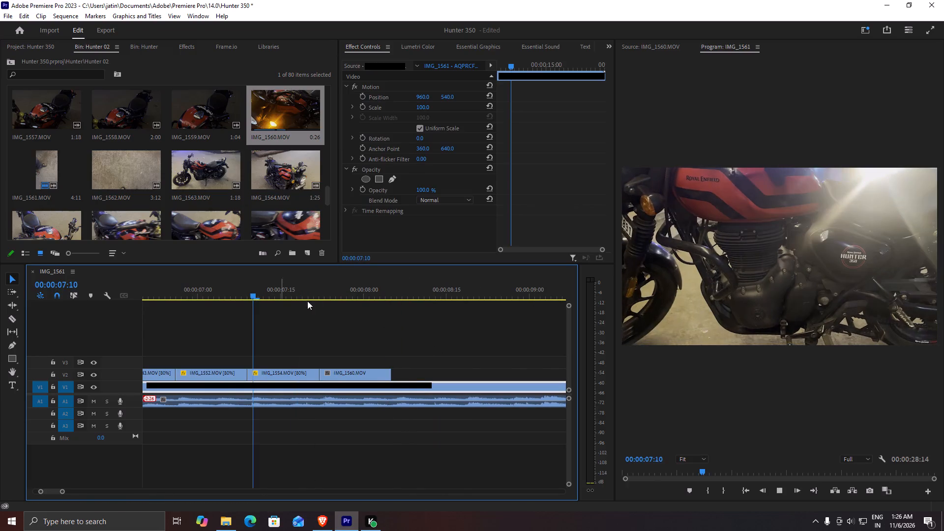
pyautogui.press('space')
# Set the speed of the IMG_1560.MOV clip on V2 to 80%.
pyautogui.keyDown('alt'); pyautogui.scroll(-1, 378, 367); pyautogui.keyUp('alt')
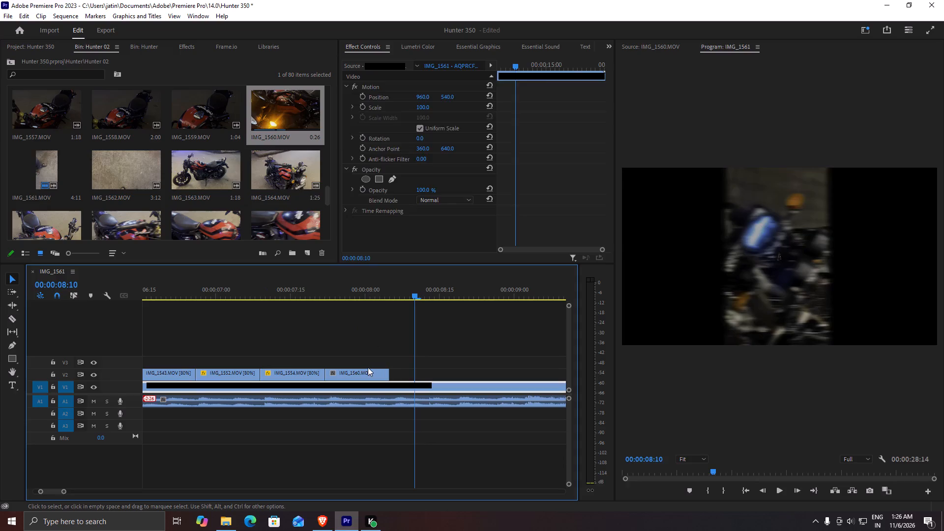
pyautogui.click(368, 367)
pyautogui.click(366, 372)
pyautogui.hotkey('ctrl', 'r')
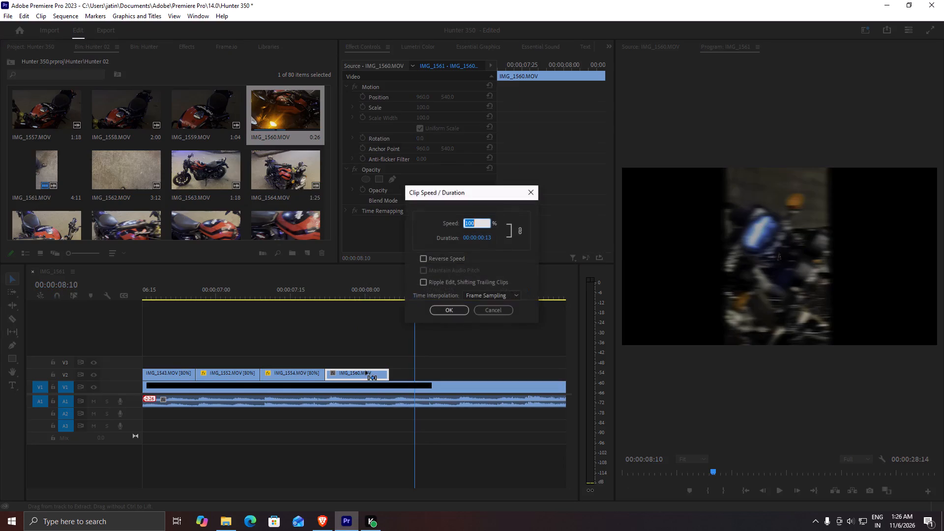
pyautogui.write('80')
pyautogui.press('Return')
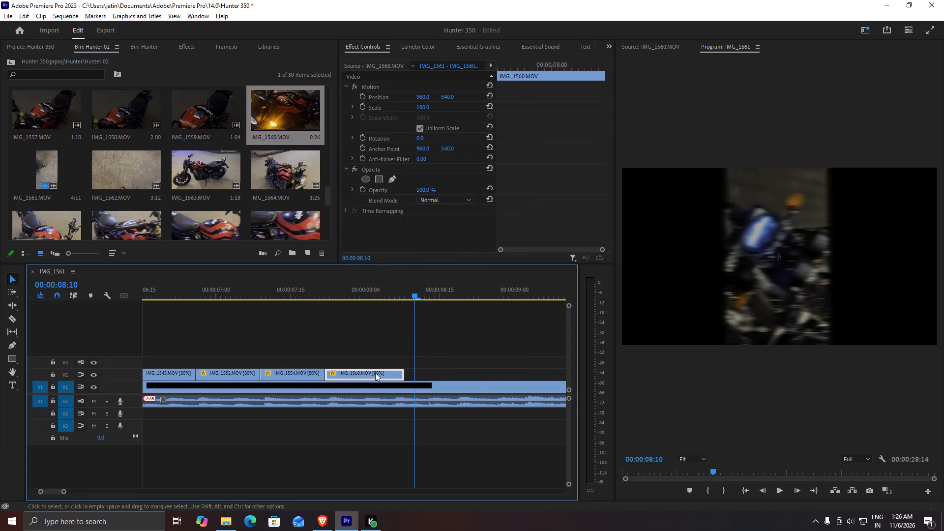
# Trim the end of the slowed IMG_1560.MOV clip on V2 to 00:00:08:06 and save the project.
pyautogui.keyDown('alt'); pyautogui.scroll(5, 375, 373); pyautogui.keyUp('alt')
pyautogui.click(399, 307)
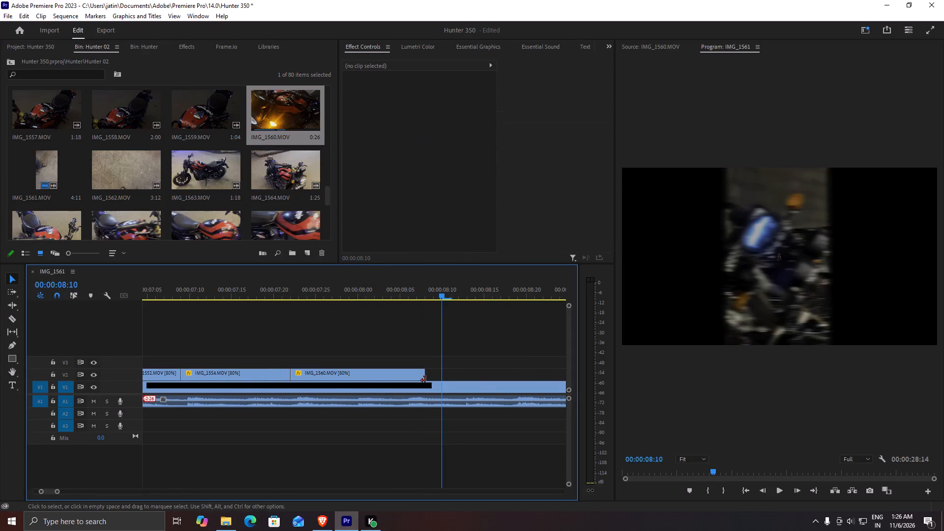
pyautogui.moveTo(422, 376); pyautogui.dragTo(399, 373)
pyautogui.moveTo(415, 288); pyautogui.dragTo(397, 291)
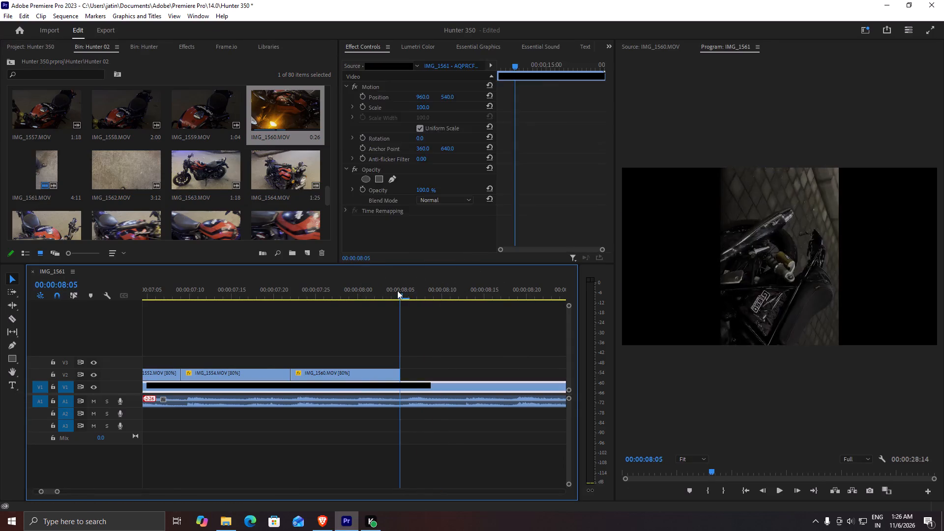
pyautogui.moveTo(397, 291); pyautogui.dragTo(403, 291)
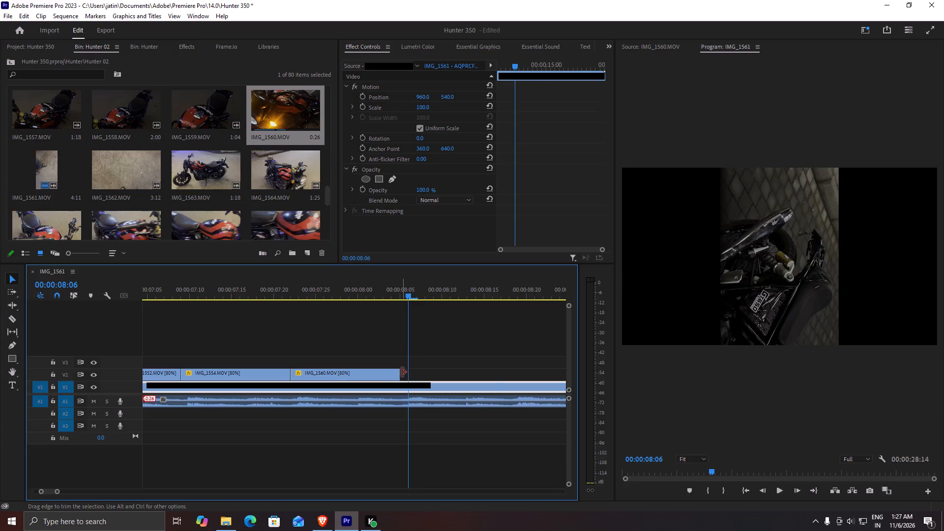
pyautogui.moveTo(402, 372); pyautogui.dragTo(409, 372)
pyautogui.hotkey('ctrl', 's')
# Play back the sequence from near its start past the last V2 clip and review the IMG_1560.MOV shot.
pyautogui.keyDown('alt'); pyautogui.scroll(-10, 416, 372); pyautogui.keyUp('alt')
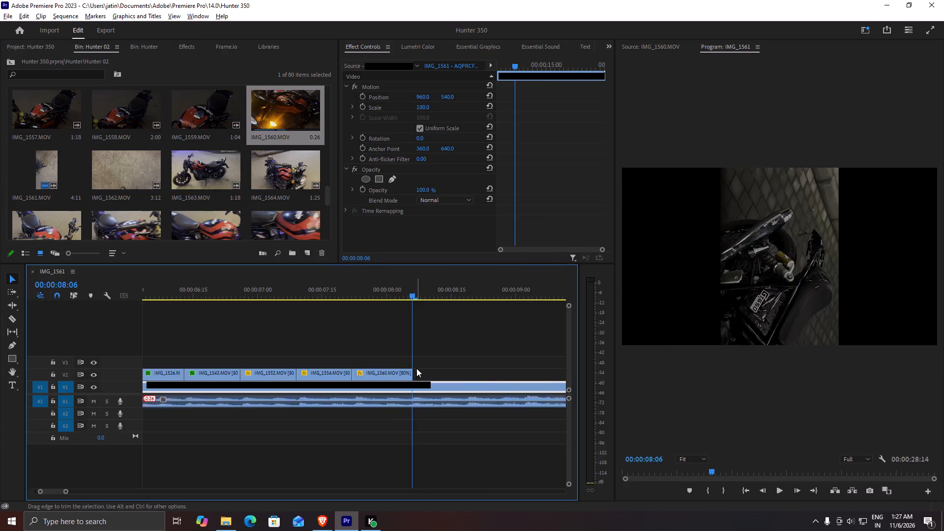
pyautogui.keyDown('alt'); pyautogui.scroll(-3, 416, 368); pyautogui.keyUp('alt')
pyautogui.keyDown('alt'); pyautogui.scroll(1, 416, 368); pyautogui.keyUp('alt')
pyautogui.keyDown('alt'); pyautogui.scroll(-7, 413, 365); pyautogui.keyUp('alt')
pyautogui.moveTo(389, 281); pyautogui.dragTo(179, 307)
pyautogui.press('space')
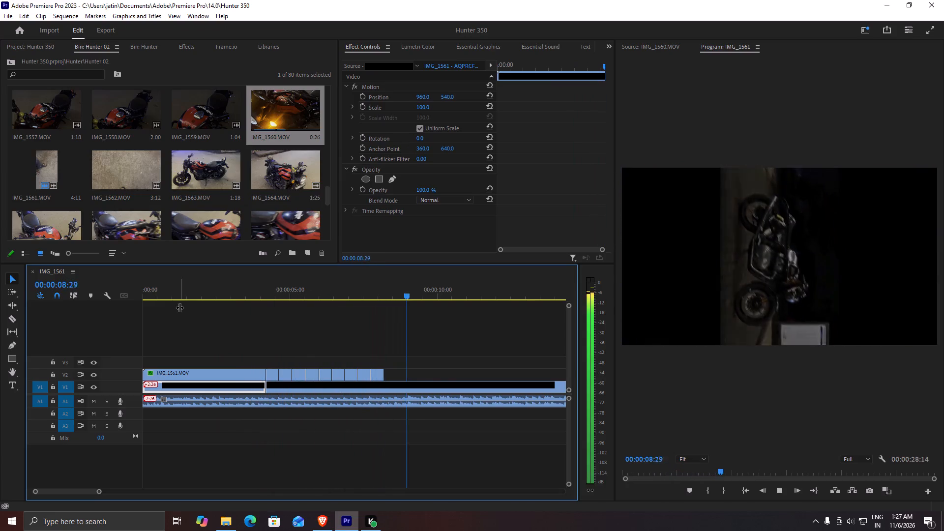
pyautogui.press('space')
pyautogui.keyDown('alt'); pyautogui.scroll(11, 422, 423); pyautogui.keyUp('alt')
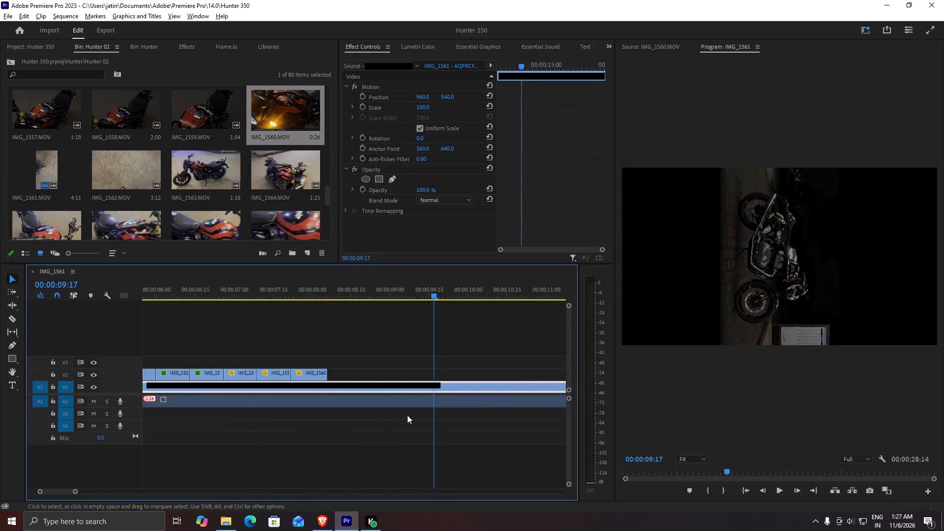
pyautogui.moveTo(301, 293); pyautogui.dragTo(272, 294)
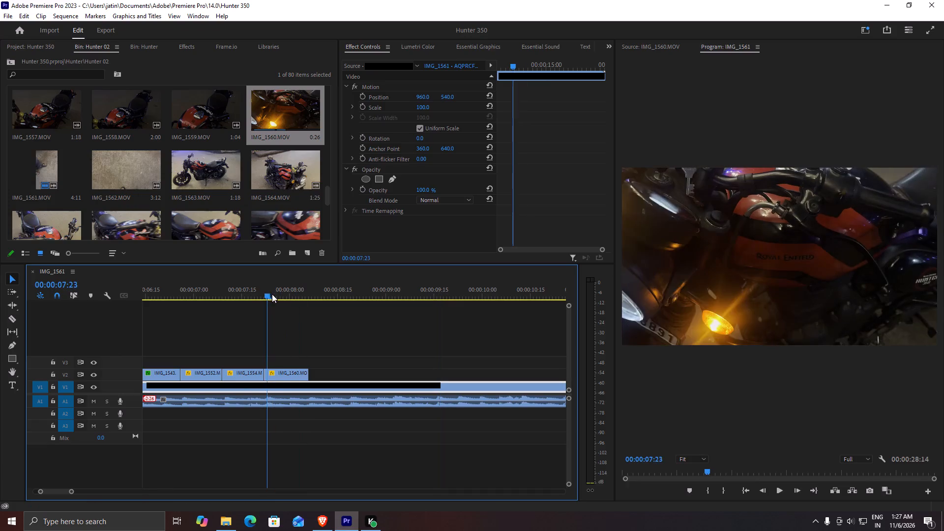
pyautogui.moveTo(272, 294); pyautogui.dragTo(299, 298)
# Mark a nine-frame range of Hunter 02 clip IMG_1506.MOV from 00:00:00:13 and place its video on V2 directly after IMG_1560.MOV.
pyautogui.scroll(-1, 198, 153)
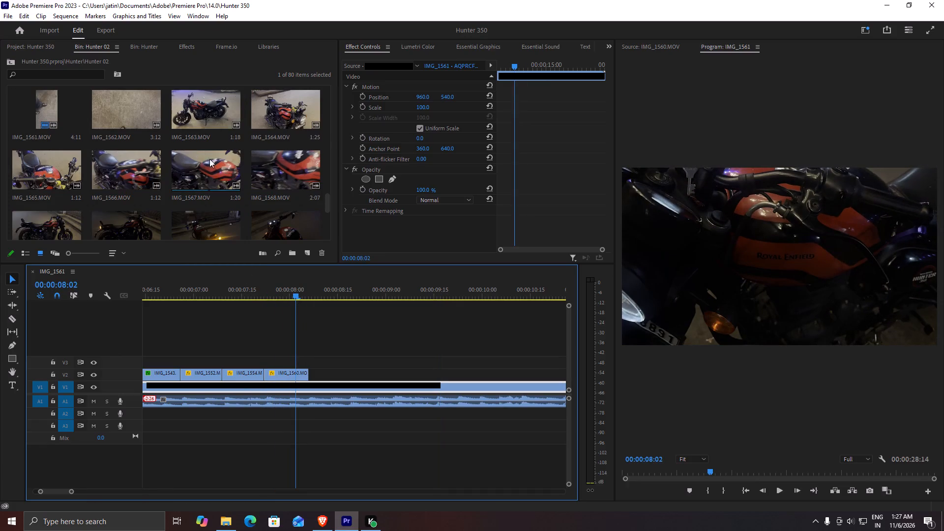
pyautogui.scroll(-1, 106, 167)
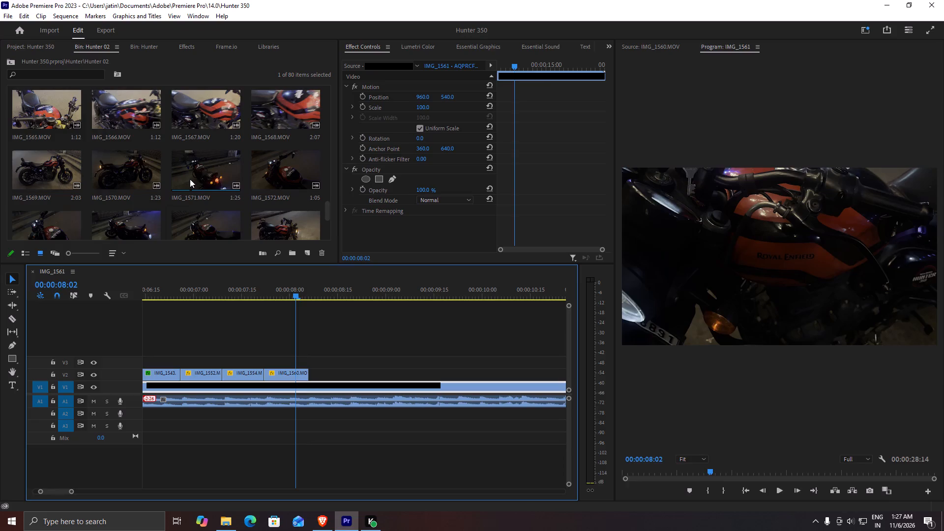
pyautogui.scroll(-1, 190, 179)
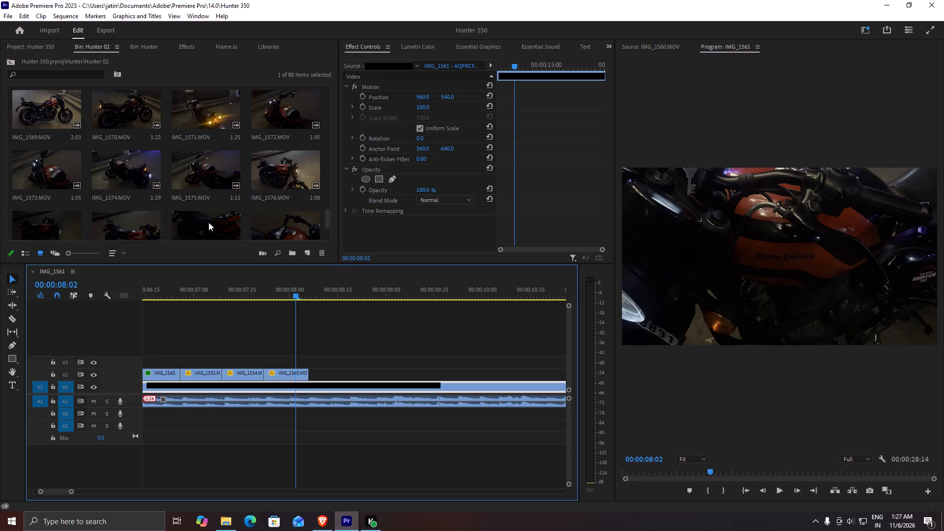
pyautogui.scroll(-1, 272, 224)
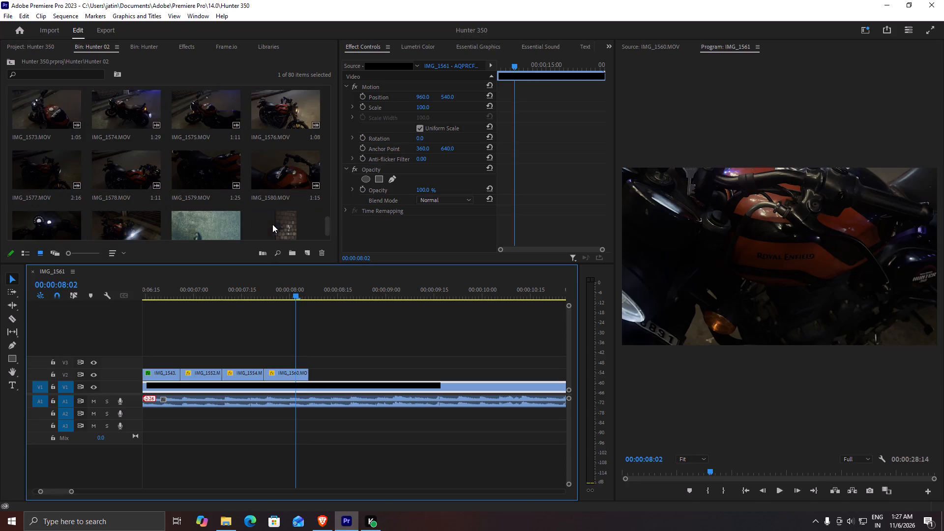
pyautogui.scroll(-1, 272, 224)
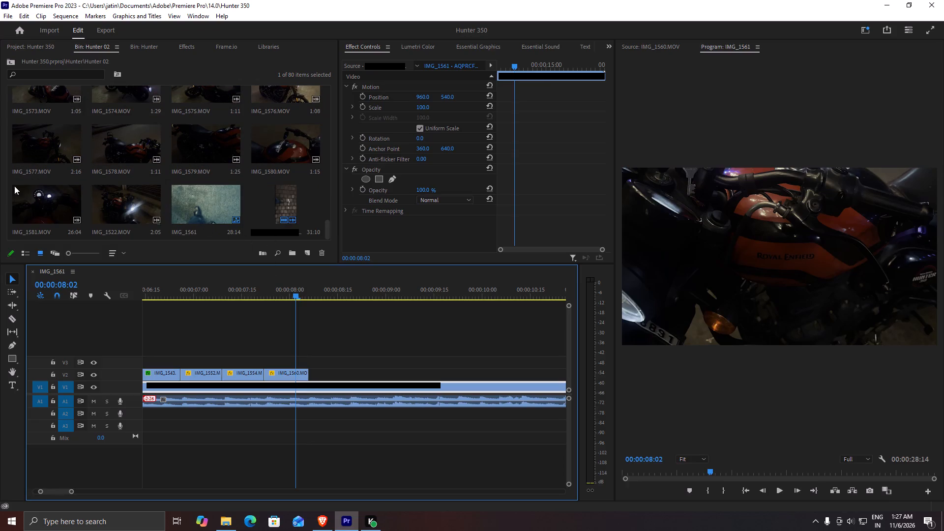
pyautogui.scroll(20, 64, 142)
pyautogui.scroll(11, 64, 142)
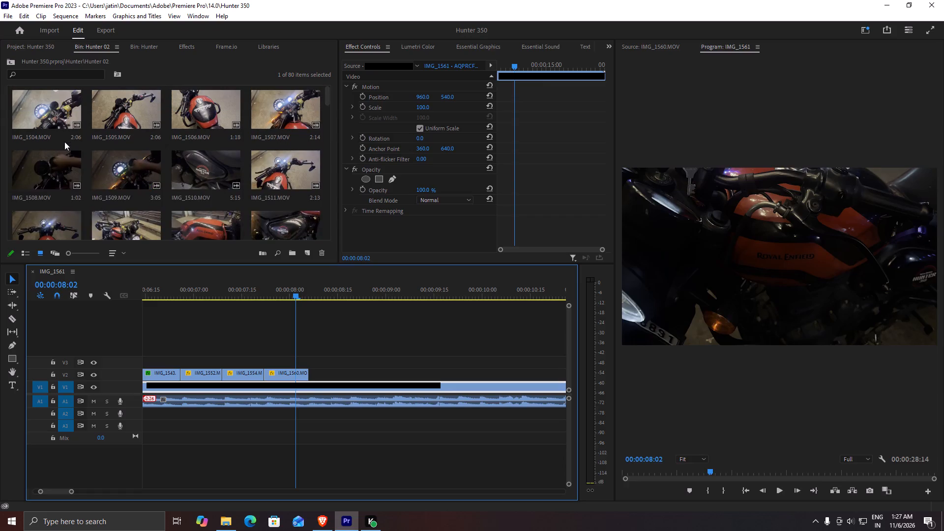
pyautogui.scroll(3, 64, 142)
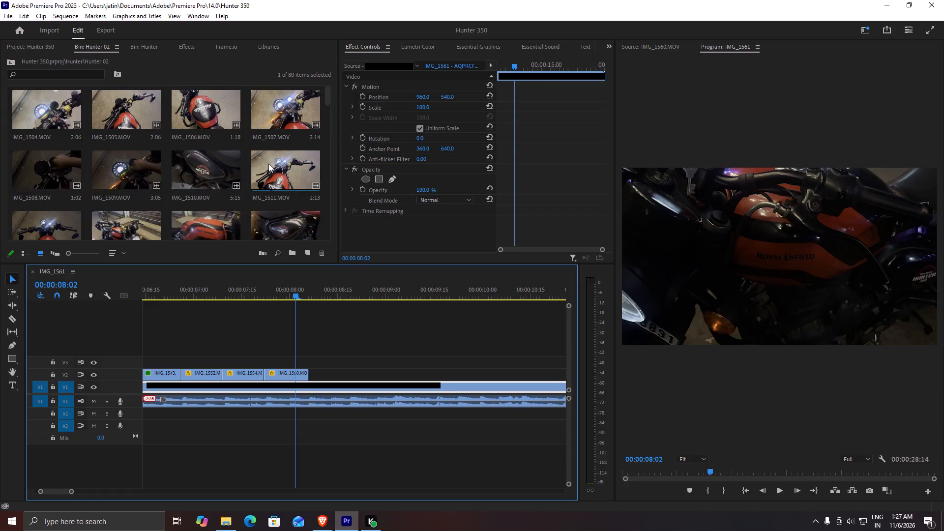
pyautogui.doubleClick(199, 95)
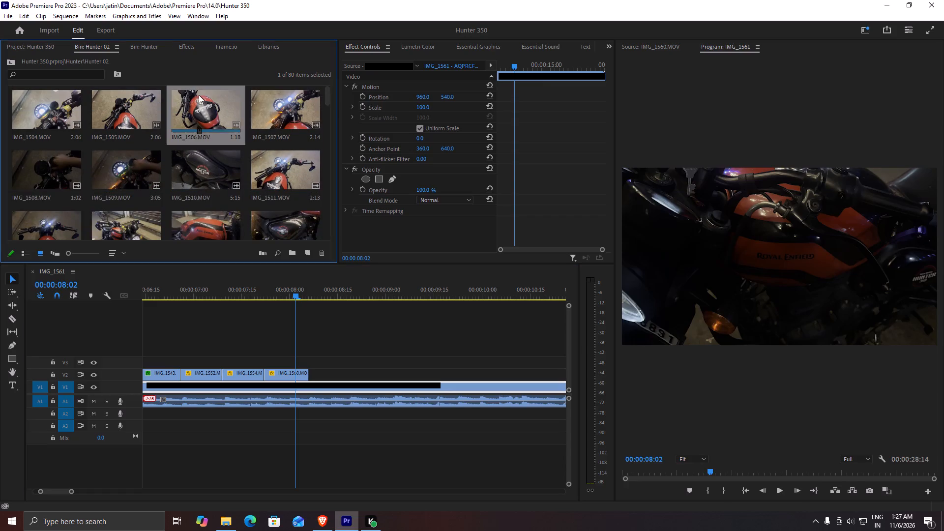
pyautogui.moveTo(748, 473); pyautogui.dragTo(706, 472)
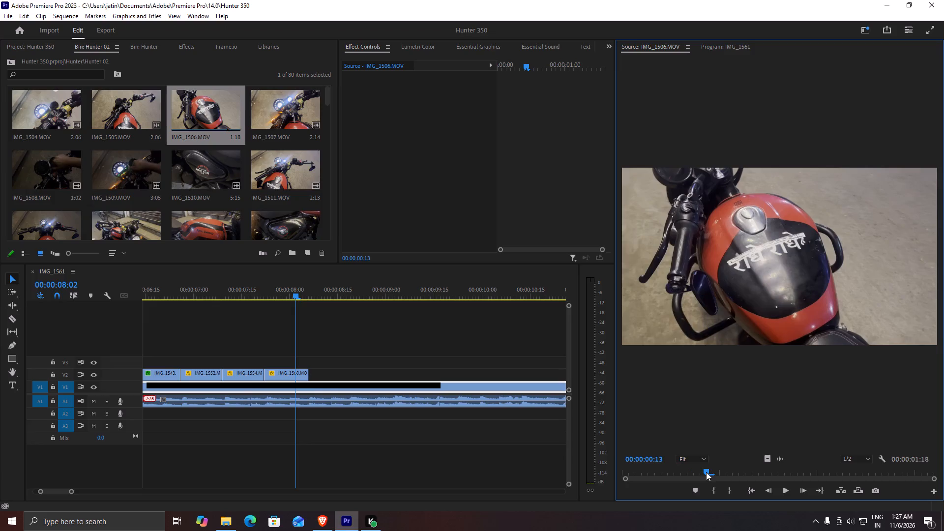
pyautogui.moveTo(706, 472); pyautogui.dragTo(844, 472)
pyautogui.press('i')
pyautogui.press('o')
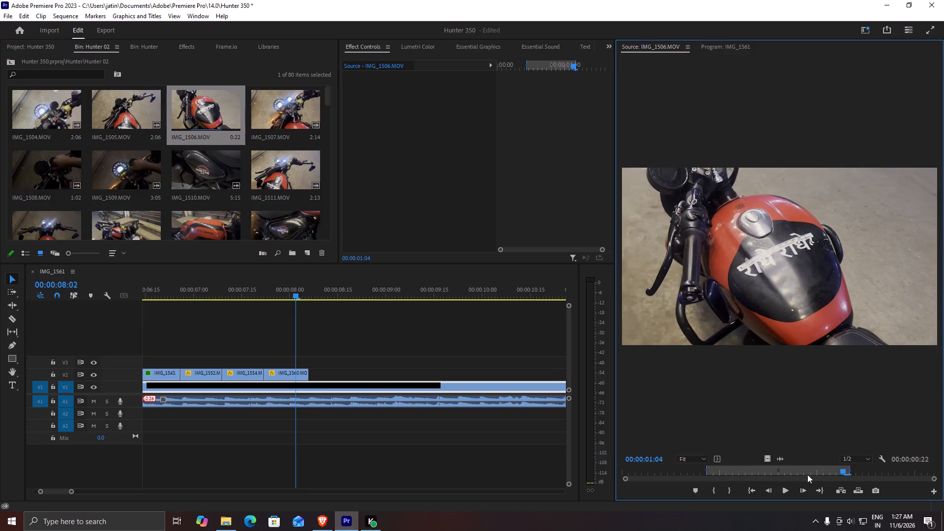
pyautogui.moveTo(851, 470); pyautogui.dragTo(768, 466)
pyautogui.hotkey('ctrl', 's')
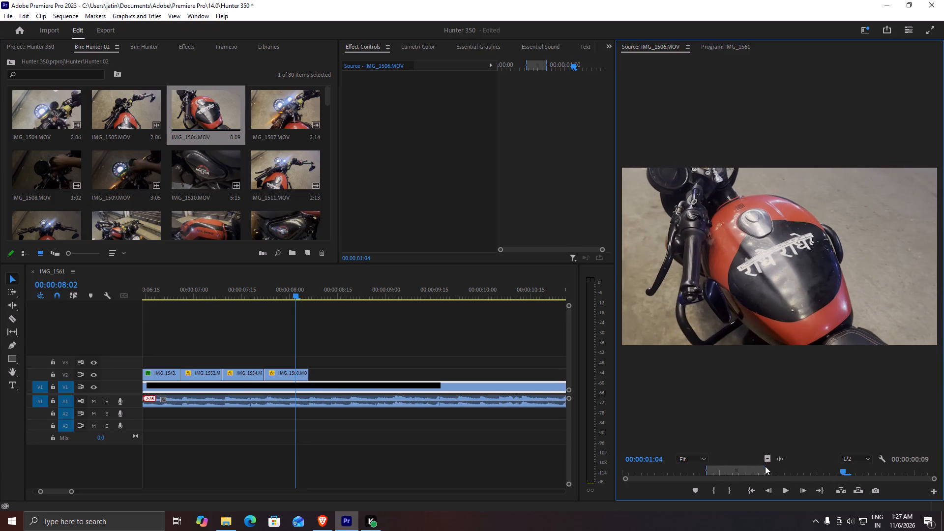
pyautogui.moveTo(768, 460); pyautogui.dragTo(313, 377)
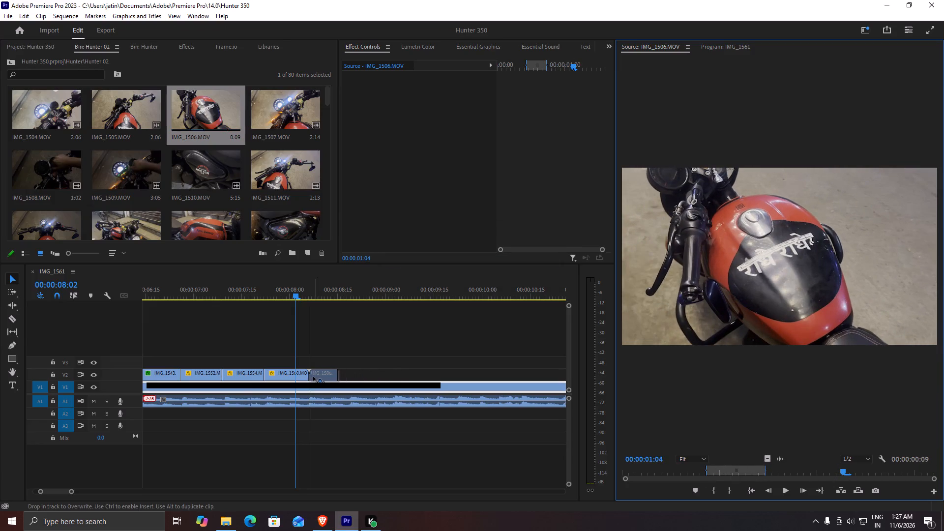
pyautogui.moveTo(313, 377); pyautogui.dragTo(313, 377)
# Set the speed of the IMG_1506.MOV clip on V2 to 80%.
pyautogui.click(320, 377)
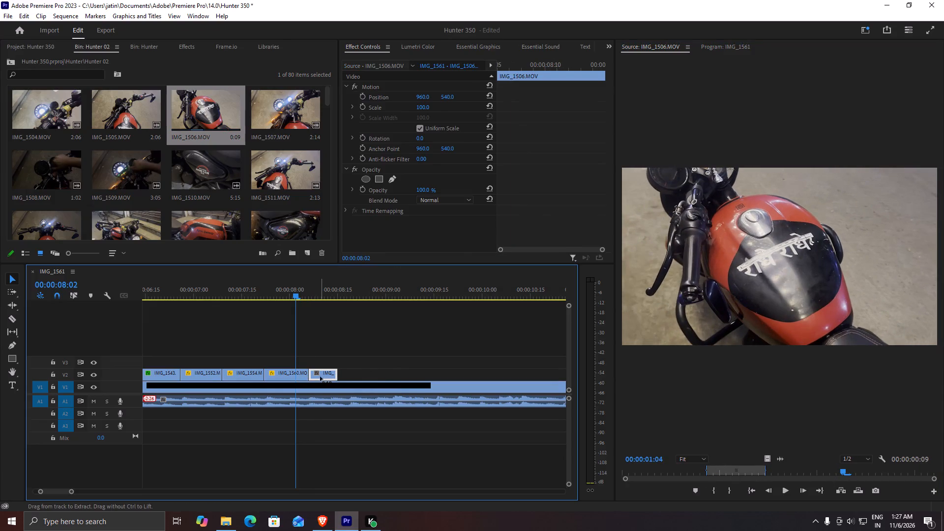
pyautogui.hotkey('ctrl', 'r')
pyautogui.write('80')
pyautogui.press('Return')
# Play back the cut against the music, extend the end of IMG_1506.MOV on V2 to 00:00:08:18, and save the project.
pyautogui.keyDown('alt'); pyautogui.scroll(7, 320, 378); pyautogui.keyUp('alt')
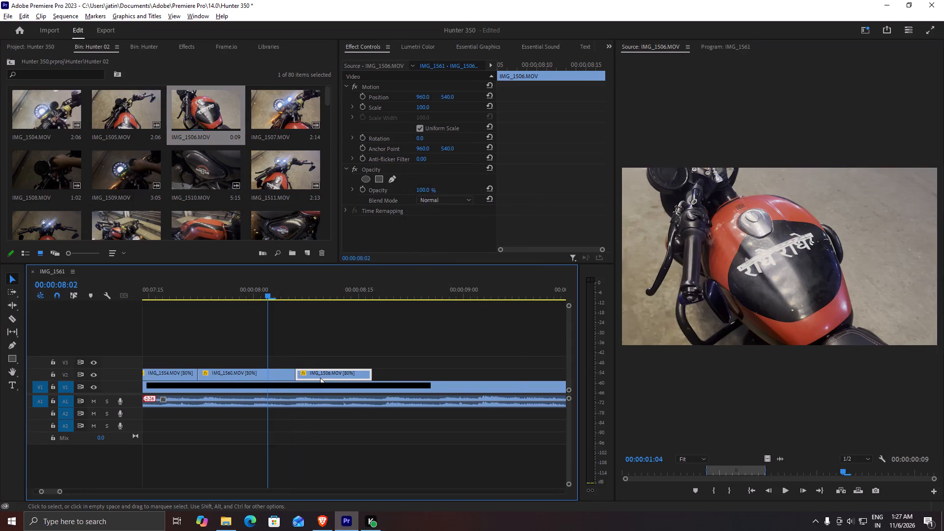
pyautogui.keyDown('alt'); pyautogui.scroll(5, 299, 357); pyautogui.keyUp('alt')
pyautogui.press('space')
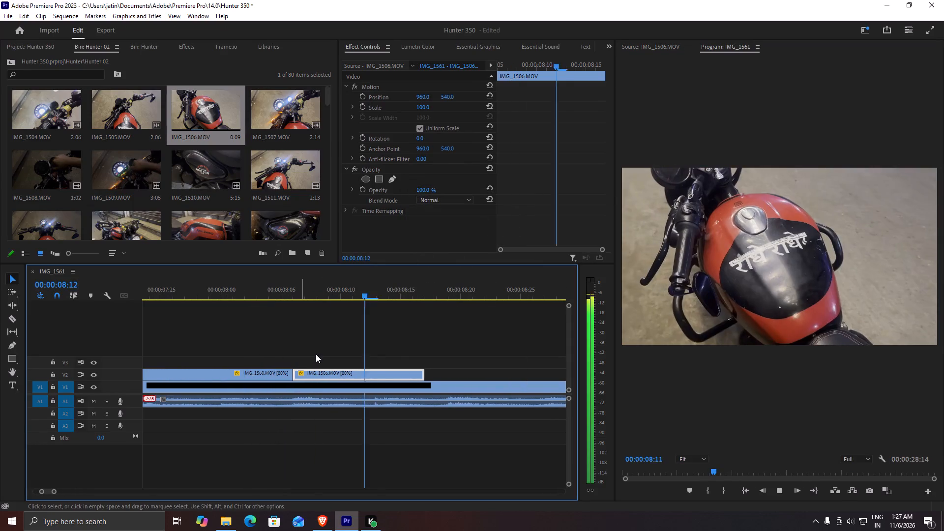
pyautogui.press('space')
pyautogui.moveTo(411, 291); pyautogui.dragTo(245, 306)
pyautogui.press('space')
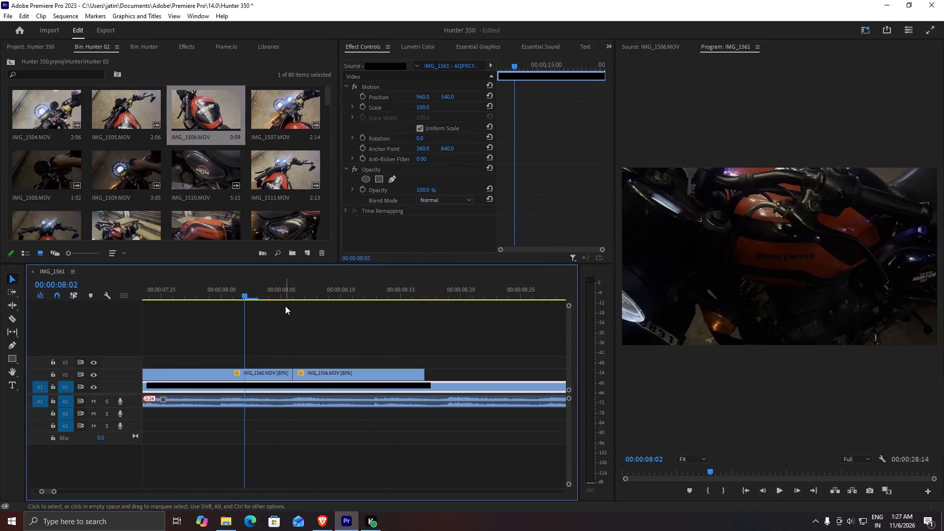
pyautogui.press('space')
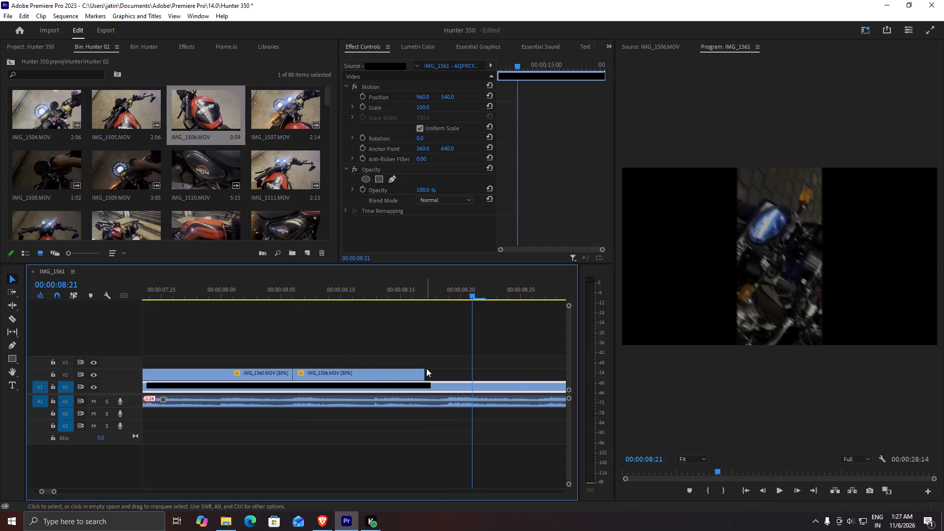
pyautogui.moveTo(426, 370); pyautogui.dragTo(440, 373)
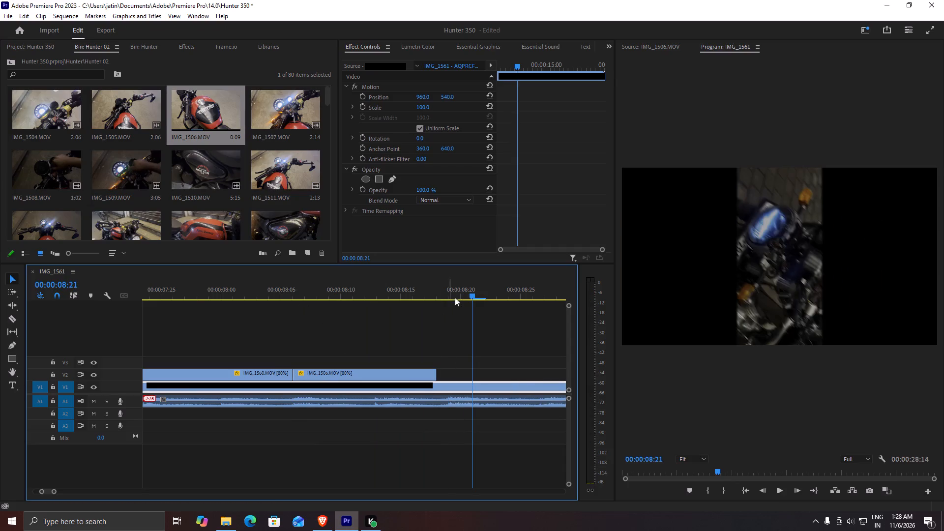
pyautogui.click(453, 296)
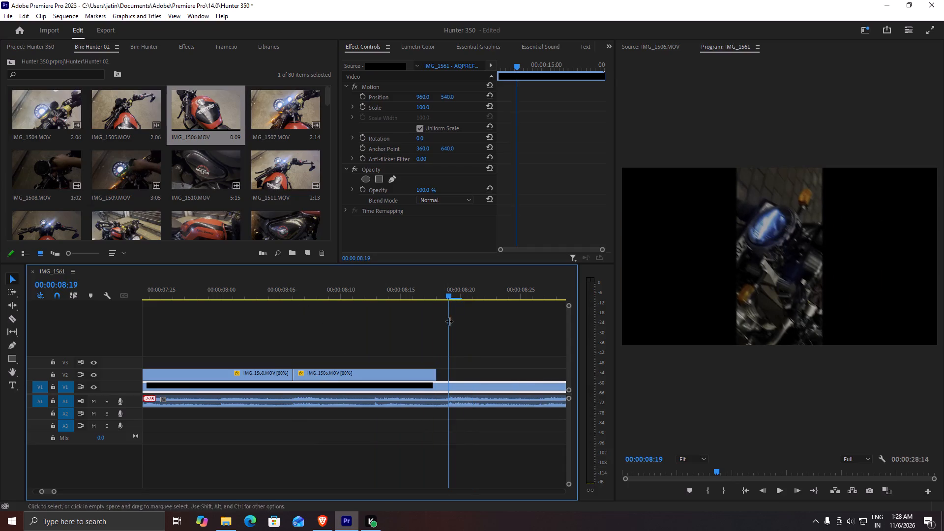
pyautogui.moveTo(448, 291); pyautogui.dragTo(439, 291)
pyautogui.hotkey('ctrl', 's')
# Play back the sequence from IMG_1560.MOV through the extended IMG_1506.MOV shot to review the cut.
pyautogui.keyDown('alt'); pyautogui.scroll(-2, 437, 357); pyautogui.keyUp('alt')
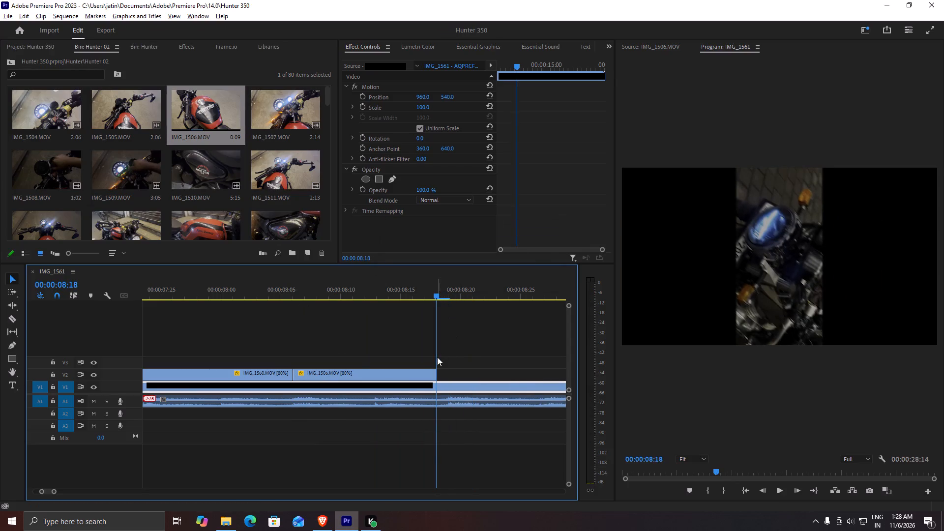
pyautogui.keyDown('alt'); pyautogui.scroll(-5, 437, 357); pyautogui.keyUp('alt')
pyautogui.moveTo(389, 287); pyautogui.dragTo(316, 290)
pyautogui.press('space')
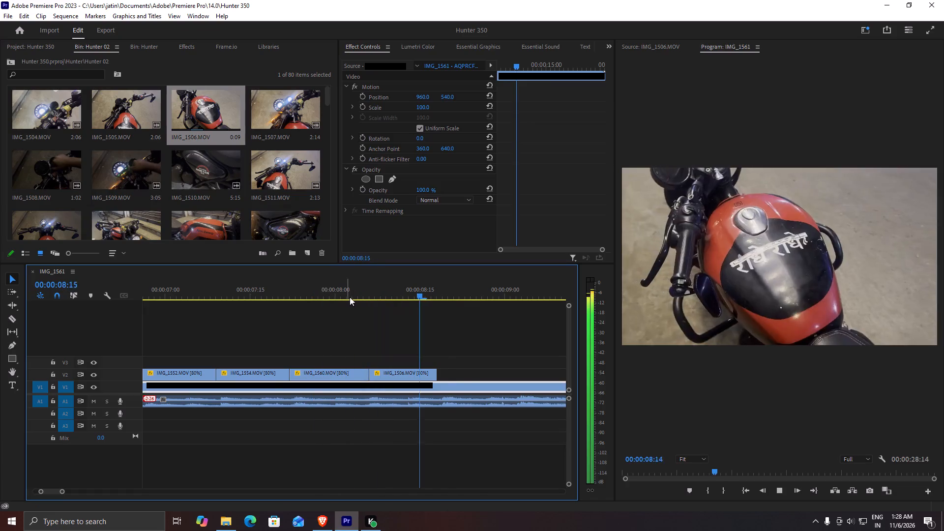
pyautogui.press('space')
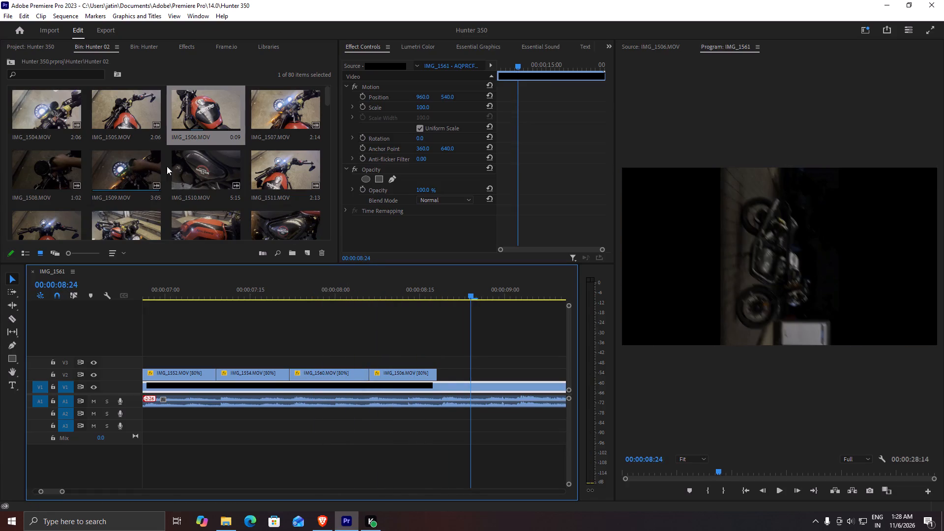
# Mark IMG_1512.MOV from 00:00:00:12 to 00:00:01:14 and place its video on V2 directly after IMG_1506.MOV.
pyautogui.scroll(-1, 236, 171)
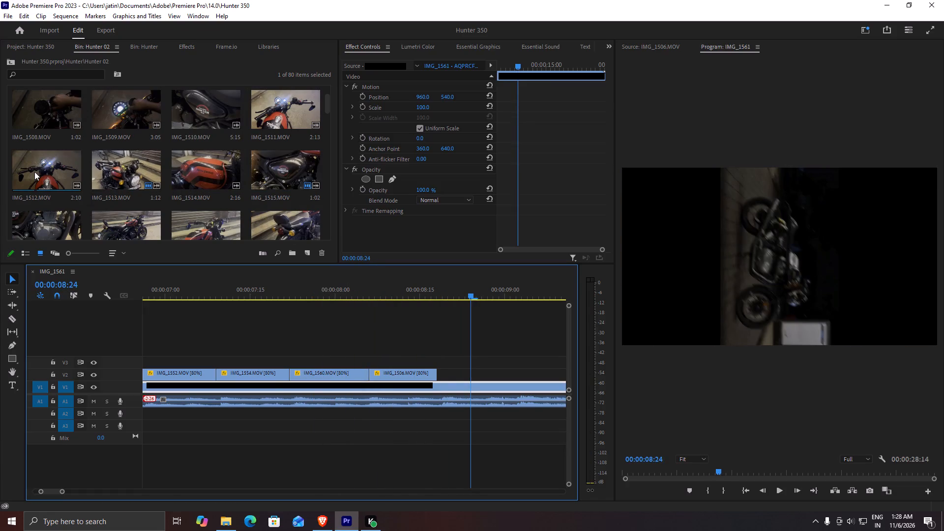
pyautogui.doubleClick(58, 171)
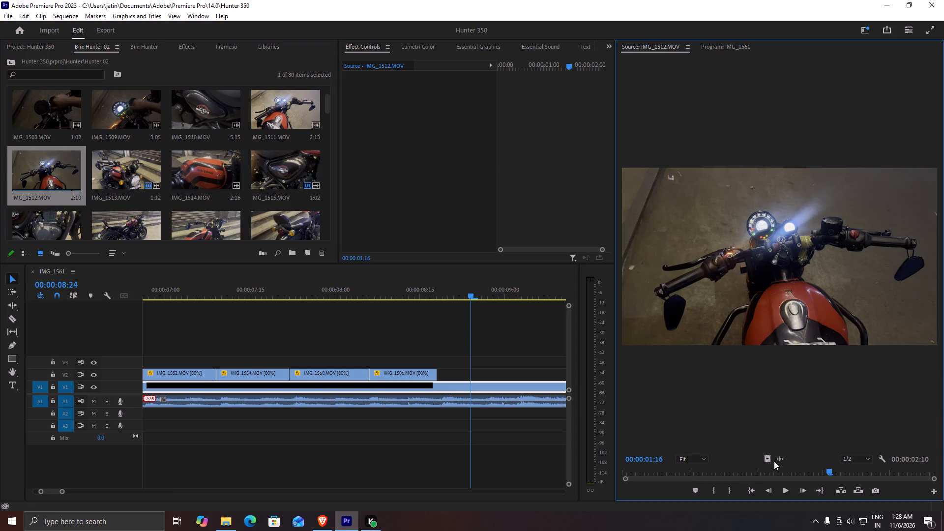
pyautogui.moveTo(770, 463); pyautogui.dragTo(746, 469)
pyautogui.moveTo(754, 471); pyautogui.dragTo(678, 472)
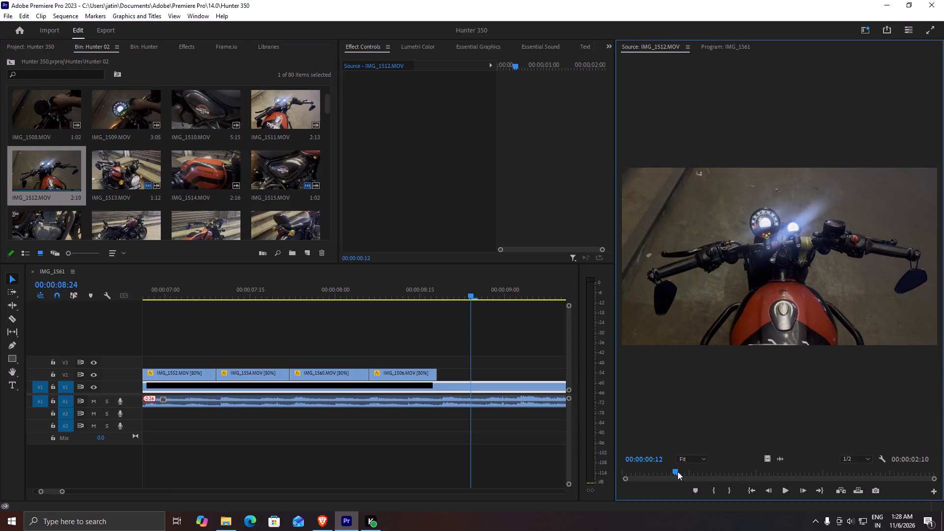
pyautogui.moveTo(678, 472); pyautogui.dragTo(820, 475)
pyautogui.press('i')
pyautogui.press('o')
pyautogui.moveTo(765, 459); pyautogui.dragTo(449, 376)
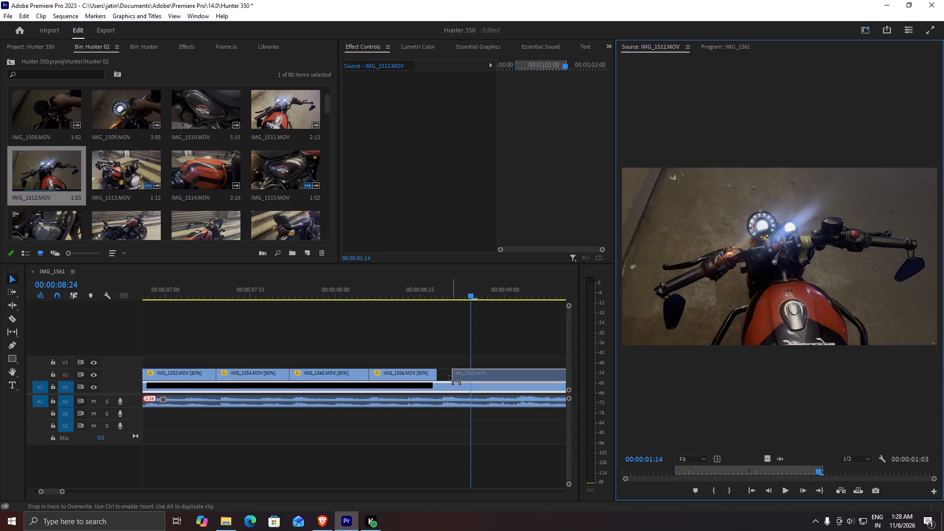
pyautogui.moveTo(449, 376); pyautogui.dragTo(442, 374)
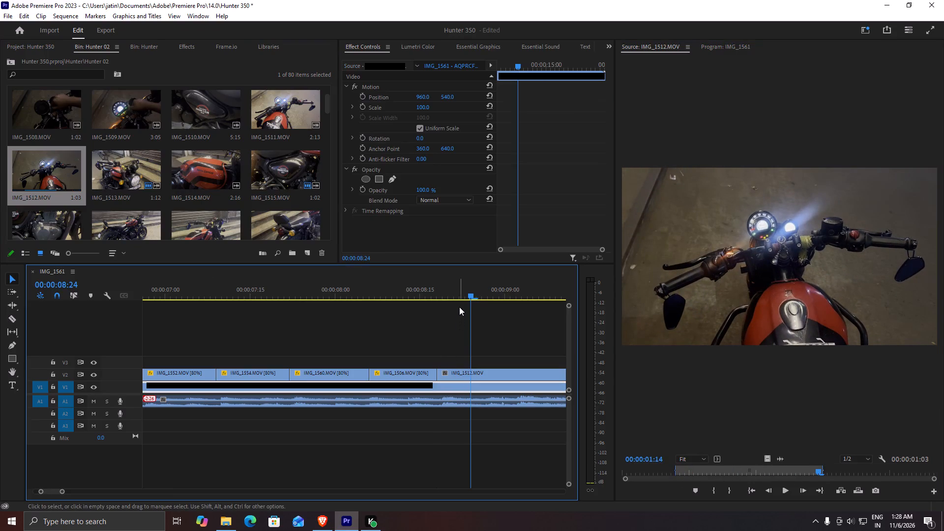
# Play back and scrub the transition from IMG_1506.MOV into IMG_1512.MOV to listen for the next music beat.
pyautogui.keyDown('alt'); pyautogui.scroll(-6, 472, 376); pyautogui.keyUp('alt')
pyautogui.keyDown('alt'); pyautogui.scroll(7, 478, 375); pyautogui.keyUp('alt')
pyautogui.moveTo(471, 290); pyautogui.dragTo(425, 298)
pyautogui.press('space')
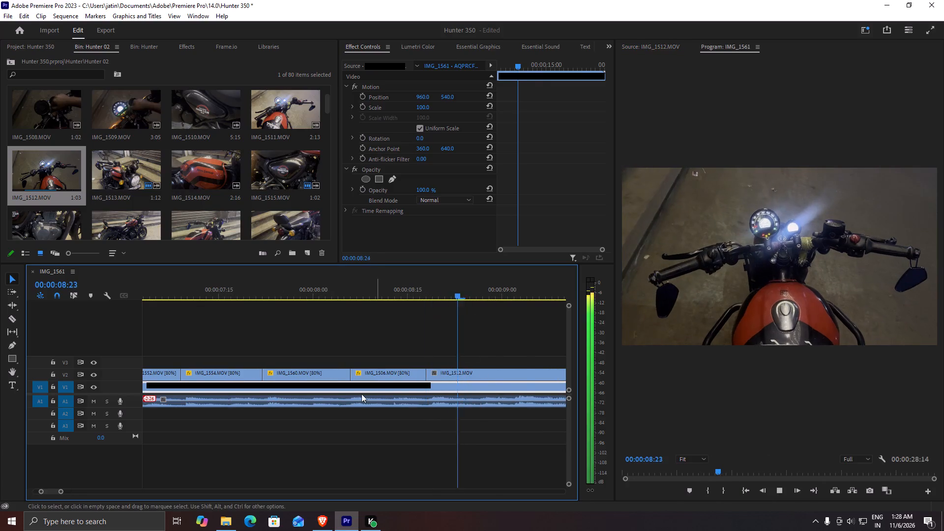
pyautogui.press('space')
pyautogui.press('space')
pyautogui.scroll(5, 505, 339)
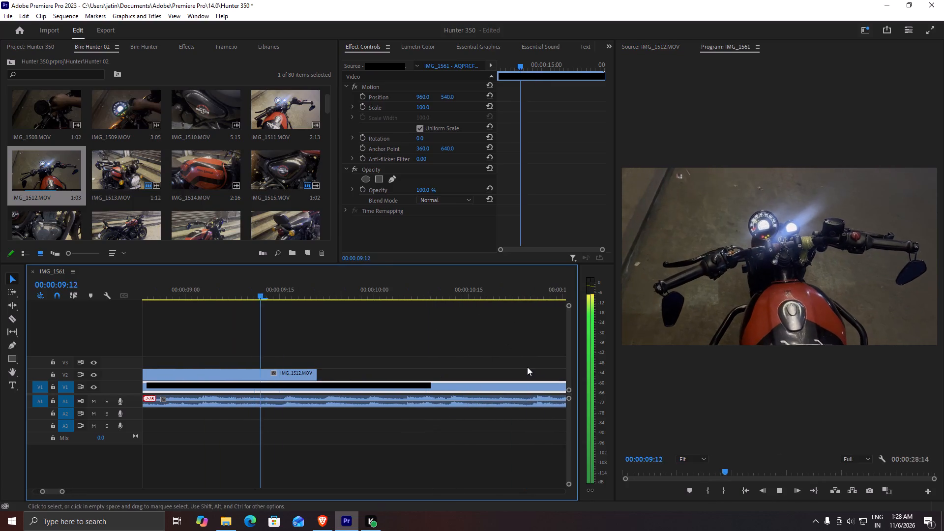
pyautogui.moveTo(354, 299); pyautogui.dragTo(280, 295)
pyautogui.moveTo(289, 287); pyautogui.dragTo(140, 316)
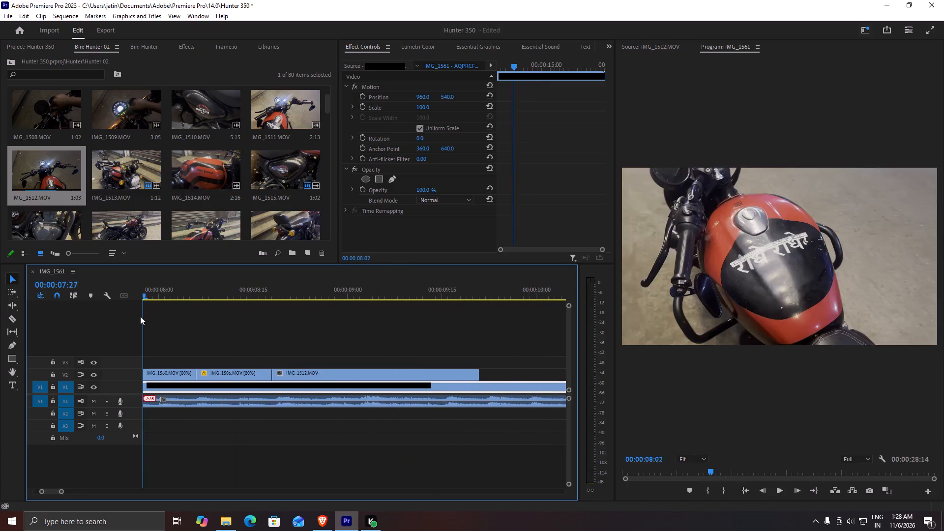
pyautogui.moveTo(140, 316); pyautogui.dragTo(334, 352)
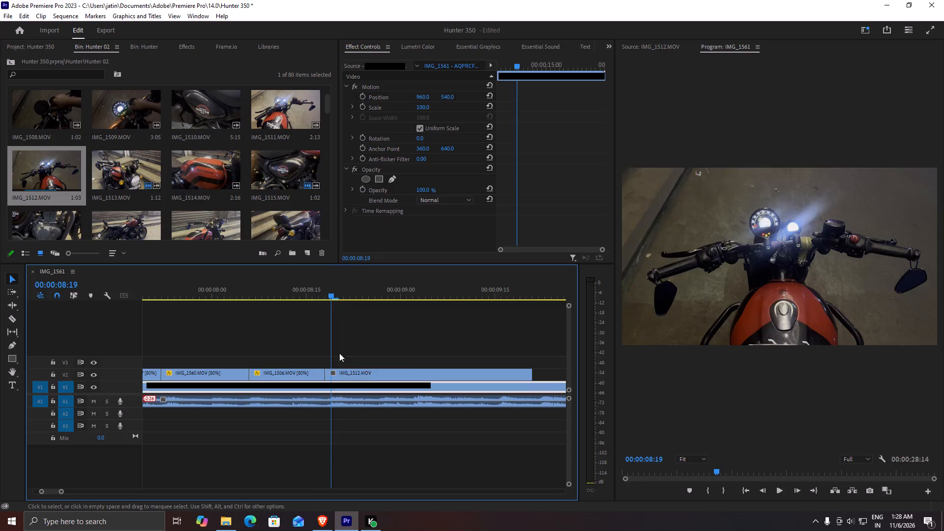
pyautogui.press('space')
pyautogui.press('space')
# Cut the IMG_1512.MOV clip on V2 at 00:00:09:01, remove the part after the cut, and save the project.
pyautogui.moveTo(419, 287); pyautogui.dragTo(412, 291)
pyautogui.keyDown('alt'); pyautogui.scroll(17, 419, 359); pyautogui.keyUp('alt')
pyautogui.moveTo(400, 293); pyautogui.dragTo(390, 293)
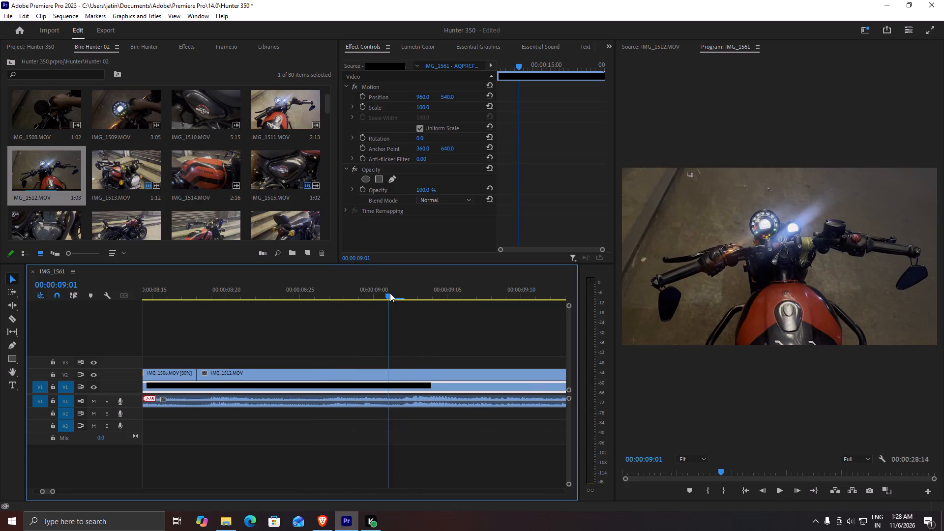
pyautogui.moveTo(390, 293); pyautogui.dragTo(388, 295)
pyautogui.click(407, 376)
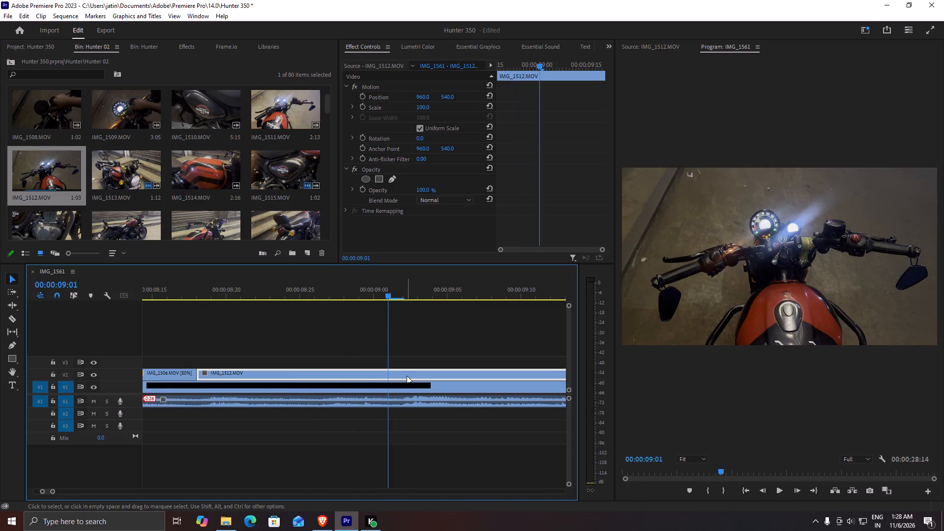
pyautogui.press('z')
pyautogui.click(407, 377)
pyautogui.press('x')
pyautogui.hotkey('ctrl', 's')
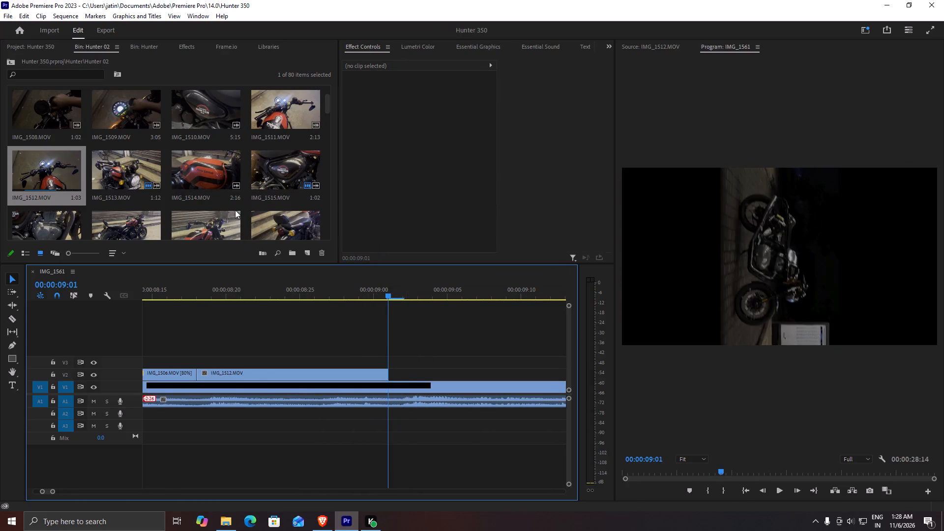
# Mark a 00:00:01:11 range of IMG_1517.MOV ending at 00:00:02:03, place its video on V2 directly after IMG_1512.MOV, and save the project.
pyautogui.scroll(-2, 205, 203)
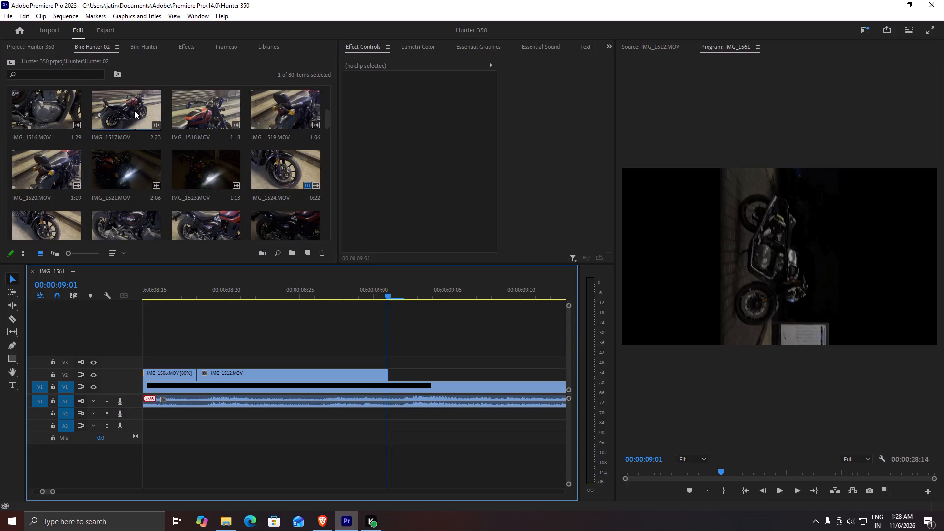
pyautogui.doubleClick(134, 110)
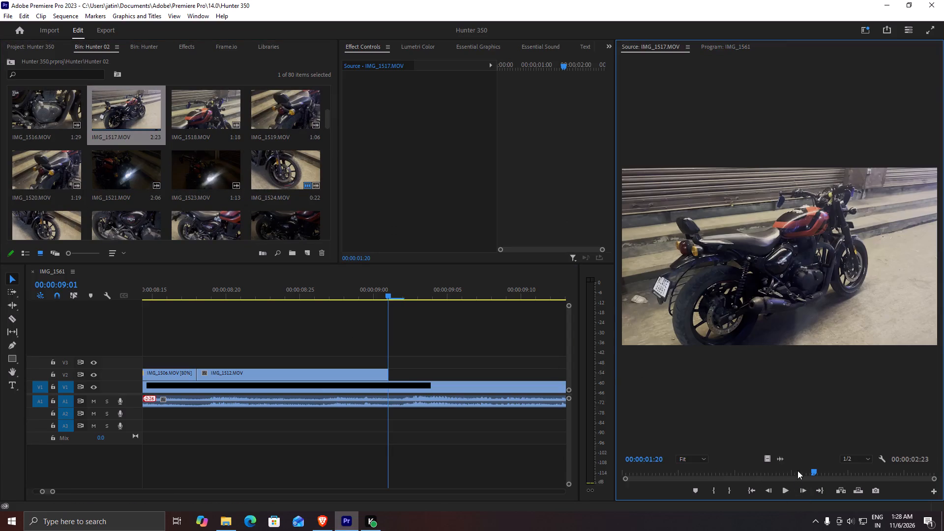
pyautogui.moveTo(797, 470); pyautogui.dragTo(744, 470)
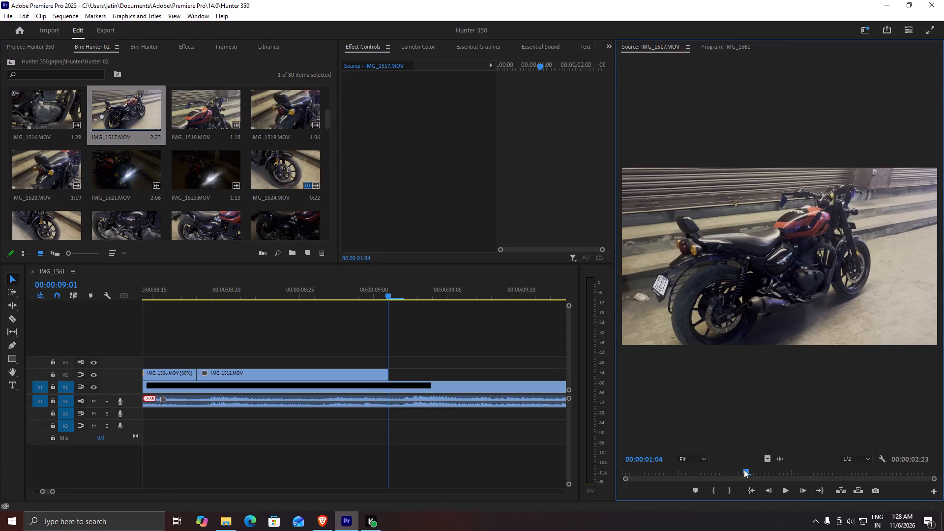
pyautogui.moveTo(744, 470); pyautogui.dragTo(861, 480)
pyautogui.press('i')
pyautogui.press('o')
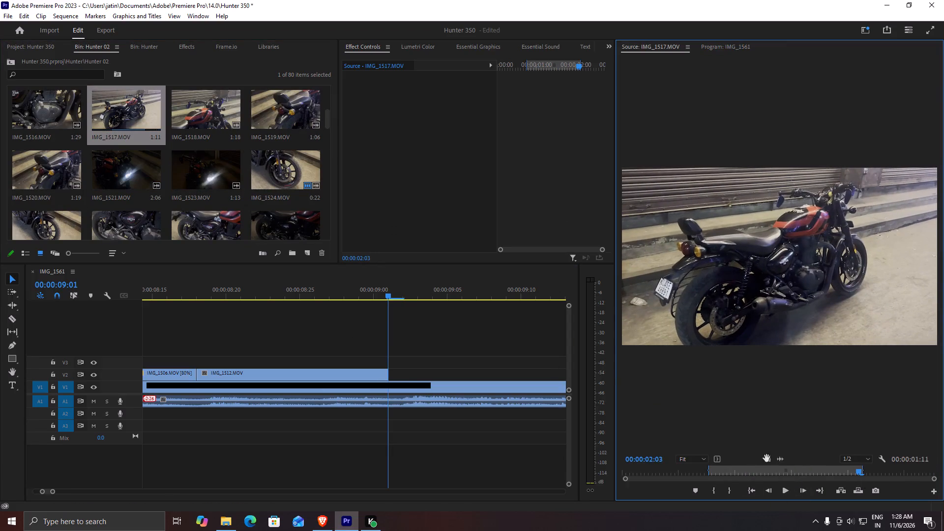
pyautogui.moveTo(767, 458); pyautogui.dragTo(392, 374)
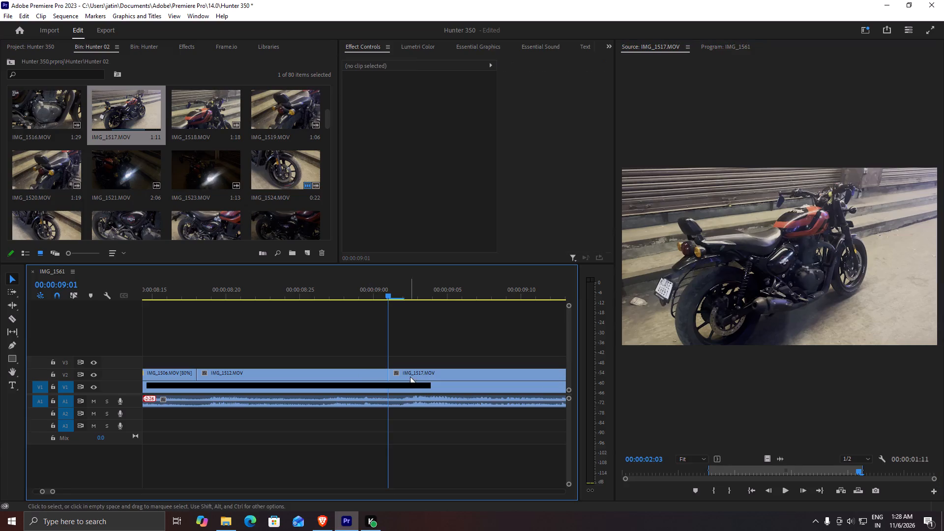
pyautogui.hotkey('ctrl', 's')
# Move the cut between IMG_1512.MOV and IMG_1517.MOV on V2 to 00:00:09:02 and save the project.
pyautogui.keyDown('alt'); pyautogui.scroll(-10, 410, 375); pyautogui.keyUp('alt')
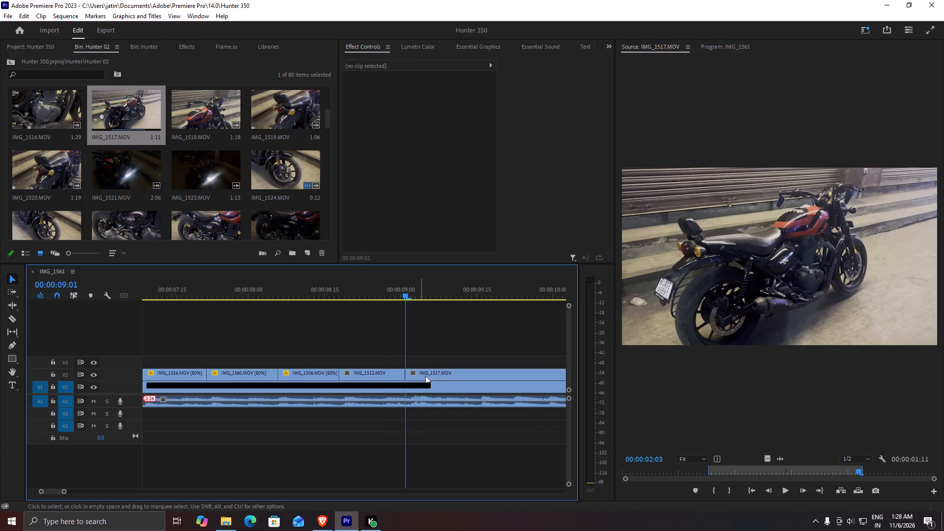
pyautogui.press('space')
pyautogui.press('space')
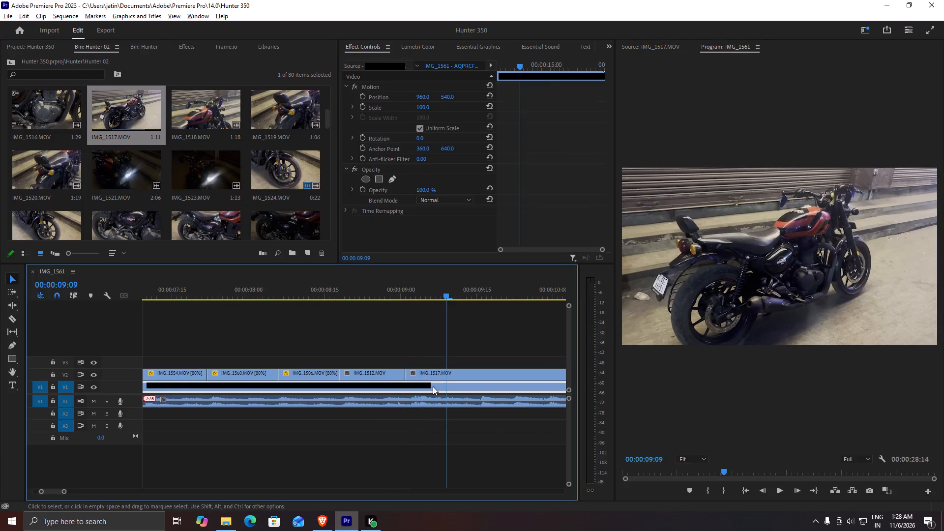
pyautogui.keyDown('alt'); pyautogui.scroll(18, 429, 389); pyautogui.keyUp('alt')
pyautogui.moveTo(383, 295); pyautogui.dragTo(390, 297)
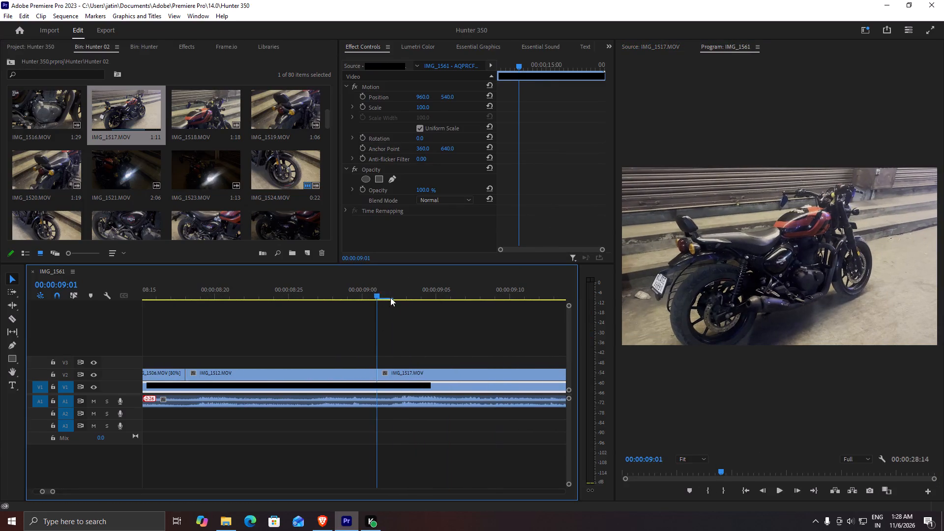
pyautogui.moveTo(390, 297); pyautogui.dragTo(393, 298)
pyautogui.click(383, 372)
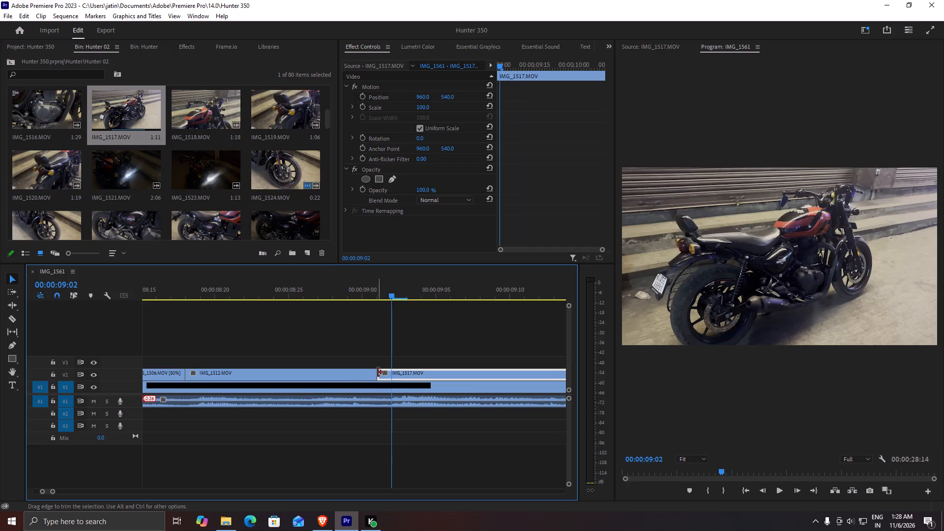
pyautogui.moveTo(378, 372); pyautogui.dragTo(393, 373)
pyautogui.moveTo(376, 373); pyautogui.dragTo(398, 373)
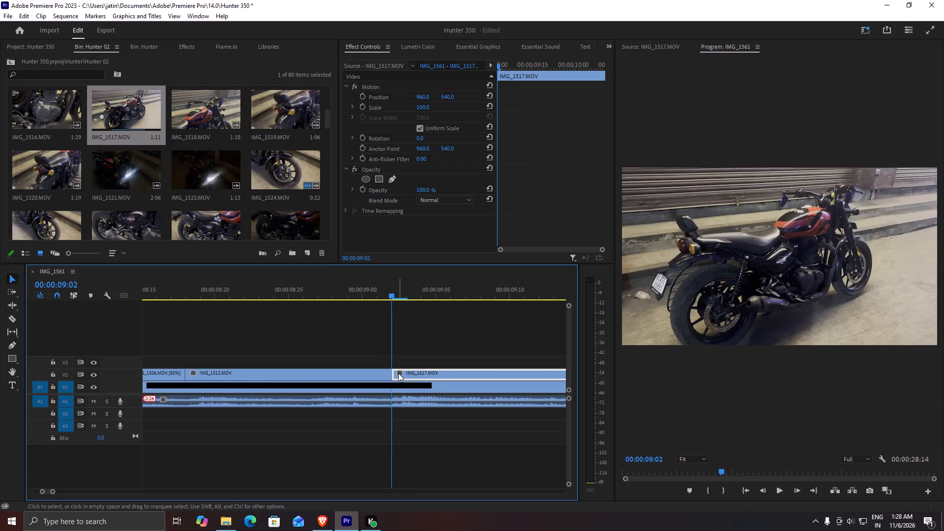
pyautogui.hotkey('ctrl', 's')
# Play back and scrub from the end of IMG_1512.MOV through IMG_1517.MOV to check the cut against the music beats.
pyautogui.moveTo(386, 291); pyautogui.dragTo(372, 292)
pyautogui.press('space')
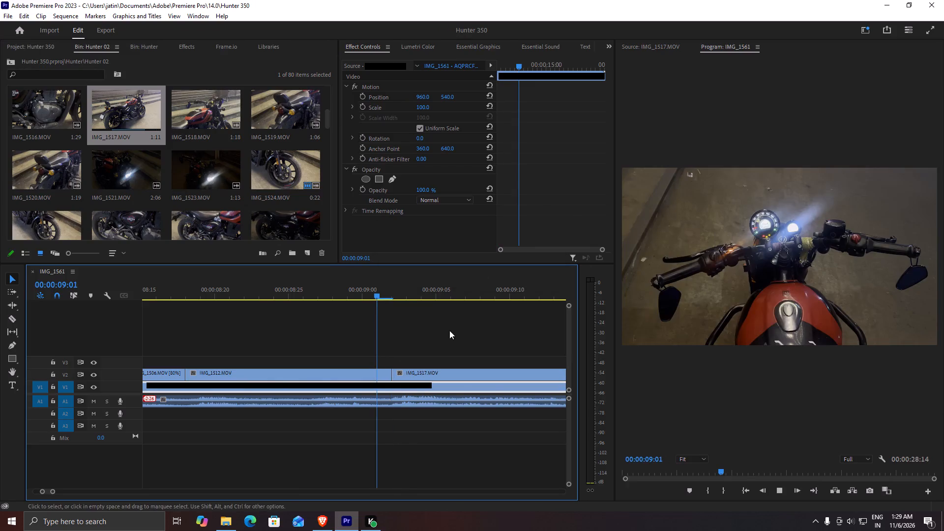
pyautogui.press('space')
pyautogui.press('space')
pyautogui.press('space')
pyautogui.press('space')
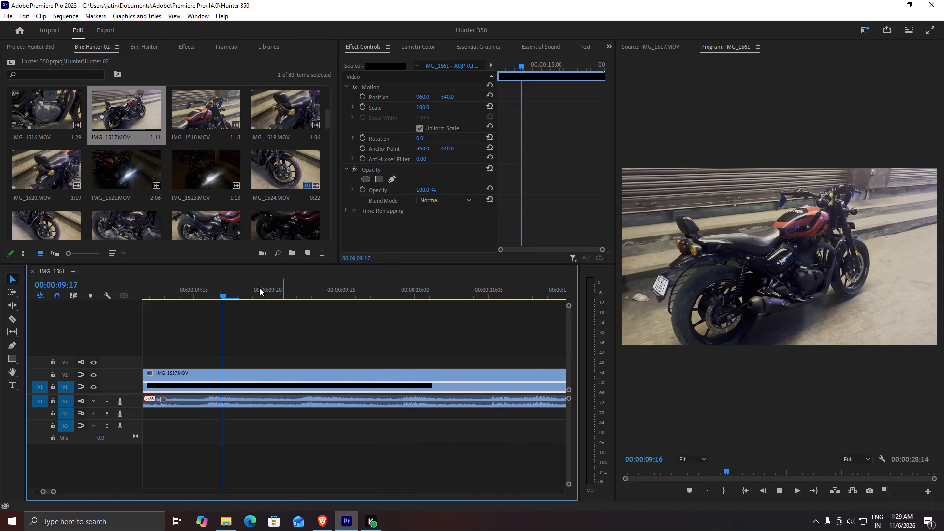
pyautogui.press('space')
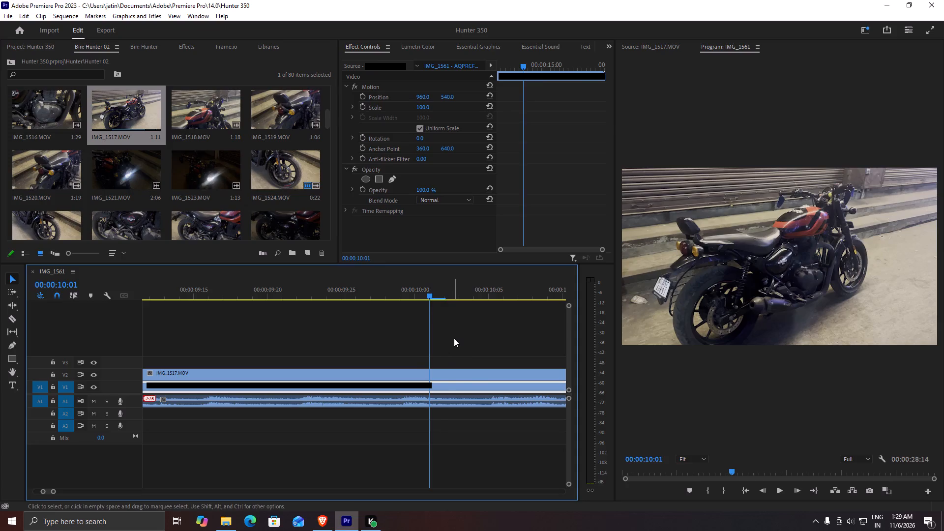
pyautogui.keyDown('alt'); pyautogui.scroll(-7, 454, 338); pyautogui.keyUp('alt')
pyautogui.press('space')
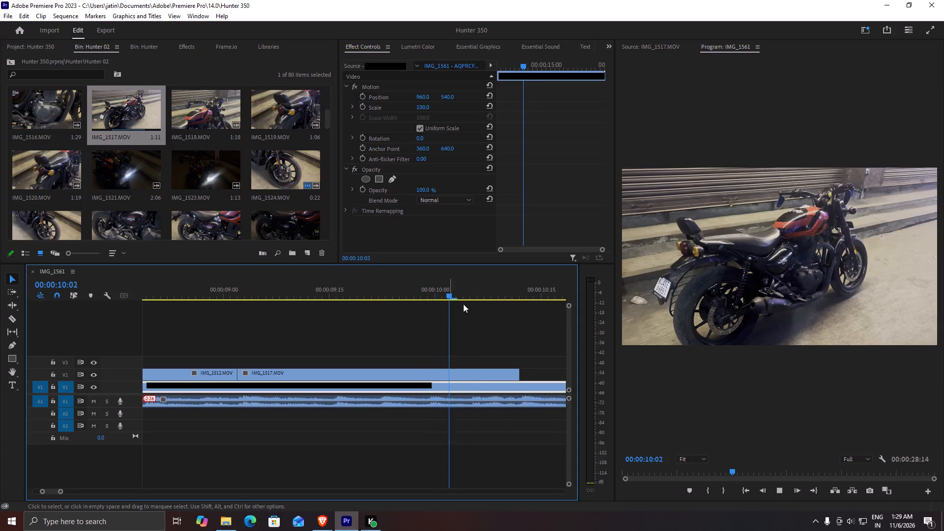
pyautogui.press('space')
pyautogui.moveTo(500, 295); pyautogui.dragTo(468, 301)
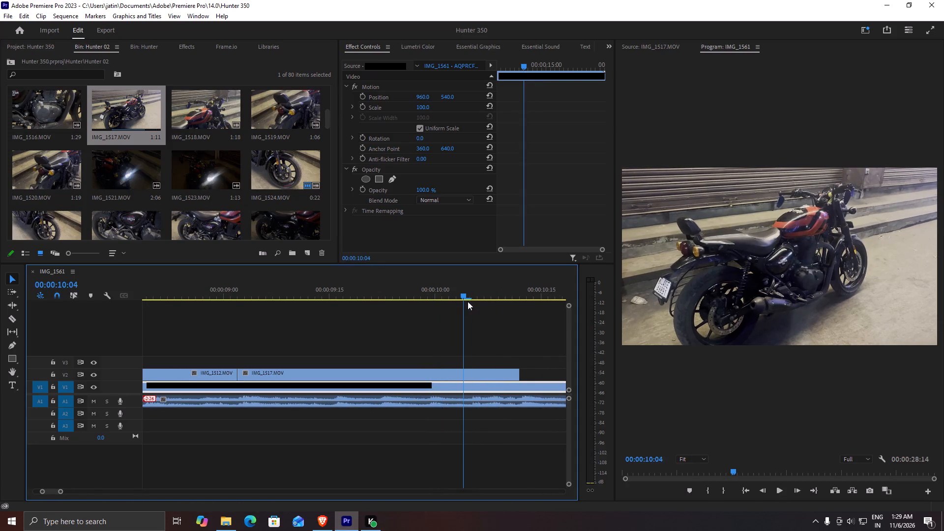
pyautogui.press('space')
pyautogui.press('space')
pyautogui.moveTo(523, 292); pyautogui.dragTo(508, 296)
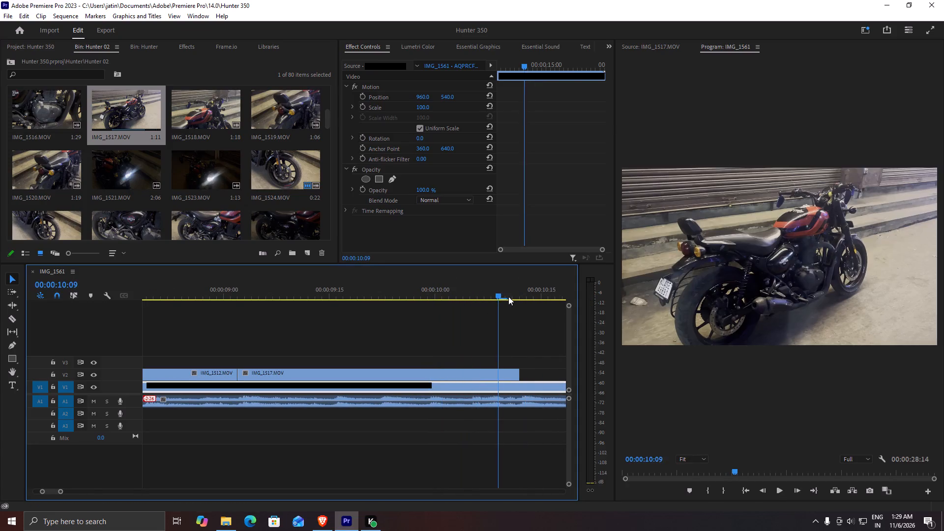
pyautogui.moveTo(508, 296); pyautogui.dragTo(510, 296)
pyautogui.press('space')
pyautogui.press('space')
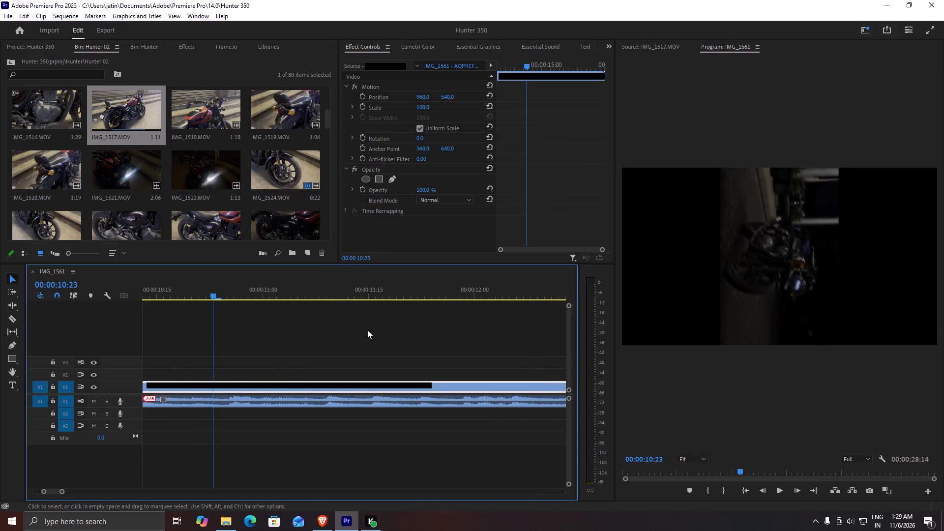
# Replay the IMG_1517.MOV cut, and play the whole sequence from its start to review the edit's rhythm.
pyautogui.keyDown('alt'); pyautogui.scroll(-11, 314, 358); pyautogui.keyUp('alt')
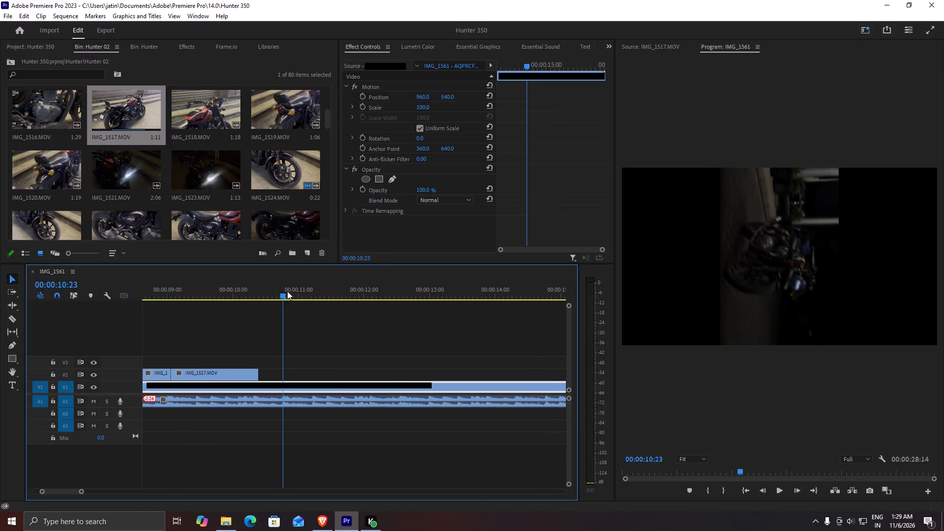
pyautogui.moveTo(273, 284); pyautogui.dragTo(168, 291)
pyautogui.press('space')
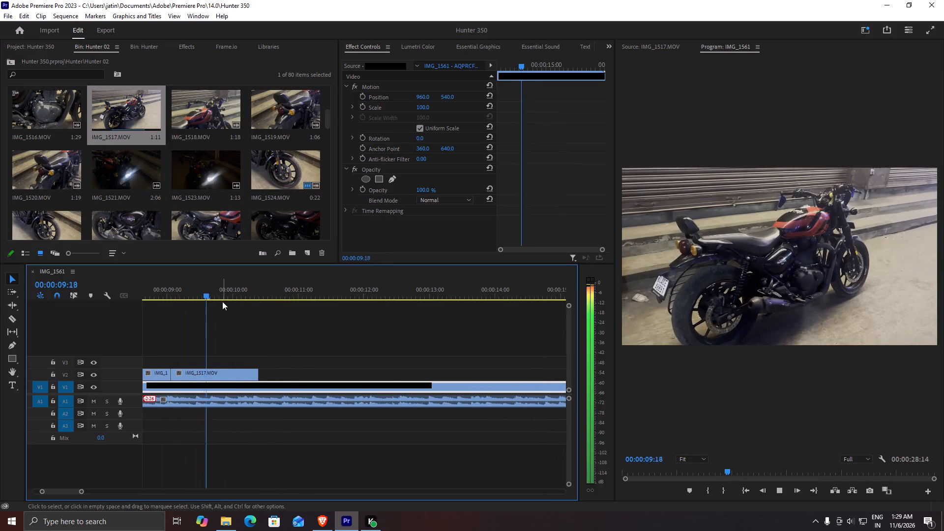
pyautogui.press('space')
pyautogui.keyDown('alt'); pyautogui.scroll(-6, 207, 321); pyautogui.keyUp('alt')
pyautogui.keyDown('alt'); pyautogui.moveTo(198, 290); pyautogui.dragTo(109, 302); pyautogui.keyUp('alt')
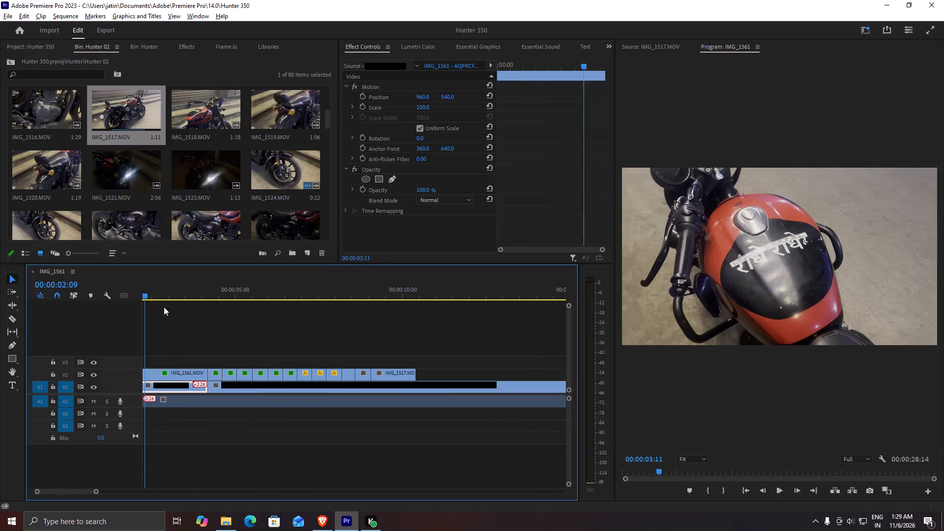
pyautogui.press('space')
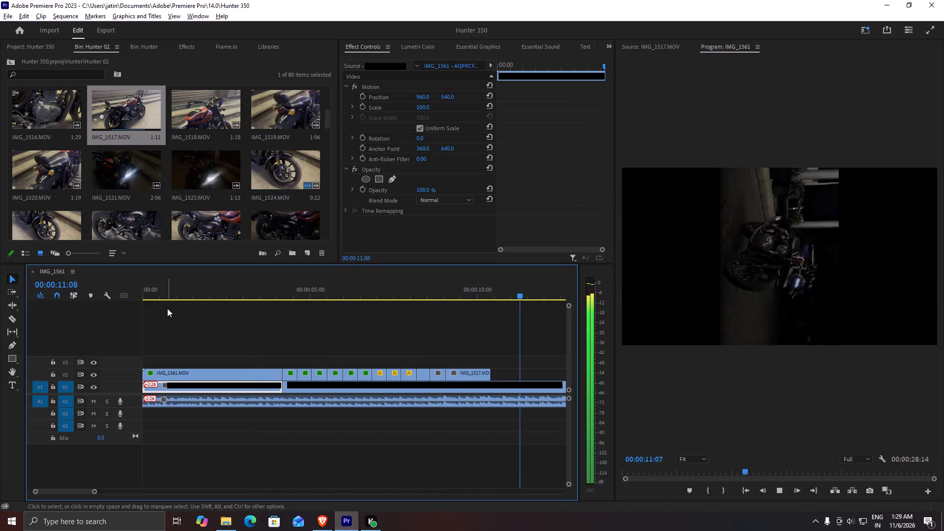
pyautogui.press('space')
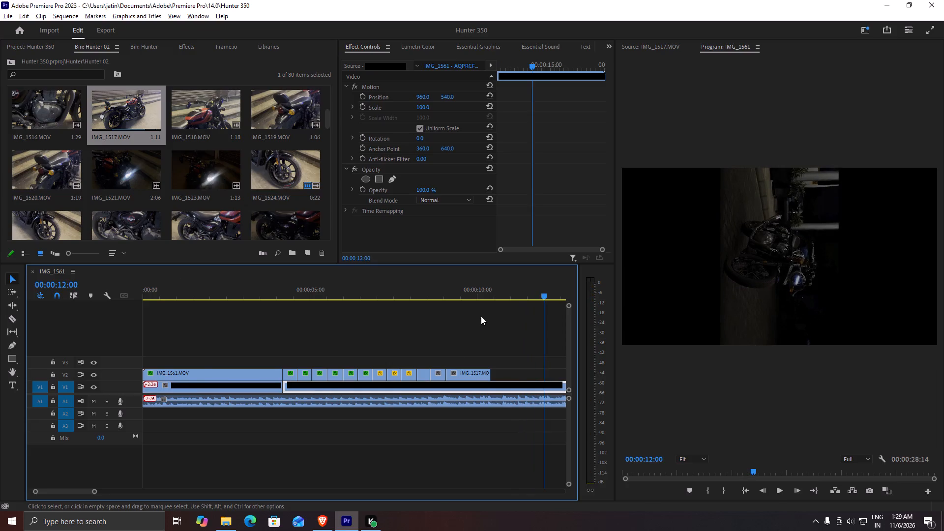
# Scrub and replay the IMG_1517.MOV shot on V2 to judge where it should end against the music.
pyautogui.moveTo(485, 296); pyautogui.dragTo(445, 289)
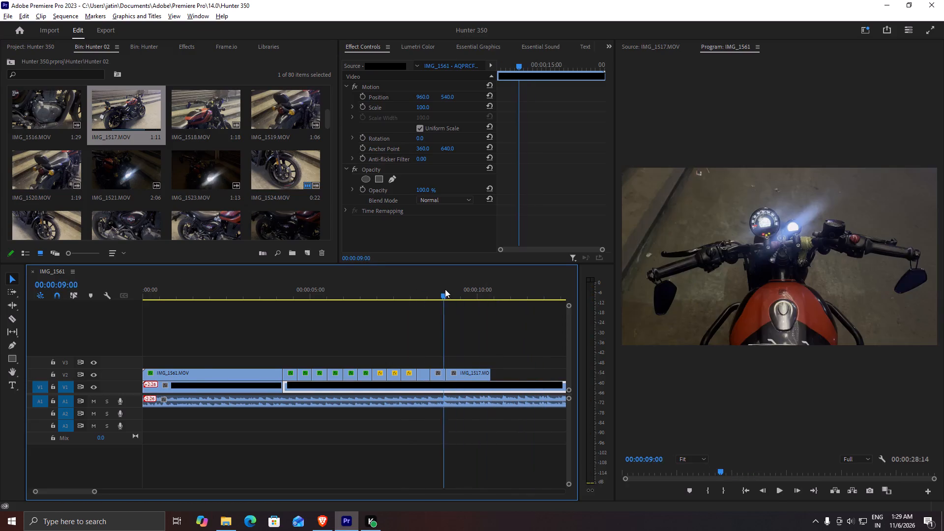
pyautogui.moveTo(445, 289); pyautogui.dragTo(474, 301)
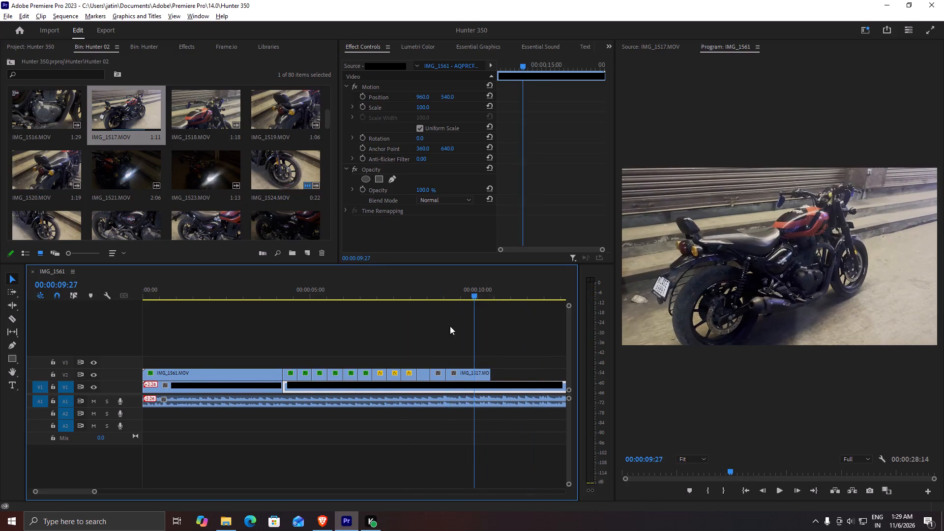
pyautogui.keyDown('alt'); pyautogui.scroll(11, 471, 374); pyautogui.keyUp('alt')
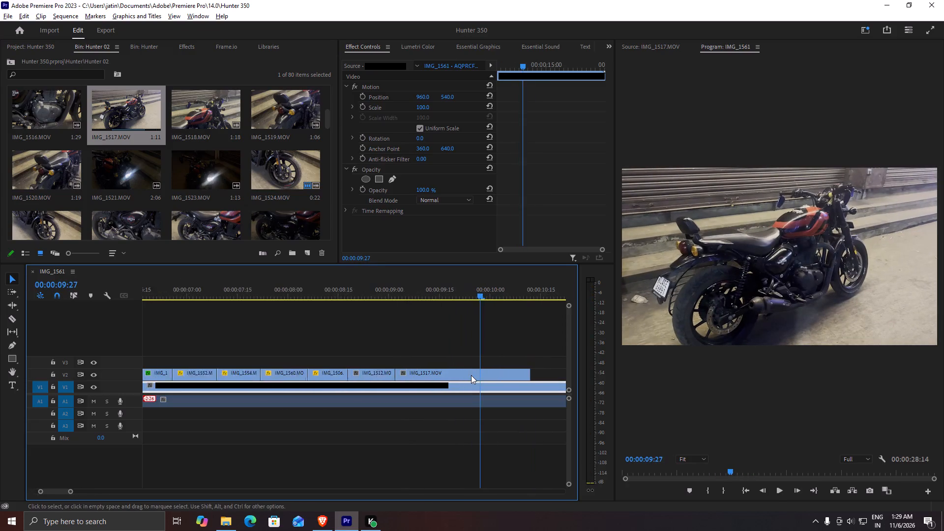
pyautogui.keyDown('alt'); pyautogui.scroll(-12, 528, 376); pyautogui.keyUp('alt')
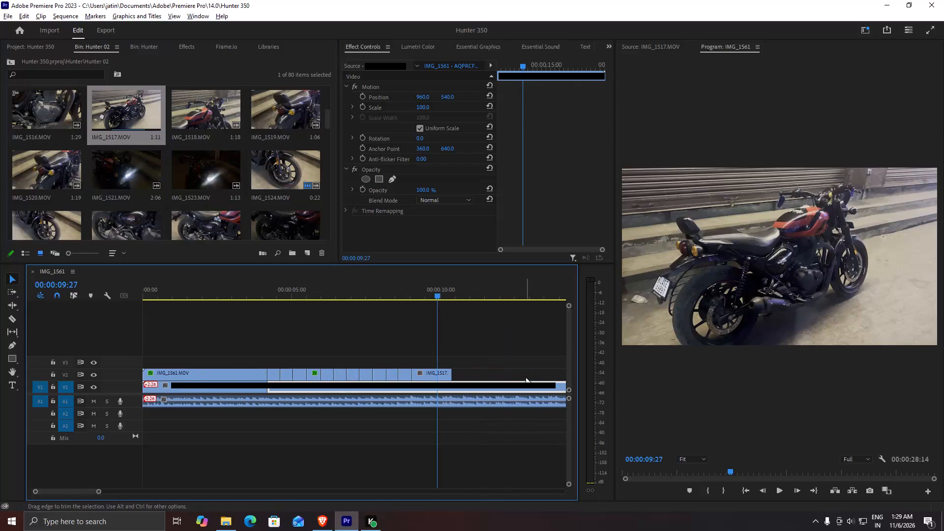
pyautogui.keyDown('alt'); pyautogui.scroll(6, 457, 384); pyautogui.keyUp('alt')
pyautogui.press('space')
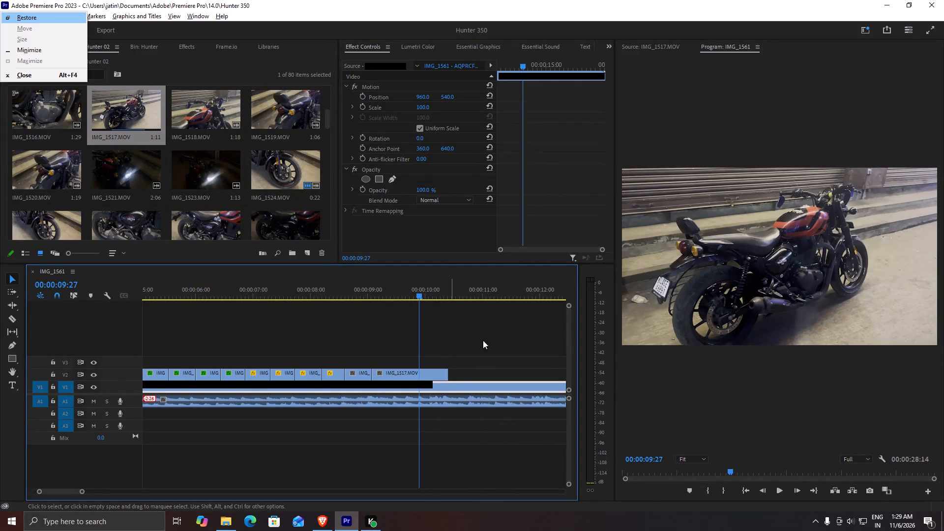
pyautogui.moveTo(431, 292); pyautogui.dragTo(396, 294)
pyautogui.press('space')
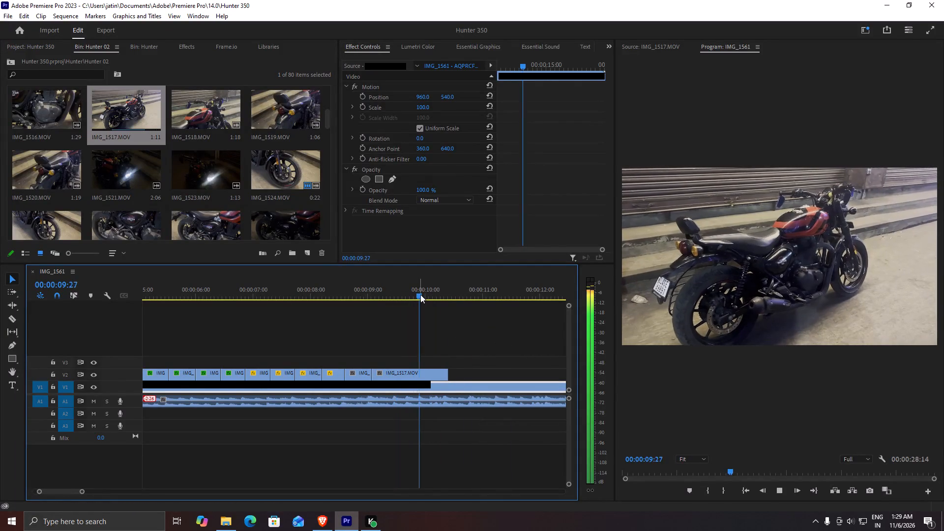
pyautogui.press('space')
# Play back and scrub the reference video and music beyond IMG_1517.MOV, up to 00:00:15:00, to examine the upcoming shots and beats.
pyautogui.moveTo(477, 291); pyautogui.dragTo(472, 291)
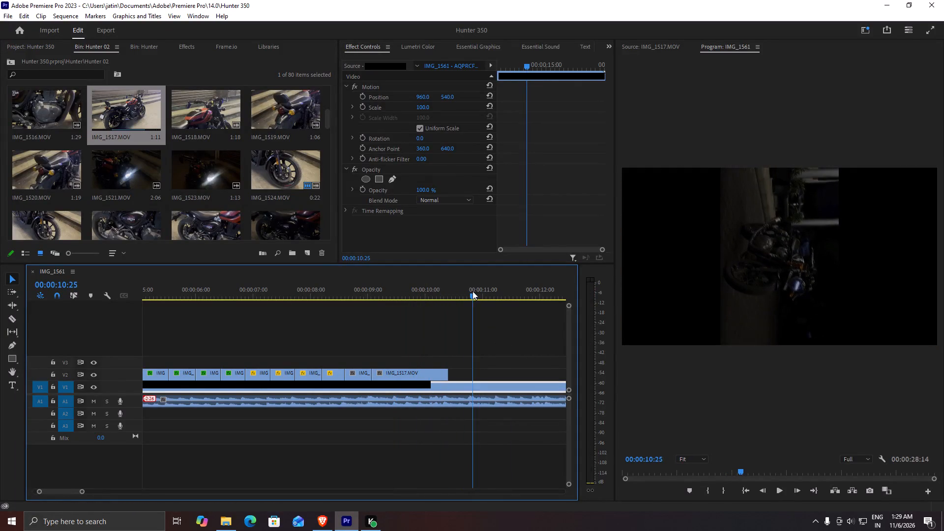
pyautogui.moveTo(472, 291); pyautogui.dragTo(465, 293)
pyautogui.press('space')
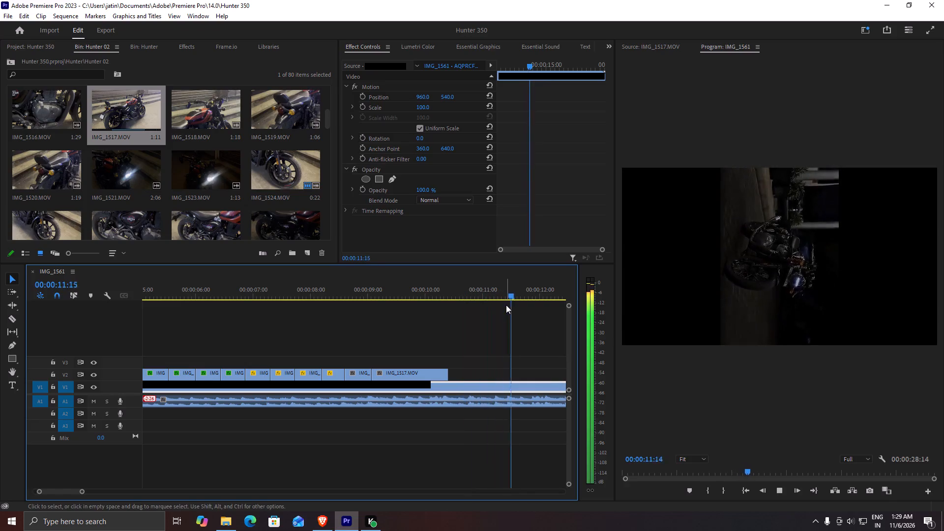
pyautogui.keyDown('alt'); pyautogui.scroll(-6, 510, 338); pyautogui.keyUp('alt')
pyautogui.press('space')
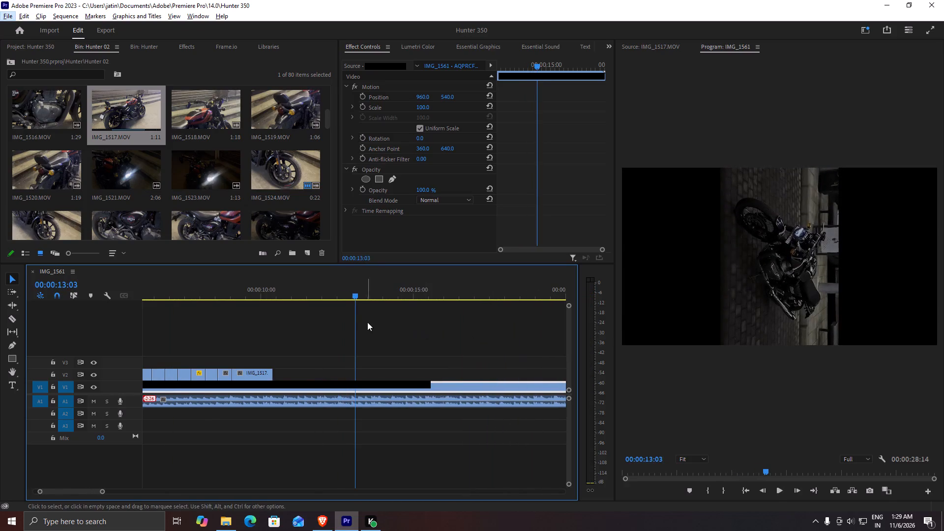
pyautogui.moveTo(352, 290); pyautogui.dragTo(318, 304)
pyautogui.press('space')
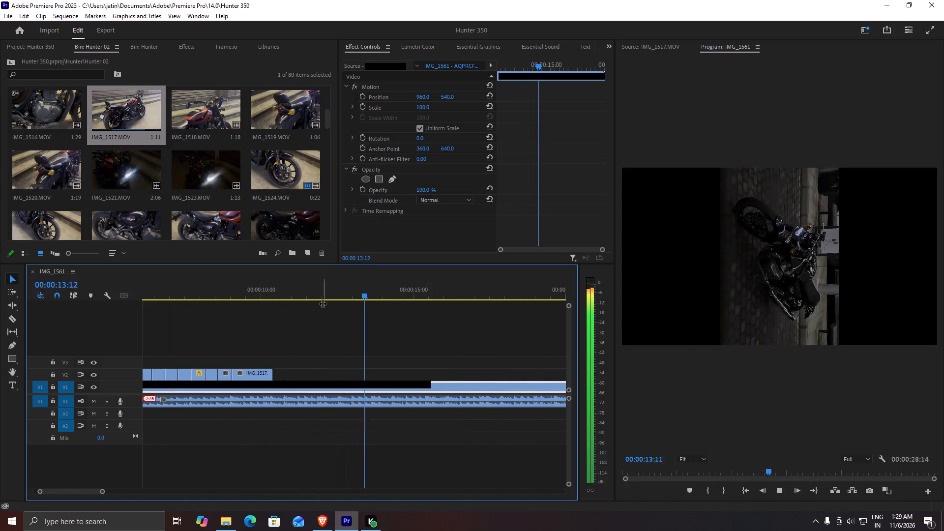
pyautogui.press('space')
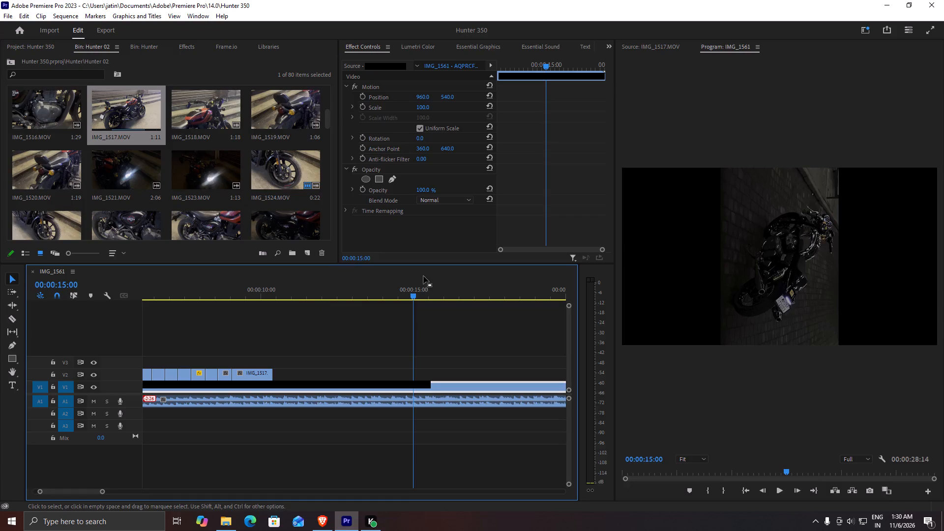
pyautogui.moveTo(349, 304); pyautogui.dragTo(276, 302)
pyautogui.moveTo(256, 291); pyautogui.dragTo(232, 287)
pyautogui.press('space')
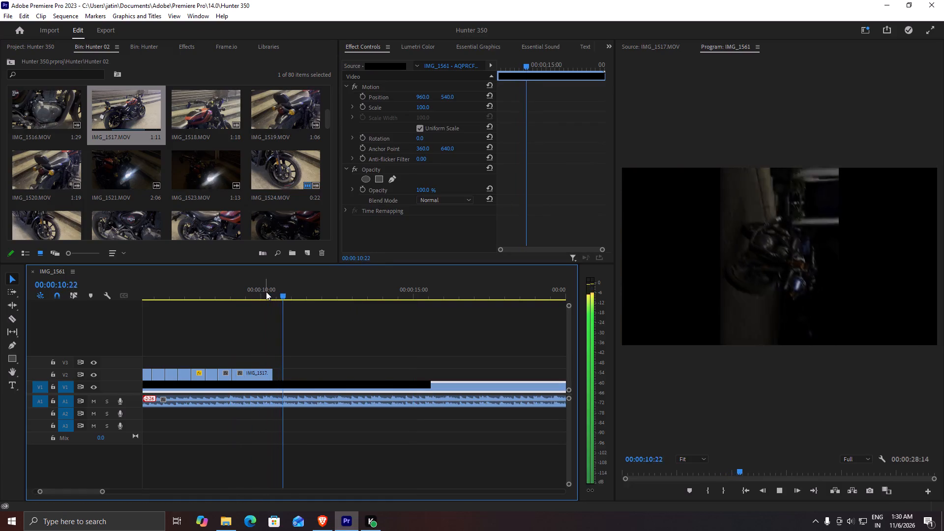
pyautogui.press('space')
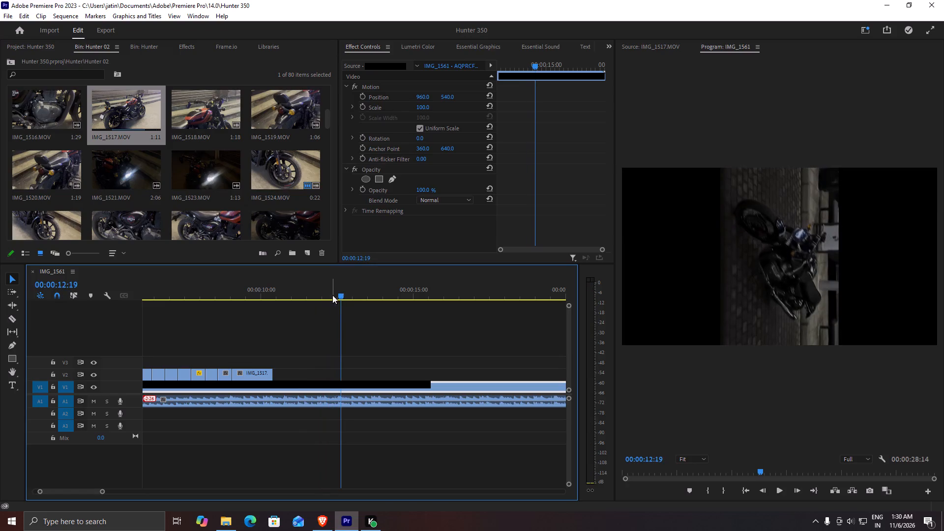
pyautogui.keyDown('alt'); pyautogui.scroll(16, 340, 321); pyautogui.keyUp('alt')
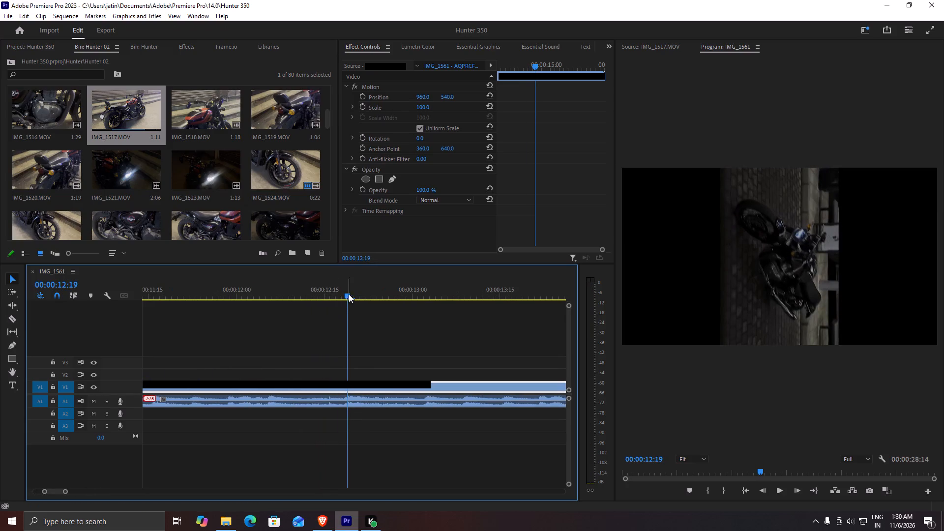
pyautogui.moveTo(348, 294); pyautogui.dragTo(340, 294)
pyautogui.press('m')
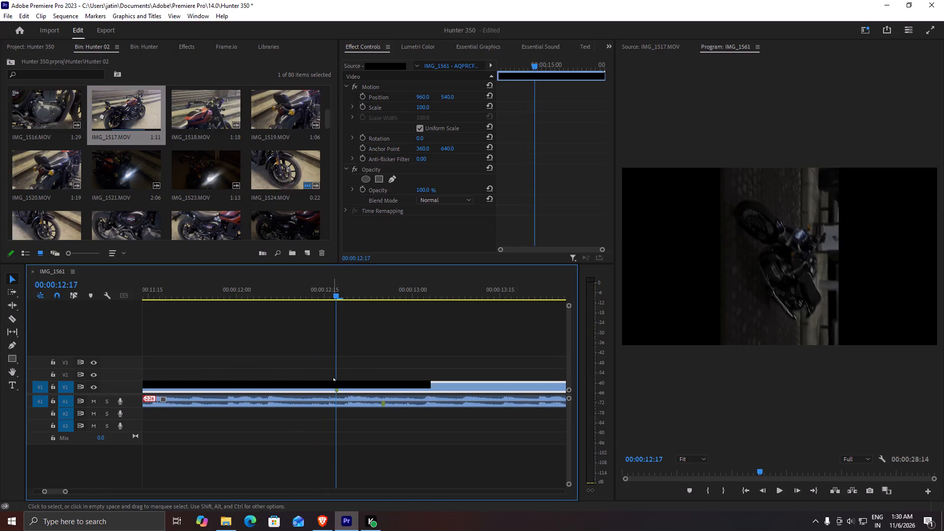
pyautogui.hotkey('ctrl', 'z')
# Add a sequence marker at 00:00:12:18, on the beat in the reference music.
pyautogui.click(350, 282)
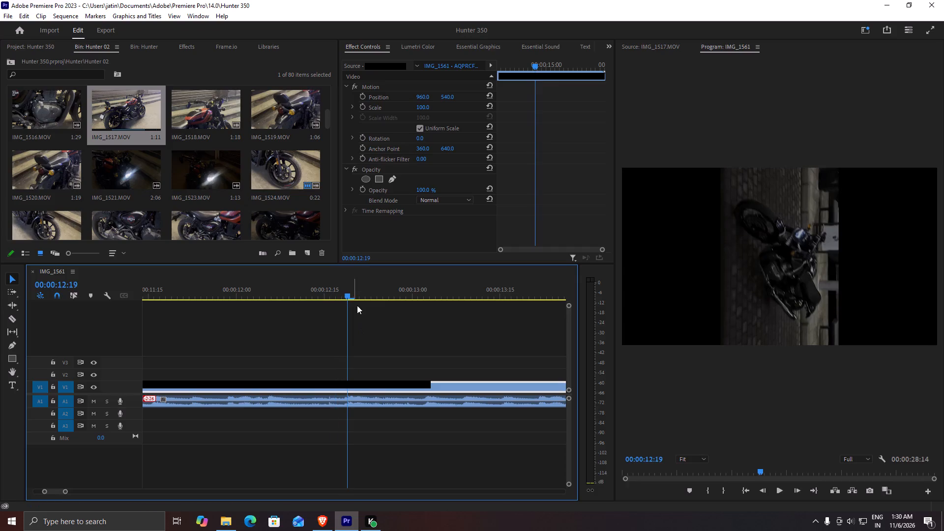
pyautogui.moveTo(346, 287); pyautogui.dragTo(341, 287)
pyautogui.click(363, 336)
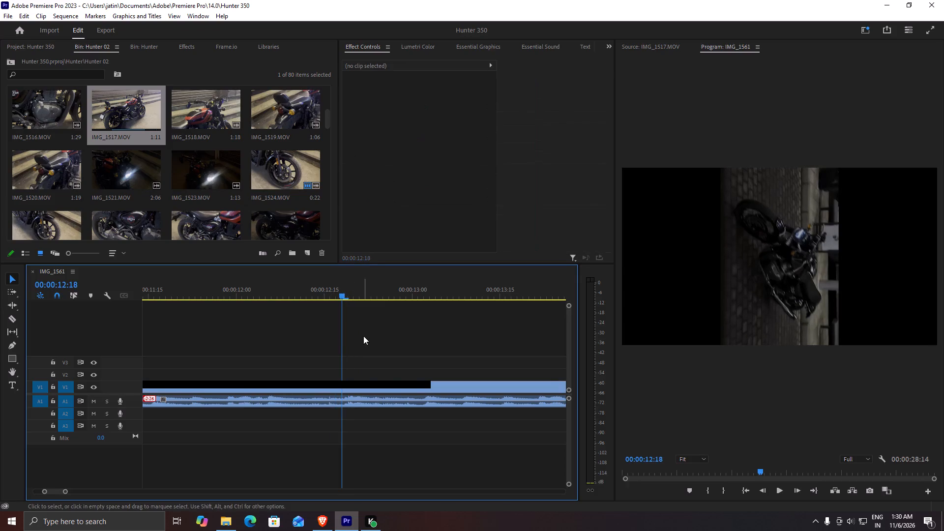
pyautogui.press('m')
# Play back the earlier part of the sequence through the end of IMG_1517.MOV to check its rhythm against the music.
pyautogui.moveTo(343, 295); pyautogui.dragTo(160, 318)
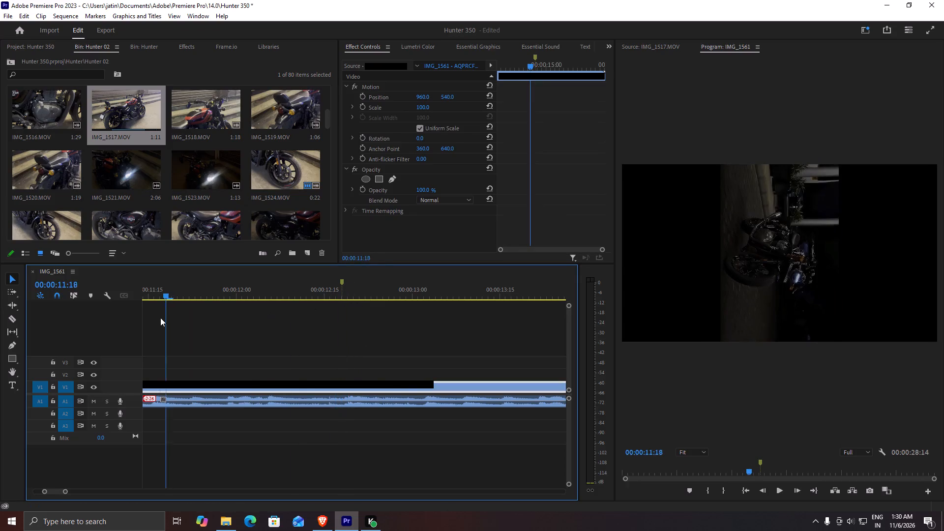
pyautogui.moveTo(160, 318); pyautogui.dragTo(162, 319)
pyautogui.keyDown('alt'); pyautogui.scroll(-18, 186, 339); pyautogui.keyUp('alt')
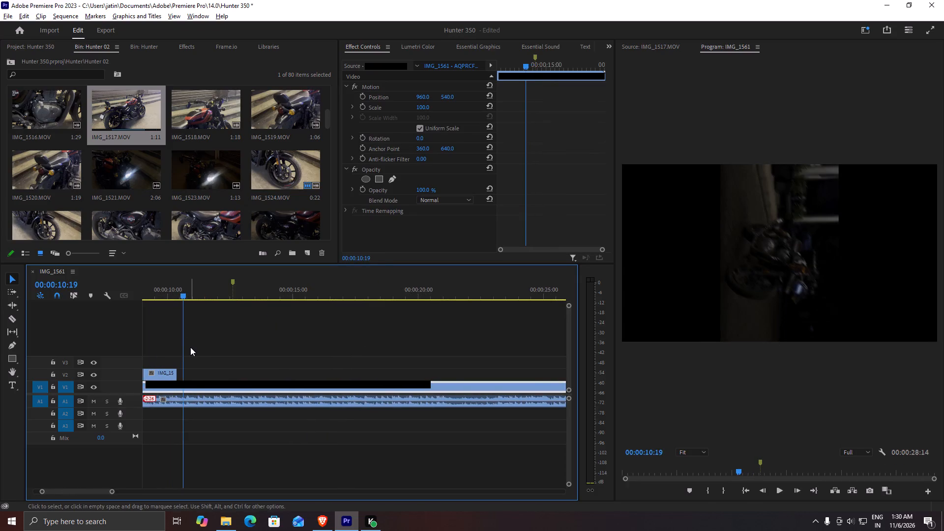
pyautogui.keyDown('alt'); pyautogui.scroll(-5, 190, 347); pyautogui.keyUp('alt')
pyautogui.moveTo(190, 283); pyautogui.dragTo(25, 295)
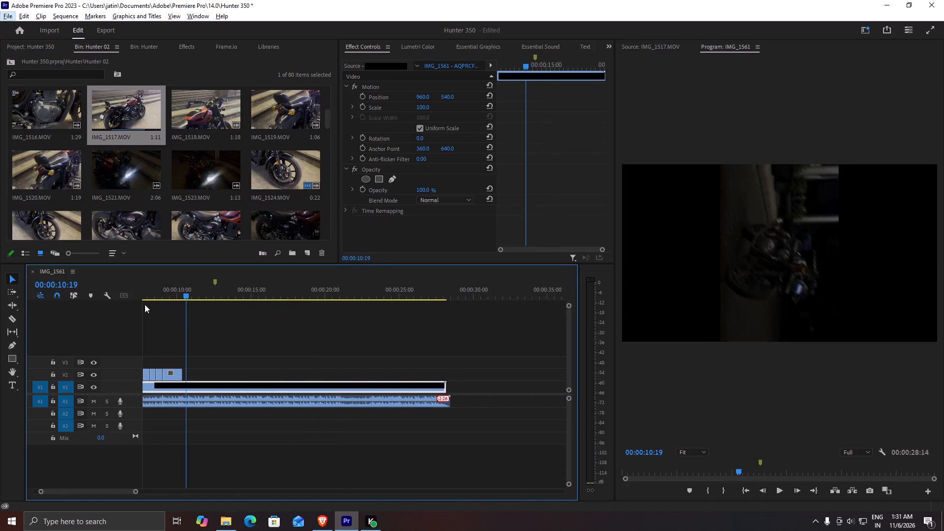
pyautogui.moveTo(167, 294); pyautogui.dragTo(162, 294)
pyautogui.press('space')
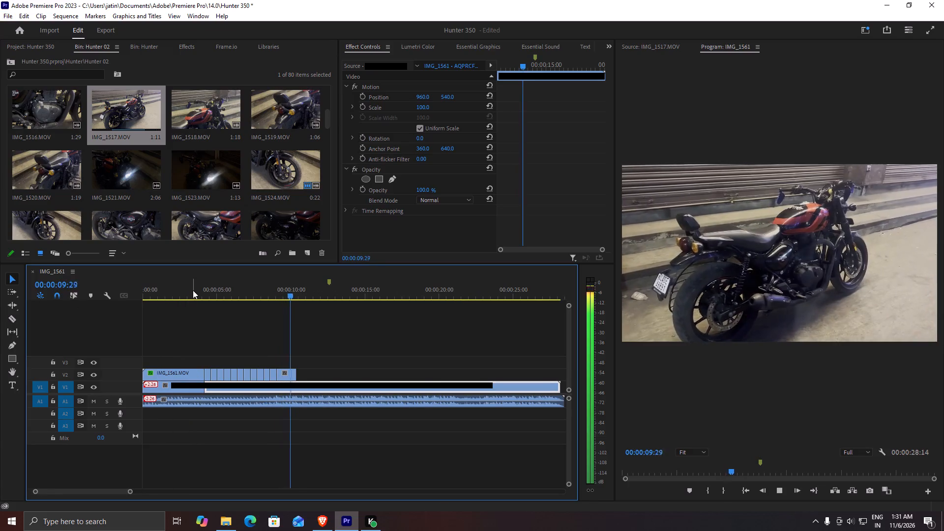
pyautogui.press('space')
# Mark the opening 26 frames of IMG_1516.MOV, out point at 00:00:00:25, and place its video on V2 directly after IMG_1517.MOV.
pyautogui.keyDown('alt'); pyautogui.scroll(7, 318, 349); pyautogui.keyUp('alt')
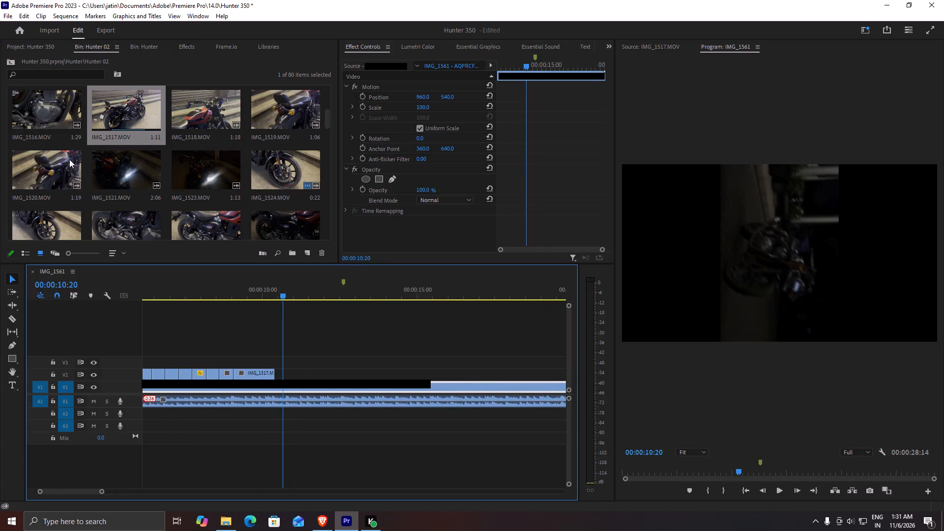
pyautogui.doubleClick(46, 119)
pyautogui.click(761, 466)
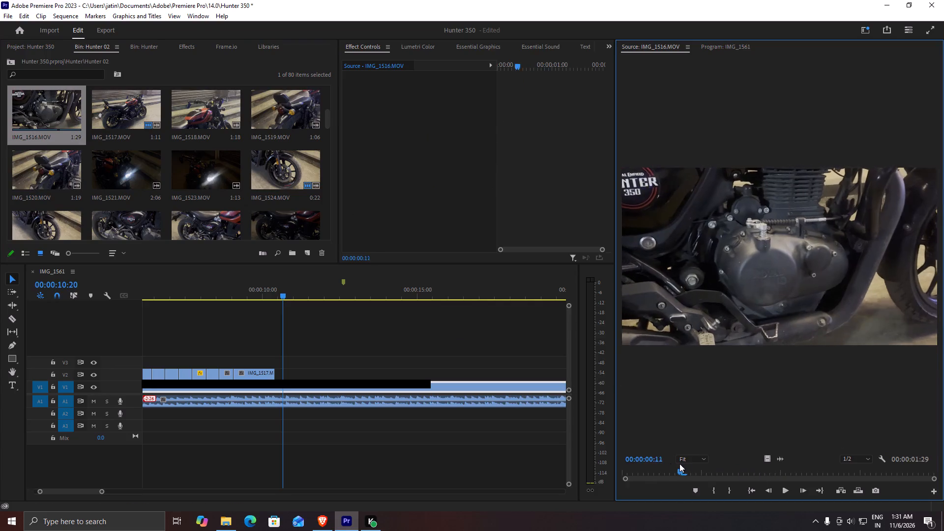
pyautogui.press('i')
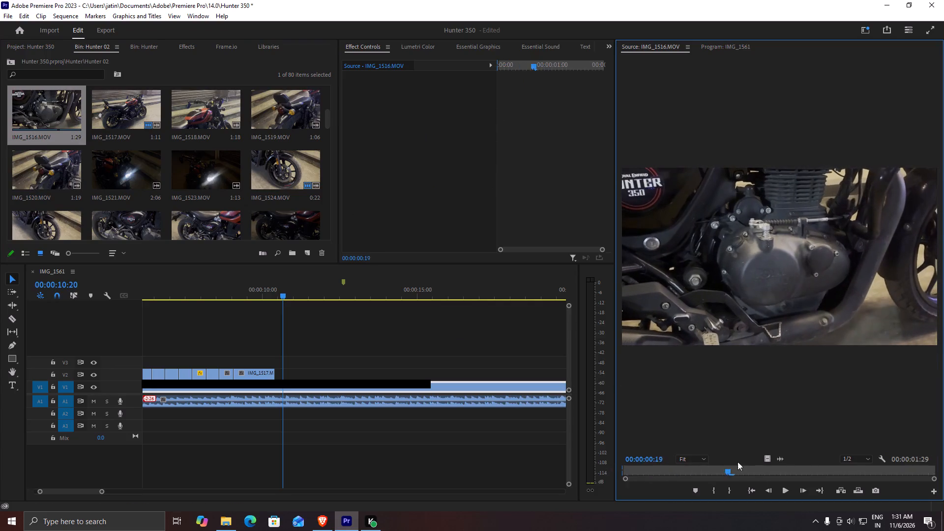
pyautogui.press('o')
pyautogui.moveTo(767, 456); pyautogui.dragTo(278, 377)
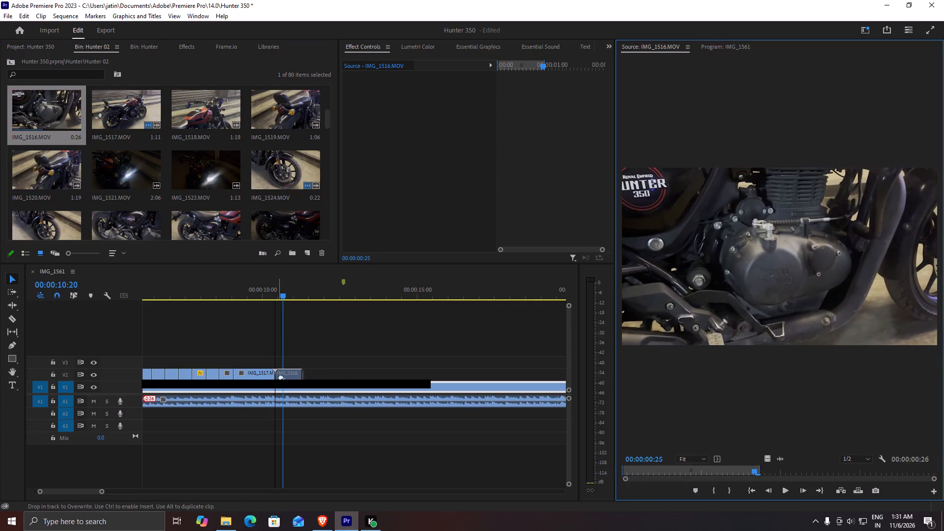
# Set the speed of the IMG_1516.MOV clip on V2 to 80%.
pyautogui.click(282, 377)
pyautogui.hotkey('ctrl', 'r')
pyautogui.write('80')
pyautogui.press('Return')
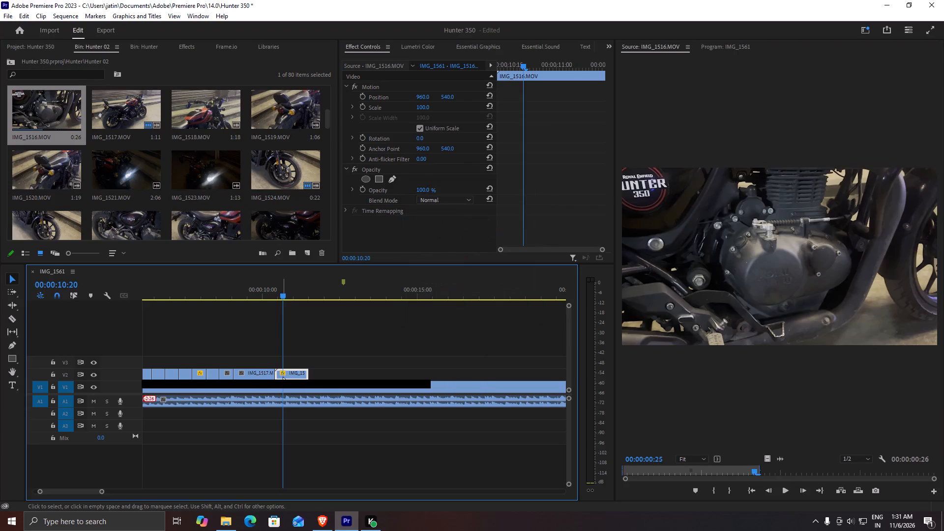
# Play back and scrub from IMG_1517.MOV through IMG_1516.MOV and past the marker to check the cut and upcoming beats.
pyautogui.moveTo(280, 292); pyautogui.dragTo(252, 293)
pyautogui.press('space')
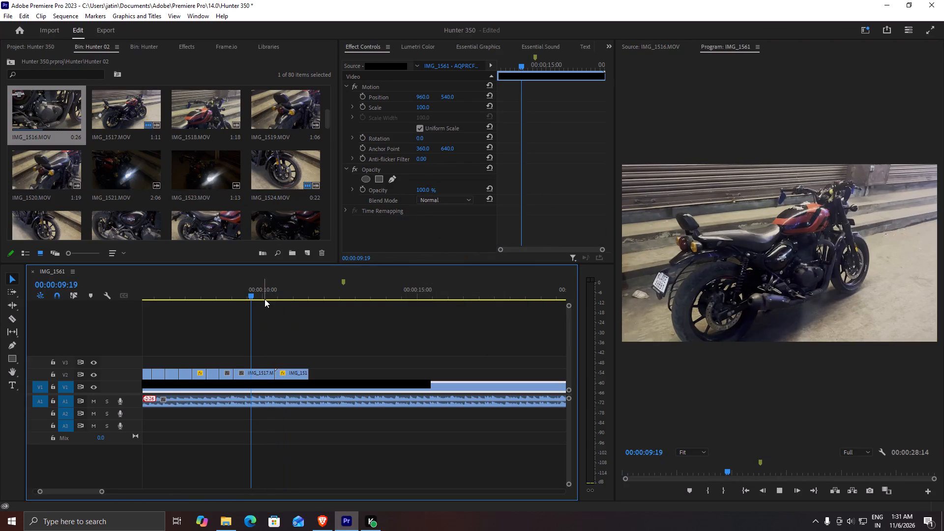
pyautogui.press('space')
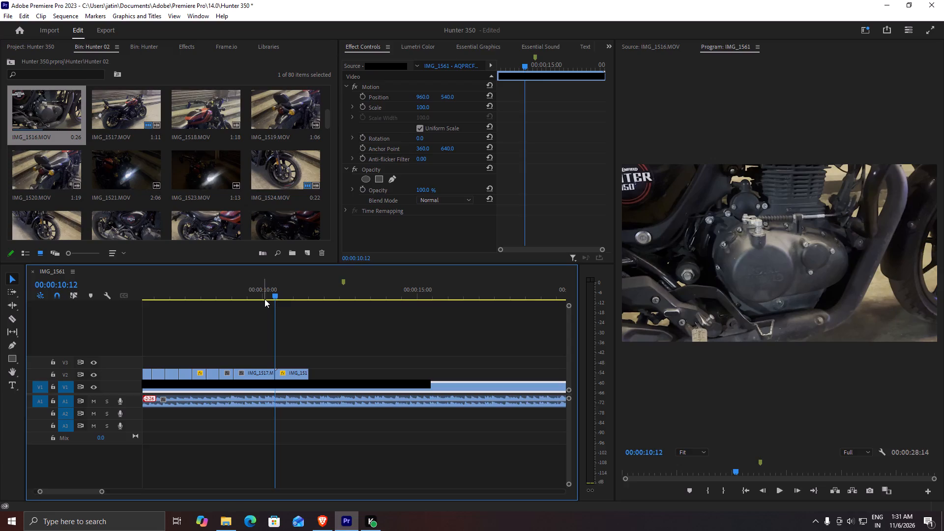
pyautogui.scroll(1, 265, 299)
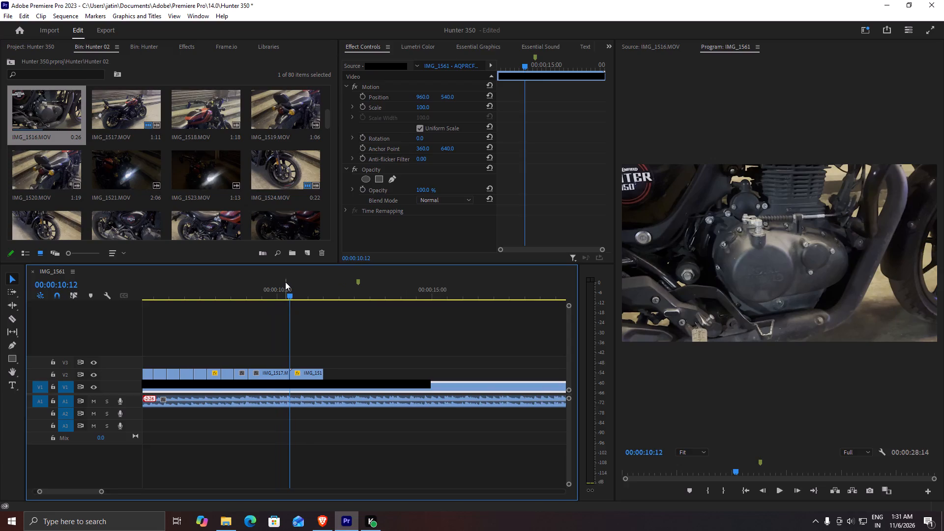
pyautogui.moveTo(285, 279); pyautogui.dragTo(257, 296)
pyautogui.press('space')
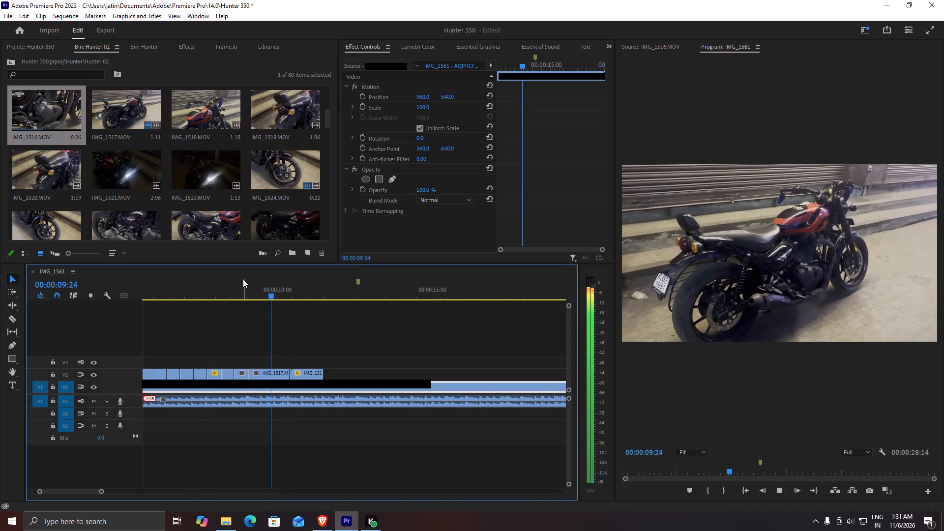
pyautogui.press('space')
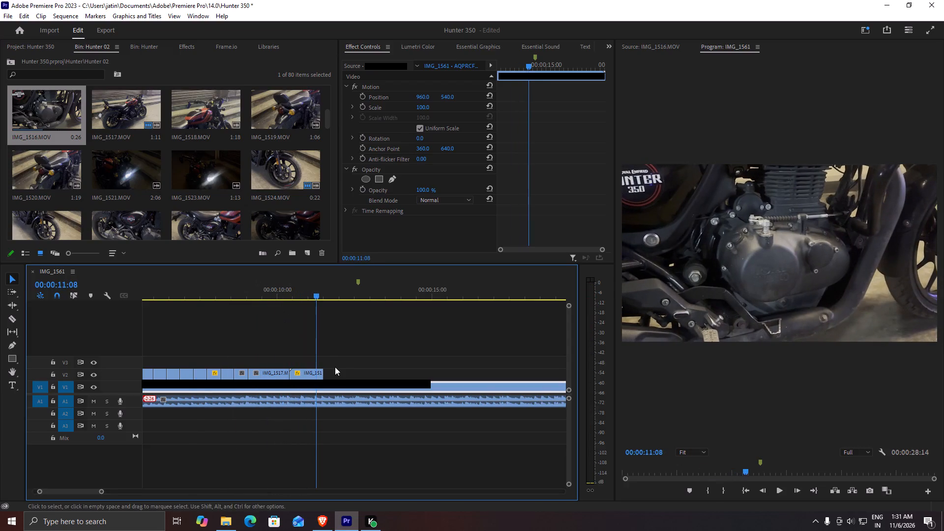
pyautogui.keyDown('alt'); pyautogui.scroll(9, 335, 367); pyautogui.keyUp('alt')
pyautogui.moveTo(286, 287); pyautogui.dragTo(263, 287)
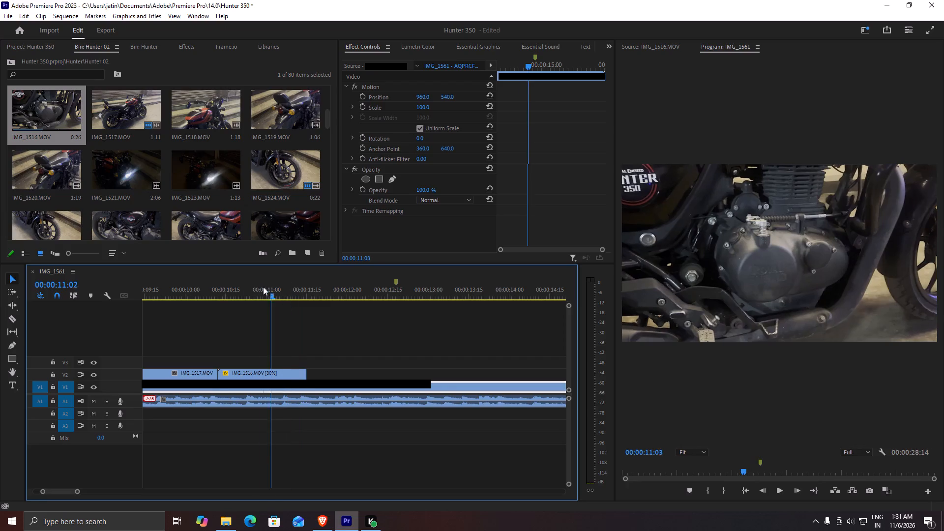
pyautogui.moveTo(263, 287); pyautogui.dragTo(305, 290)
pyautogui.press('space')
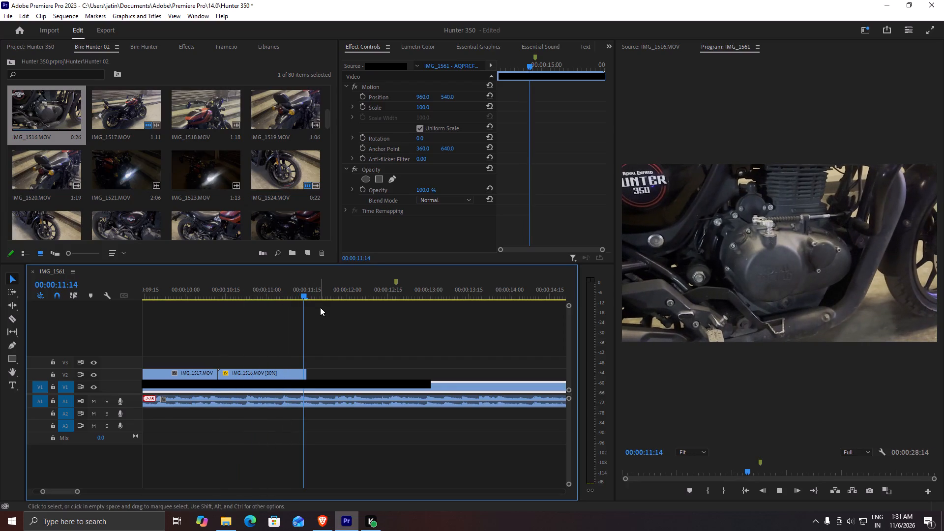
pyautogui.press('space')
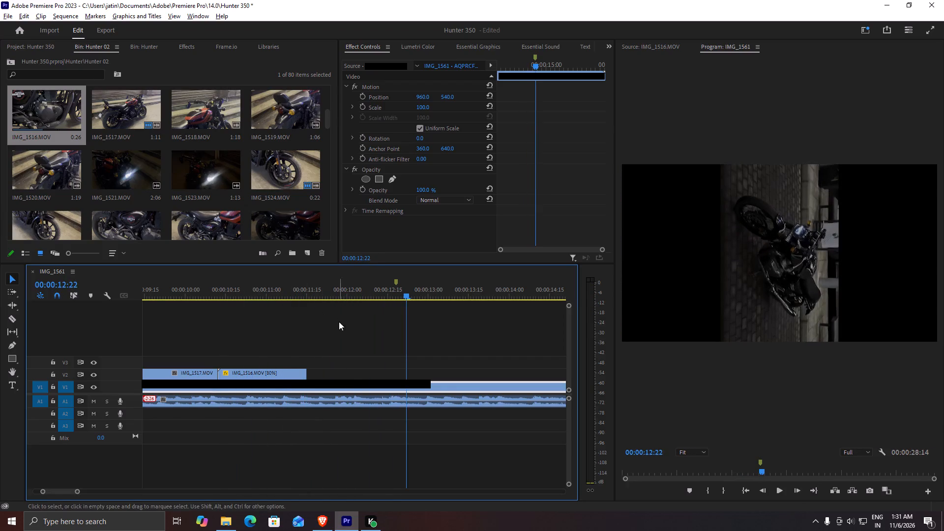
# Preview IMG_1524.MOV and IMG_1527.MOV, and place the marked video range of IMG_1526.MOV on V2 directly after IMG_1516.MOV.
pyautogui.keyDown('alt'); pyautogui.scroll(6, 342, 325); pyautogui.keyUp('alt')
pyautogui.keyDown('alt'); pyautogui.scroll(-3, 342, 325); pyautogui.keyUp('alt')
pyautogui.keyDown('alt'); pyautogui.scroll(4, 387, 367); pyautogui.keyUp('alt')
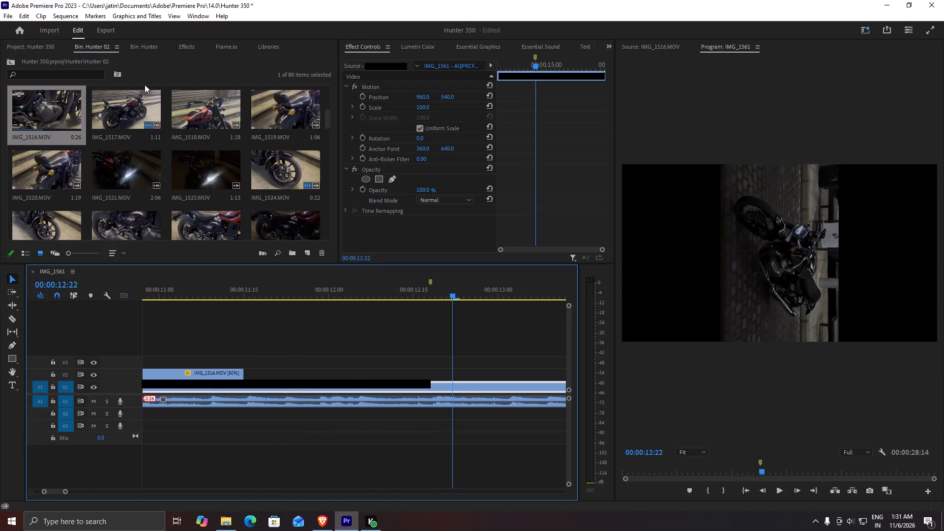
pyautogui.scroll(-1, 258, 170)
pyautogui.doubleClick(290, 98)
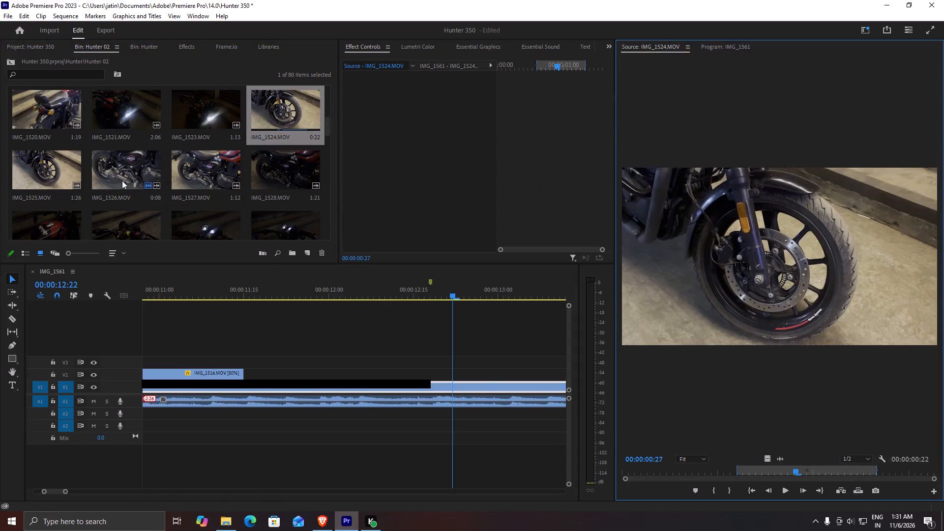
pyautogui.doubleClick(178, 167)
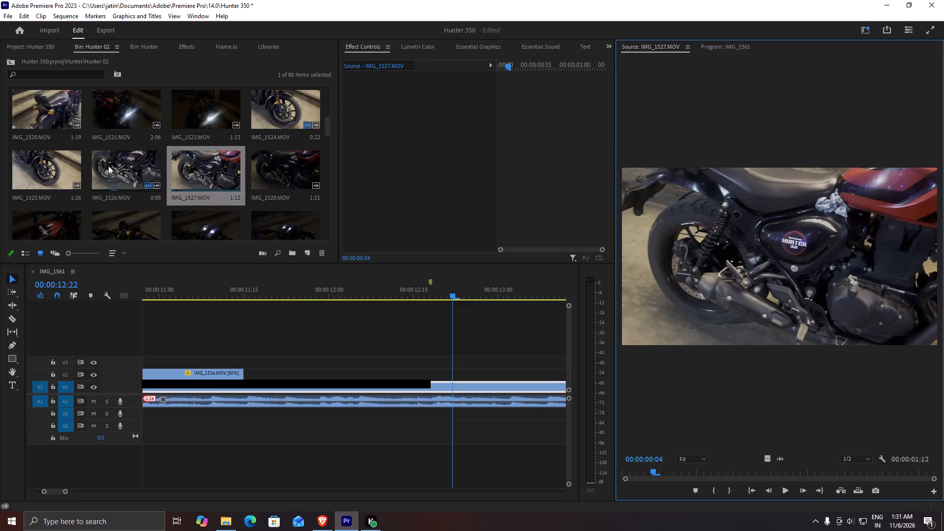
pyautogui.doubleClick(108, 166)
pyautogui.moveTo(767, 459); pyautogui.dragTo(413, 403)
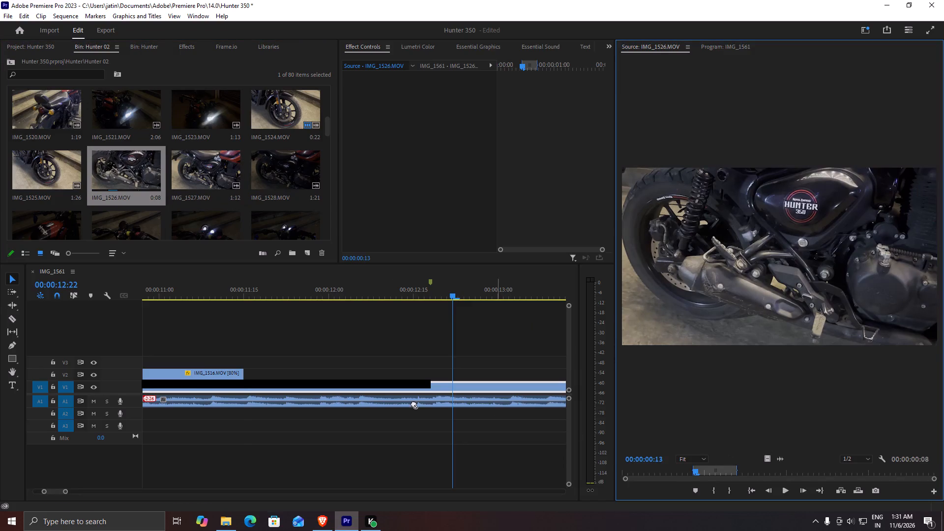
pyautogui.moveTo(413, 403); pyautogui.dragTo(248, 375)
# Set the speed of the IMG_1526.MOV clip after IMG_1516.MOV on V2 to 80%.
pyautogui.click(256, 377)
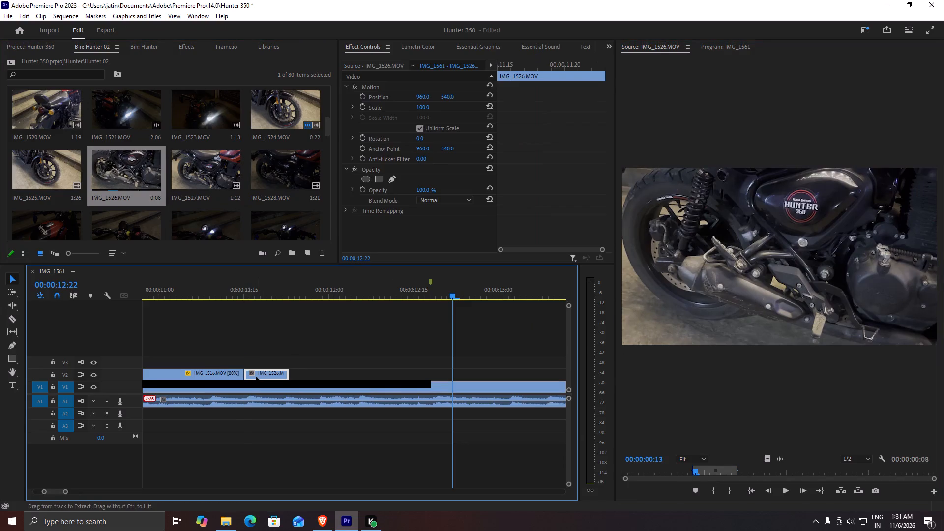
pyautogui.hotkey('ctrl', 'r')
pyautogui.write('80')
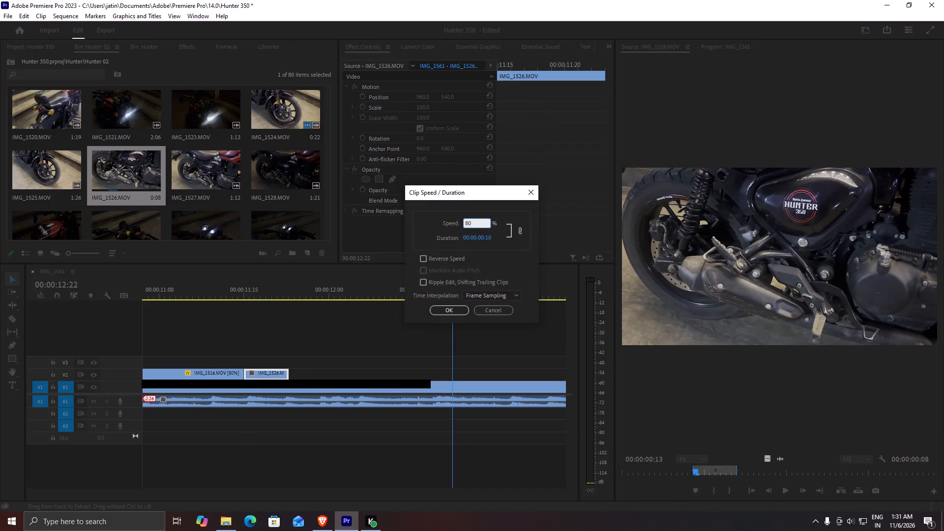
pyautogui.press('Return')
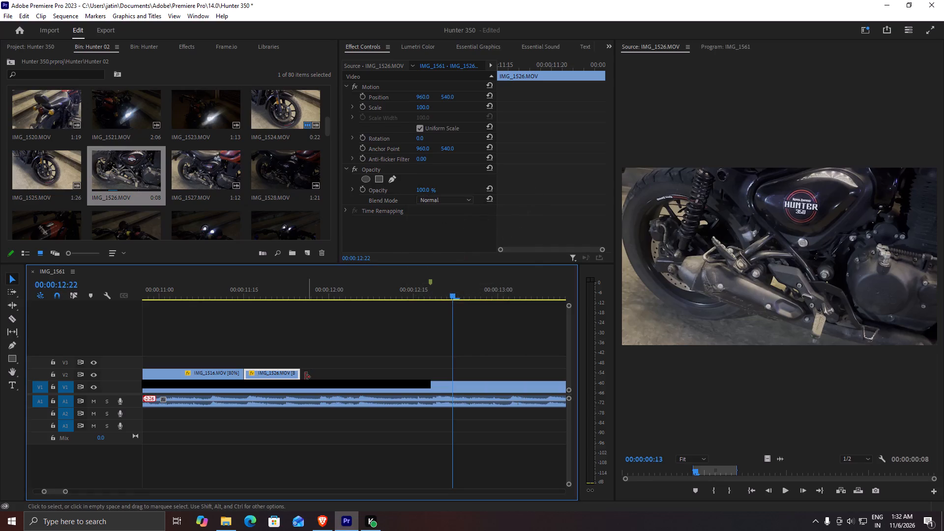
# Extend the end of the new IMG_1526.MOV clip on V2 to about 00:00:12:02 and play back the cut against the music.
pyautogui.moveTo(304, 377); pyautogui.dragTo(342, 372)
pyautogui.moveTo(257, 281); pyautogui.dragTo(224, 286)
pyautogui.press('space')
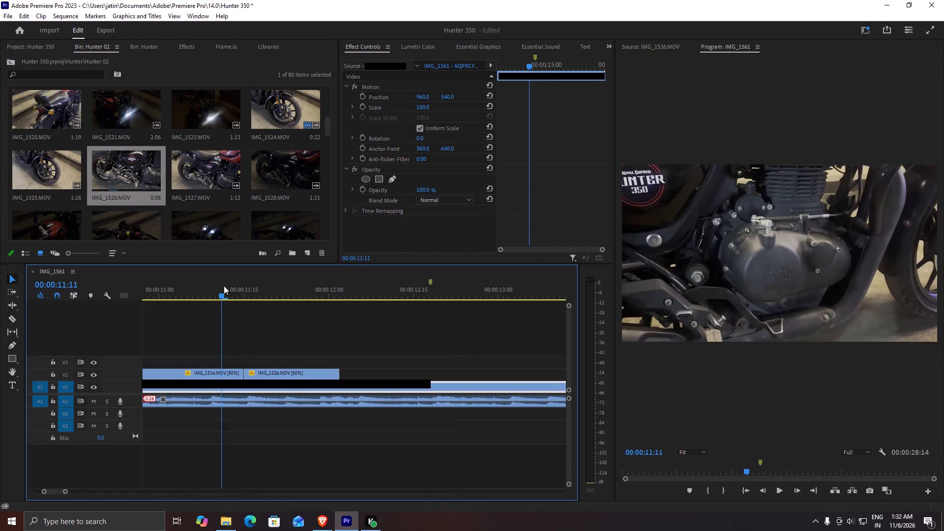
pyautogui.press('space')
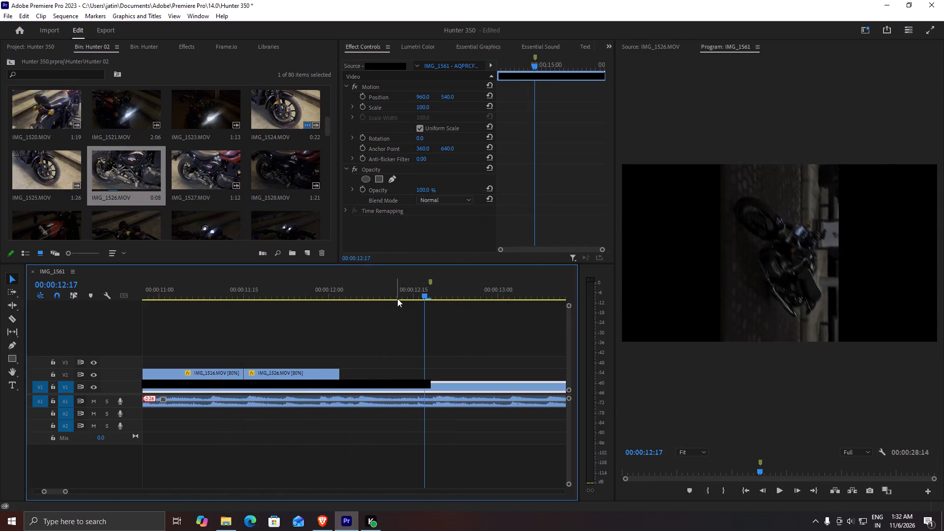
# Preview IMG_1535.MOV, mark its range from about 00:00:00:05 to 00:00:00:27, and place that video on V2 directly after IMG_1526.MOV.
pyautogui.scroll(-1, 210, 158)
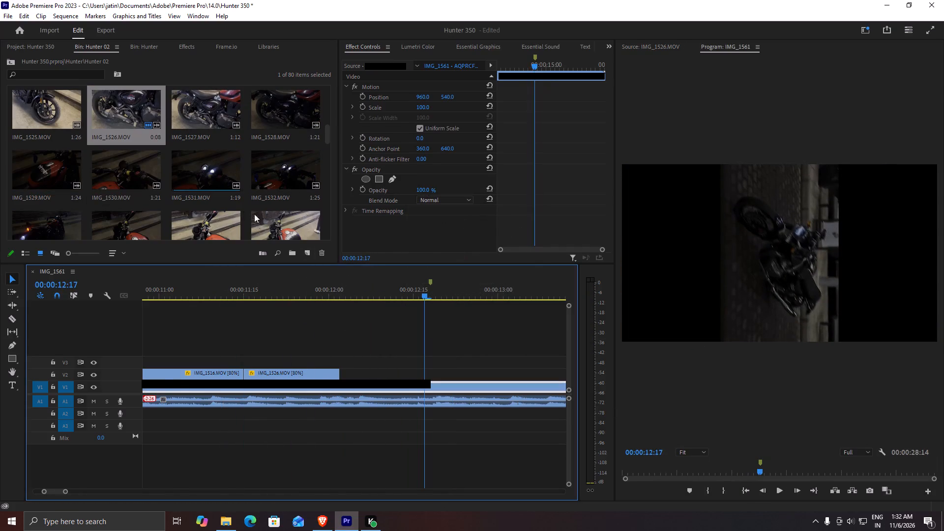
pyautogui.scroll(-1, 250, 207)
pyautogui.doubleClick(217, 175)
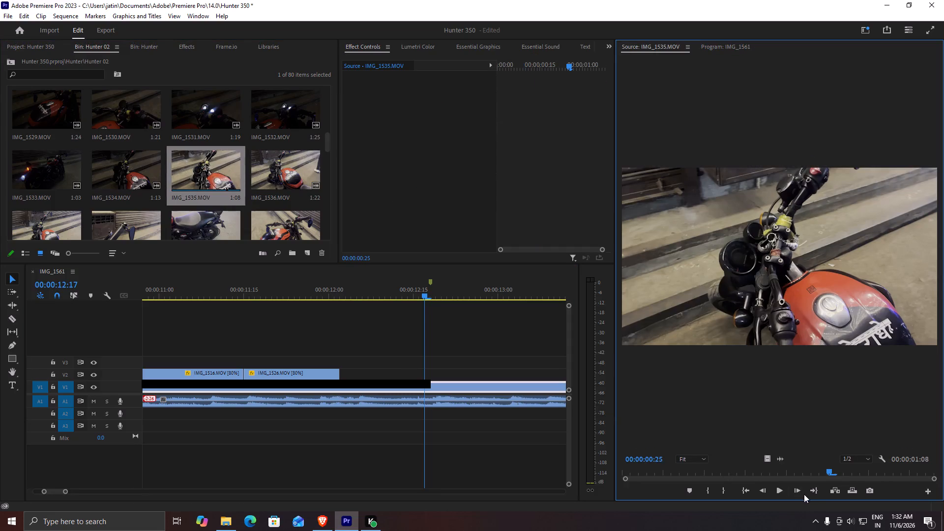
pyautogui.moveTo(792, 463); pyautogui.dragTo(645, 469)
pyautogui.moveTo(677, 469); pyautogui.dragTo(638, 473)
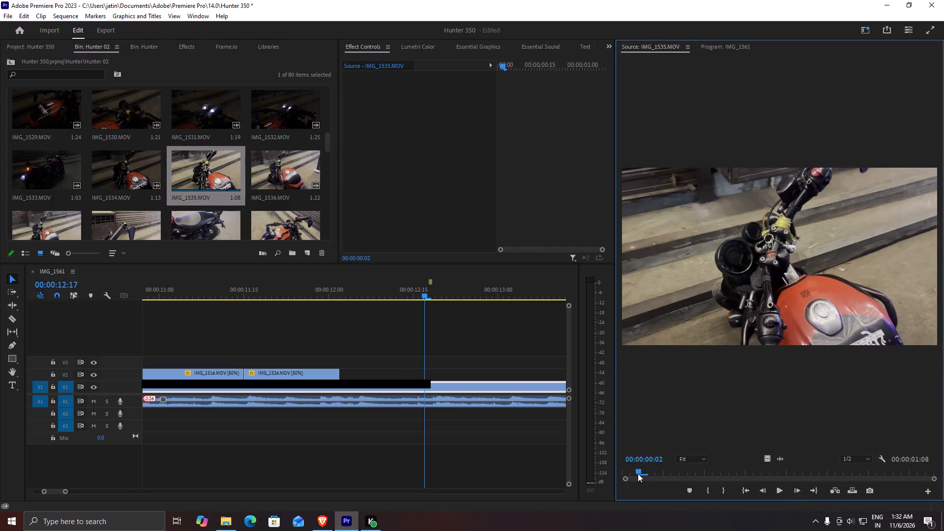
pyautogui.moveTo(638, 473); pyautogui.dragTo(845, 478)
pyautogui.press('i')
pyautogui.press('o')
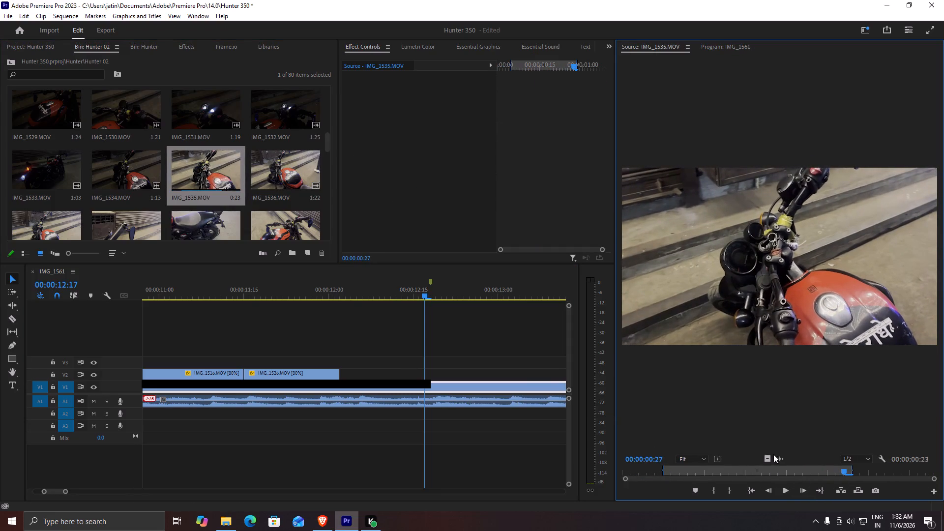
pyautogui.moveTo(769, 458); pyautogui.dragTo(344, 371)
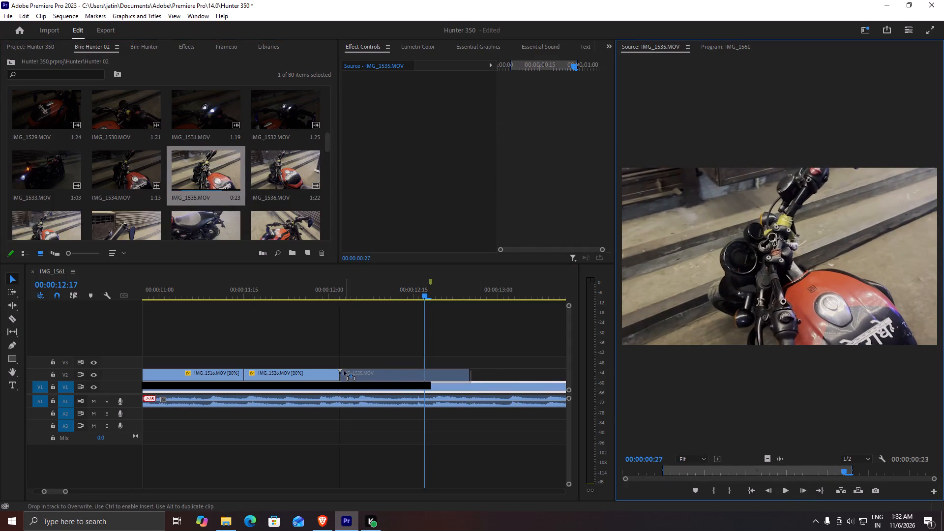
pyautogui.moveTo(344, 371); pyautogui.dragTo(344, 371)
# Set the speed of the new IMG_1535.MOV clip on V2 to 80%.
pyautogui.click(361, 374)
pyautogui.hotkey('ctrl', 'r')
pyautogui.write('80')
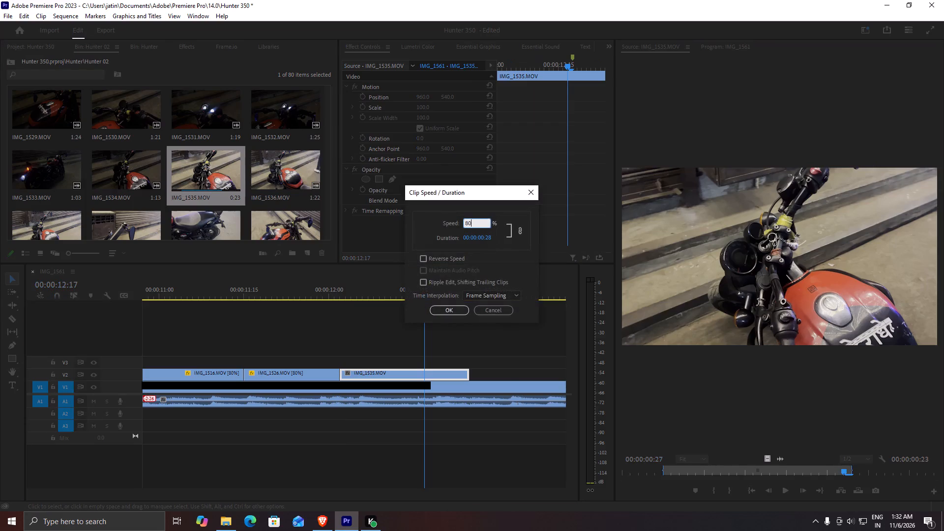
pyautogui.press('Return')
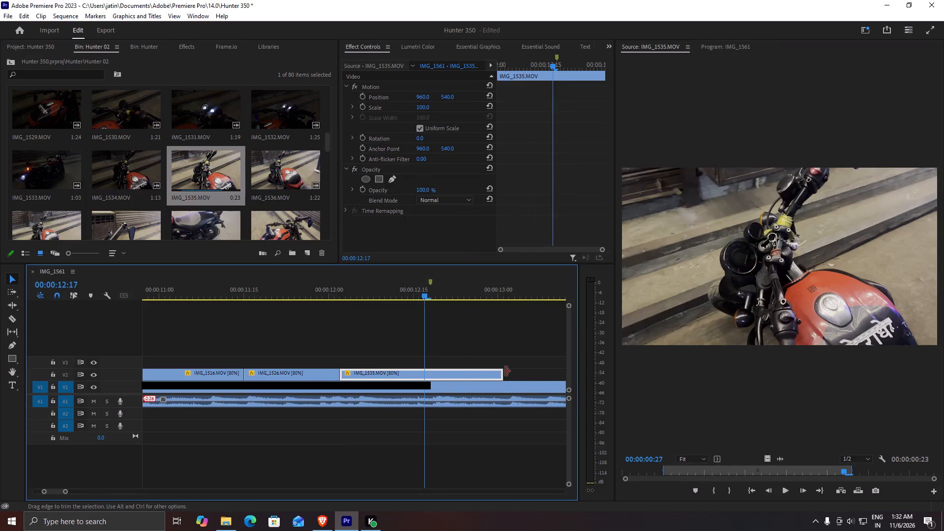
# Trim the end of the IMG_1535.MOV clip on V2 to the marker at about 00:00:12:18.
pyautogui.moveTo(505, 371); pyautogui.dragTo(422, 372)
pyautogui.keyDown('alt'); pyautogui.scroll(8, 427, 378); pyautogui.keyUp('alt')
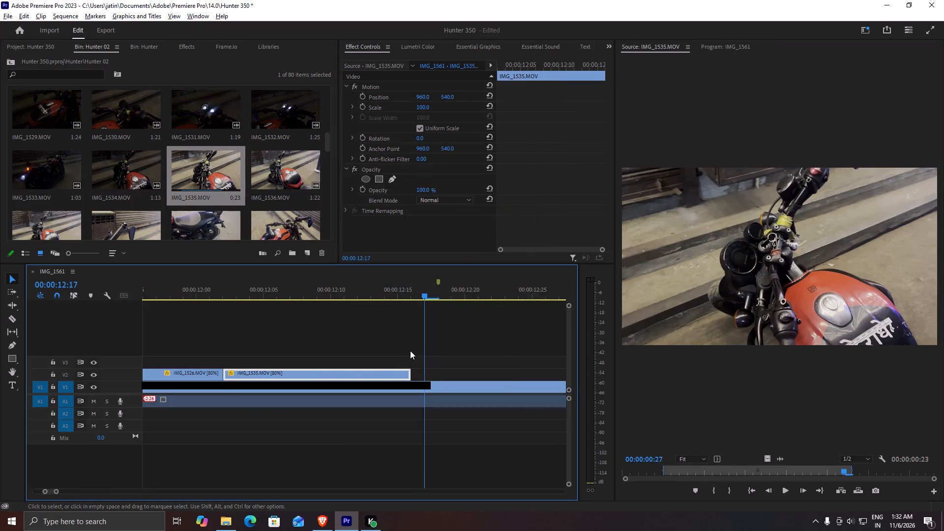
pyautogui.keyDown('alt'); pyautogui.scroll(10, 410, 351); pyautogui.keyUp('alt')
pyautogui.moveTo(412, 371); pyautogui.dragTo(435, 373)
pyautogui.press('space')
pyautogui.press('space')
# Copy the Lumetri Color effect from the IMG_1543.MOV clip onto all following V2 clips through IMG_1535.MOV.
pyautogui.scroll(-7, 412, 326)
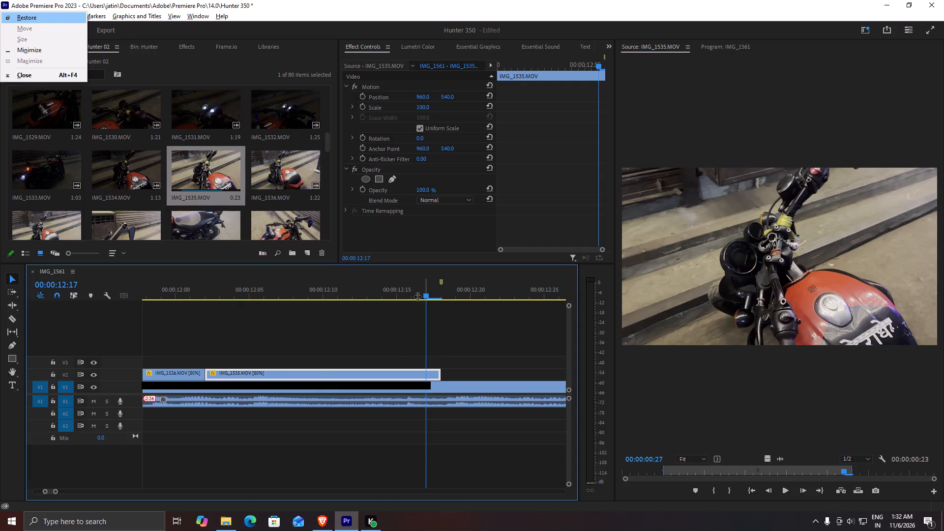
pyautogui.keyDown('alt'); pyautogui.scroll(-18, 418, 305); pyautogui.keyUp('alt')
pyautogui.keyDown('alt'); pyautogui.scroll(1, 417, 293); pyautogui.keyUp('alt')
pyautogui.keyDown('alt'); pyautogui.scroll(-5, 417, 293); pyautogui.keyUp('alt')
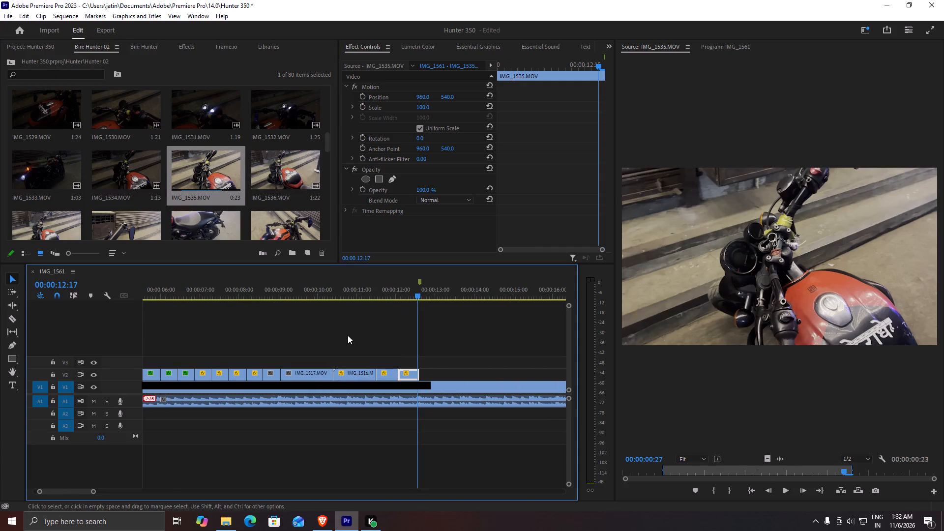
pyautogui.click(183, 373)
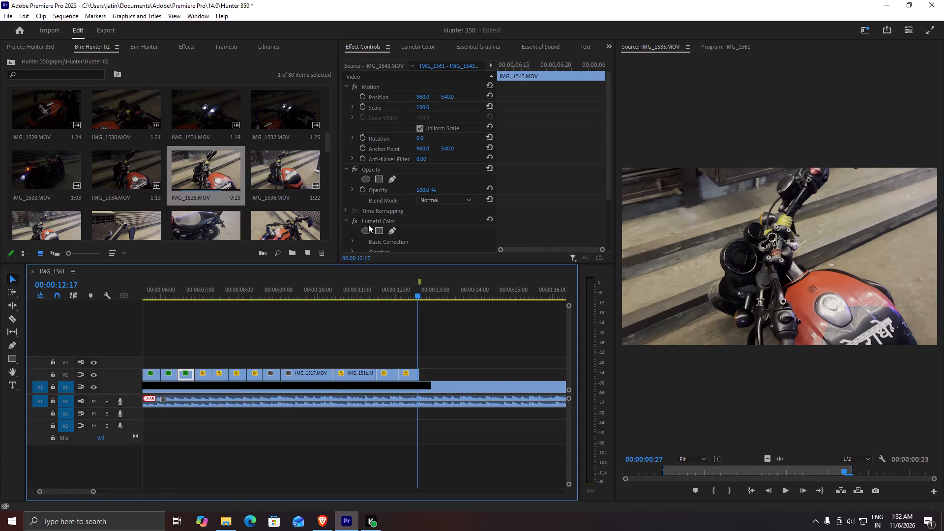
pyautogui.click(374, 215)
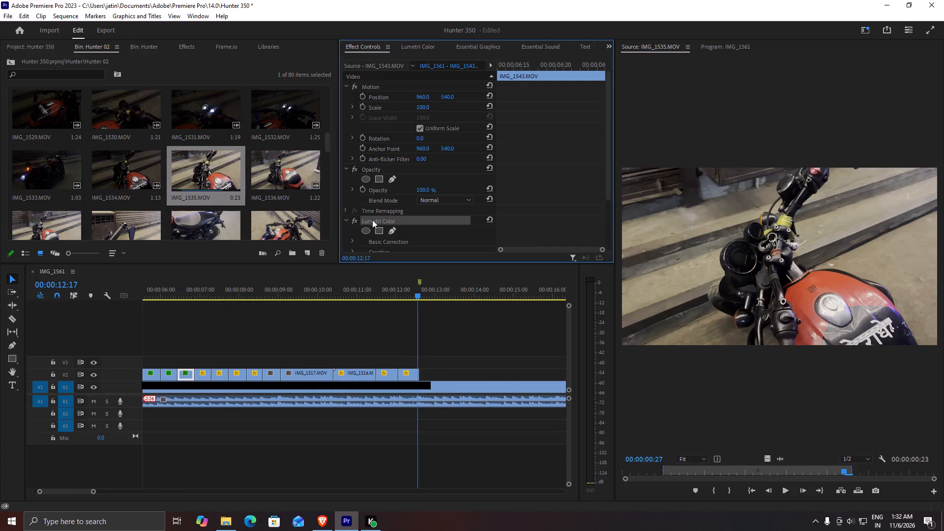
pyautogui.hotkey('ctrl', 'c')
pyautogui.moveTo(433, 370); pyautogui.dragTo(197, 370)
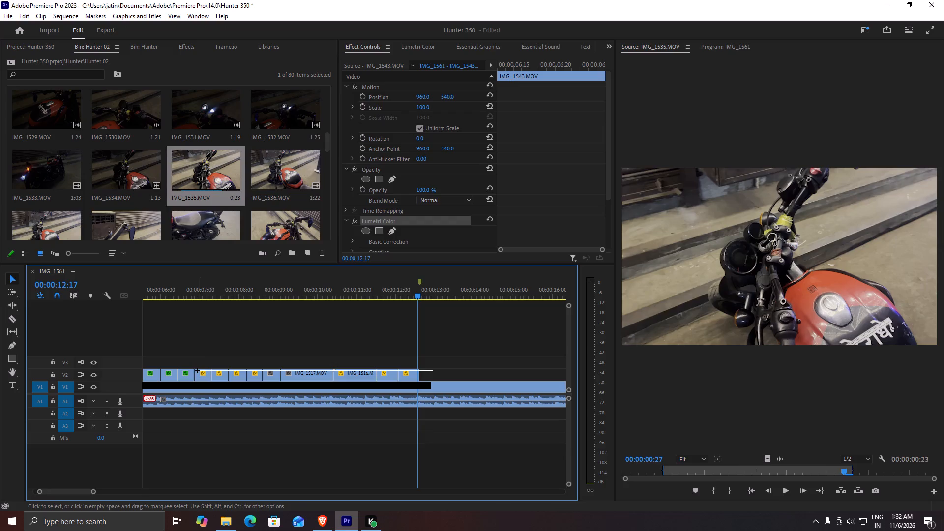
pyautogui.moveTo(197, 370); pyautogui.dragTo(204, 363)
pyautogui.hotkey('ctrl', 'v')
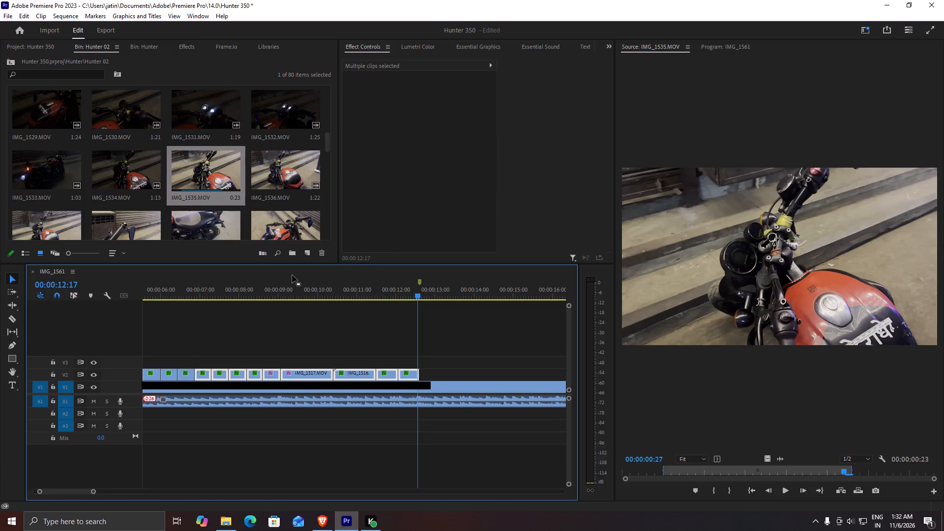
# Play the graded sequence from the start past the last V2 clip and lower the system volume.
pyautogui.moveTo(292, 275); pyautogui.dragTo(250, 286)
pyautogui.moveTo(253, 290); pyautogui.dragTo(0, 333)
pyautogui.press('space')
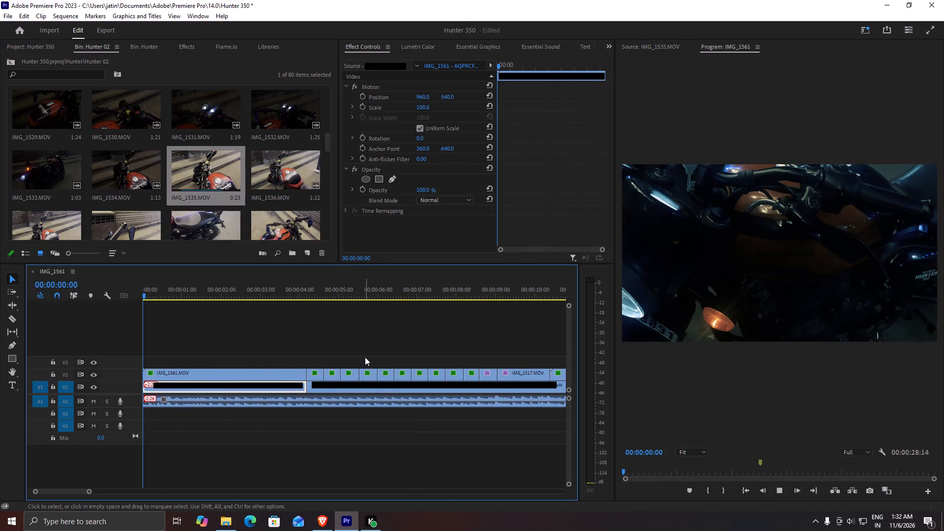
pyautogui.click(852, 520)
pyautogui.scroll(-1, 852, 519)
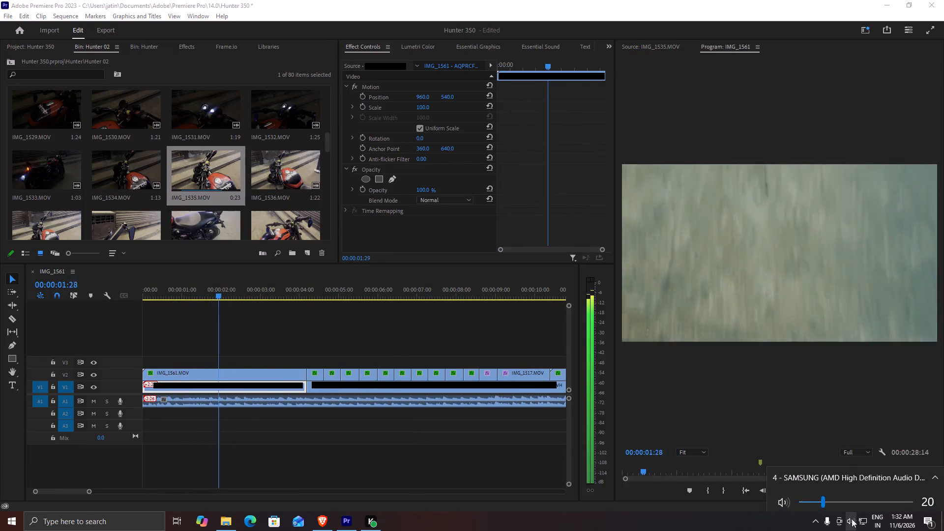
pyautogui.scroll(-2, 852, 519)
pyautogui.click(680, 530)
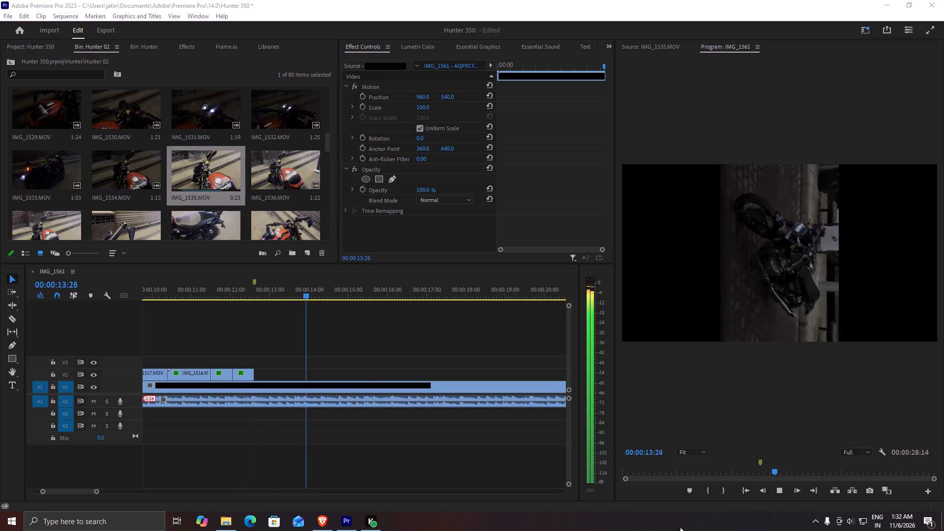
pyautogui.press('space')
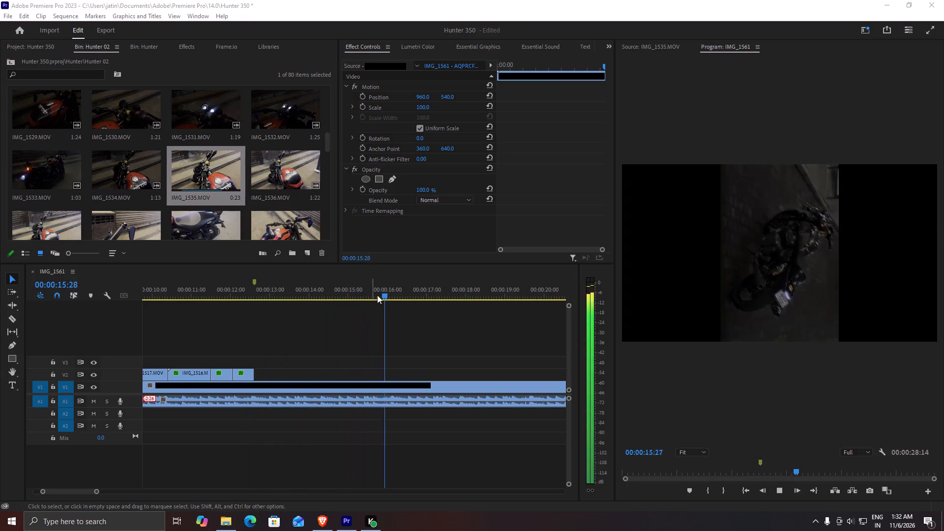
# Scrub back through the V2 clips and play from about 00:00:08:14 to the IMG_1535.MOV clip to check cuts and grade.
pyautogui.moveTo(380, 290); pyautogui.dragTo(102, 300)
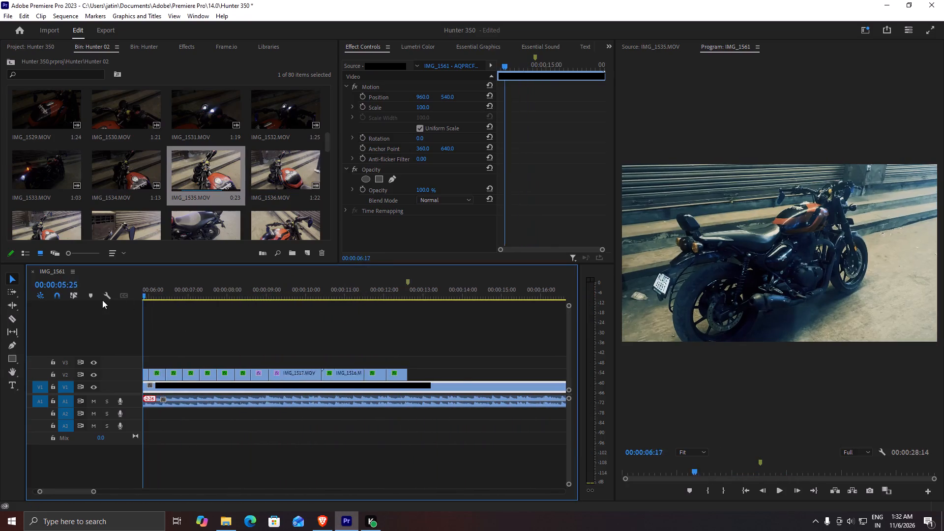
pyautogui.moveTo(102, 300); pyautogui.dragTo(395, 308)
pyautogui.keyDown('alt'); pyautogui.scroll(-7, 455, 318); pyautogui.keyUp('alt')
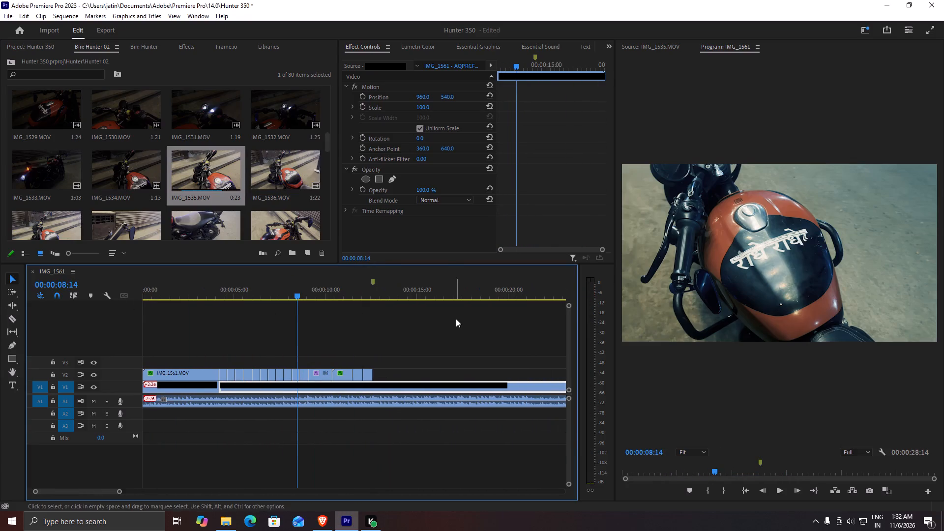
pyautogui.press('space')
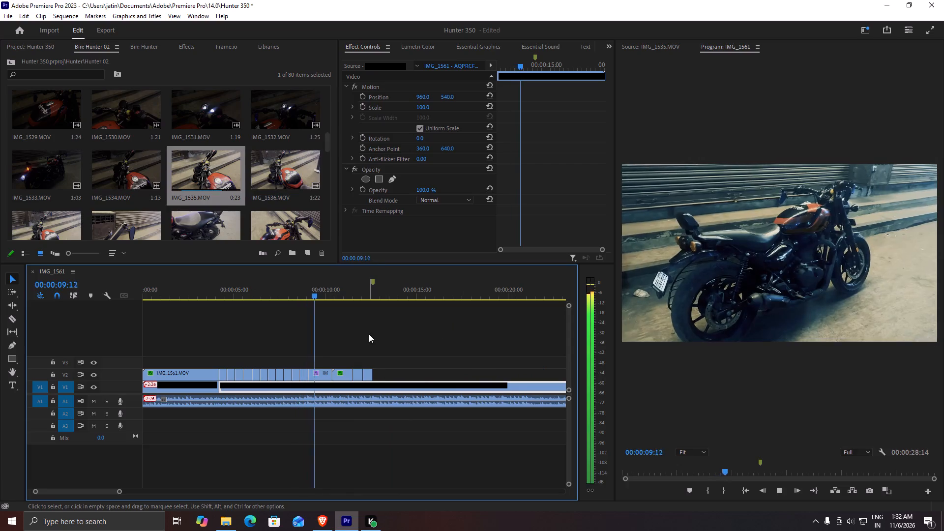
pyautogui.press('space')
pyautogui.press('space')
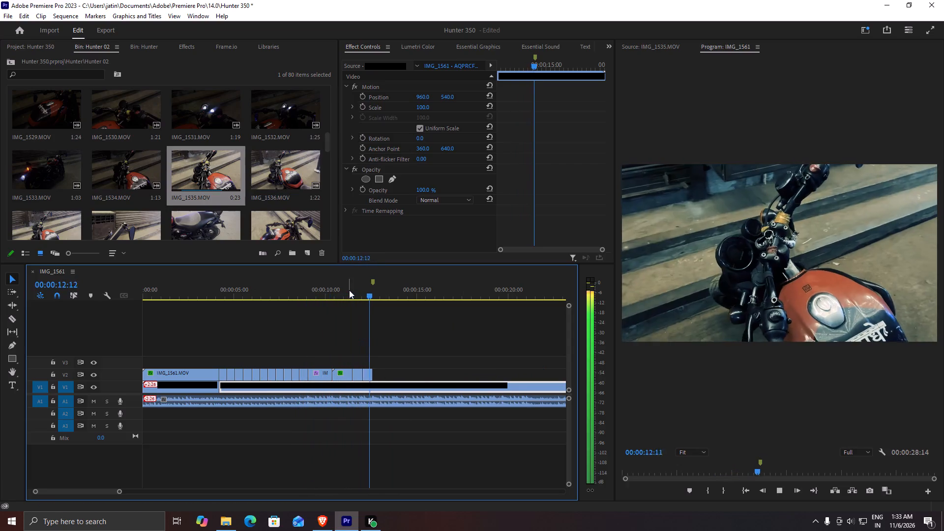
pyautogui.press('space')
# Move the sequence marker back to 00:00:08:18 and delete it.
pyautogui.moveTo(372, 283); pyautogui.dragTo(296, 295)
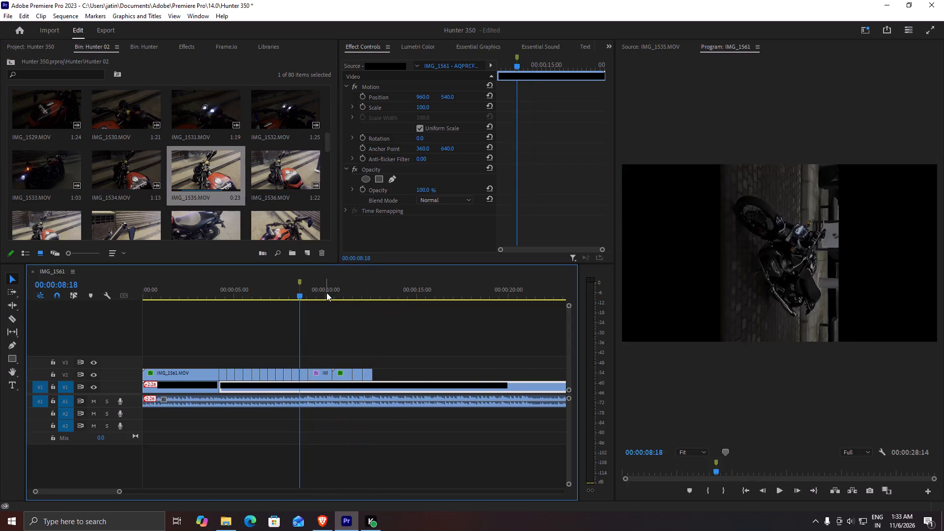
pyautogui.rightClick(302, 281)
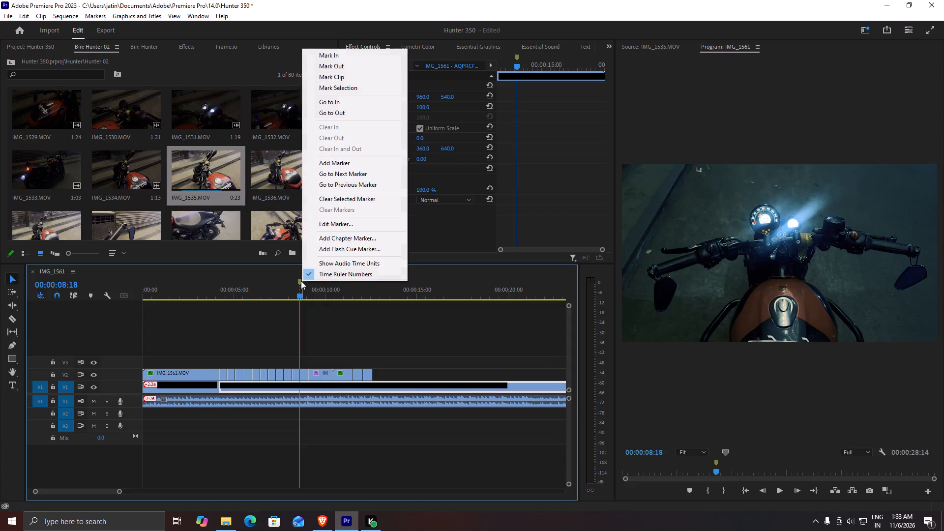
pyautogui.rightClick(298, 282)
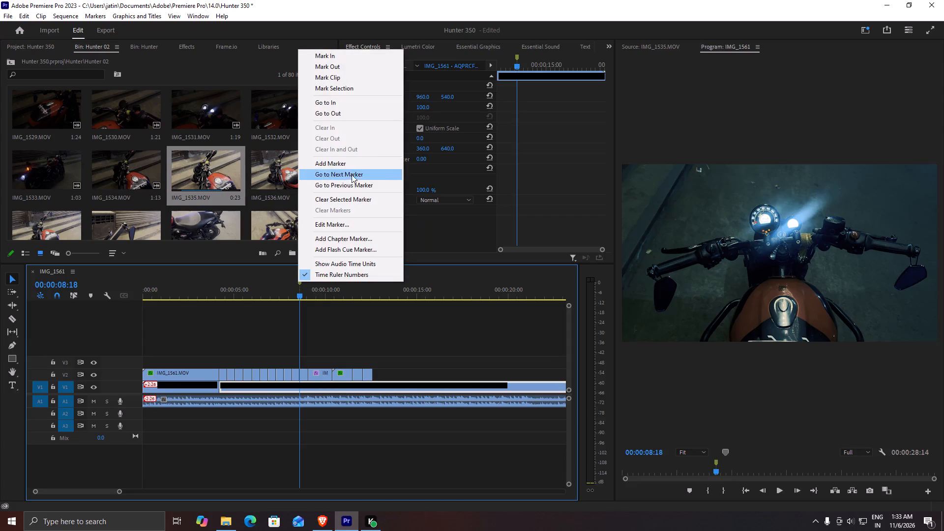
pyautogui.click(344, 210)
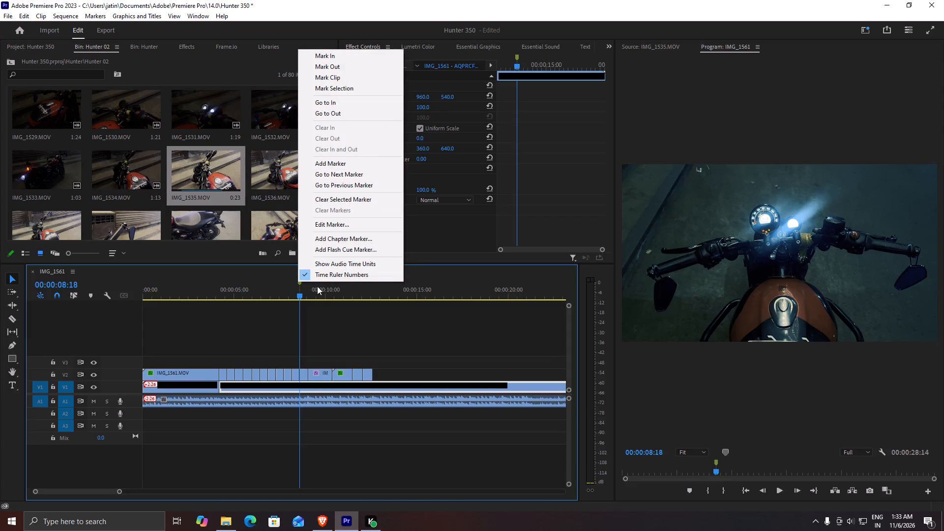
pyautogui.click(297, 285)
pyautogui.click(299, 280)
pyautogui.tripleClick(299, 280)
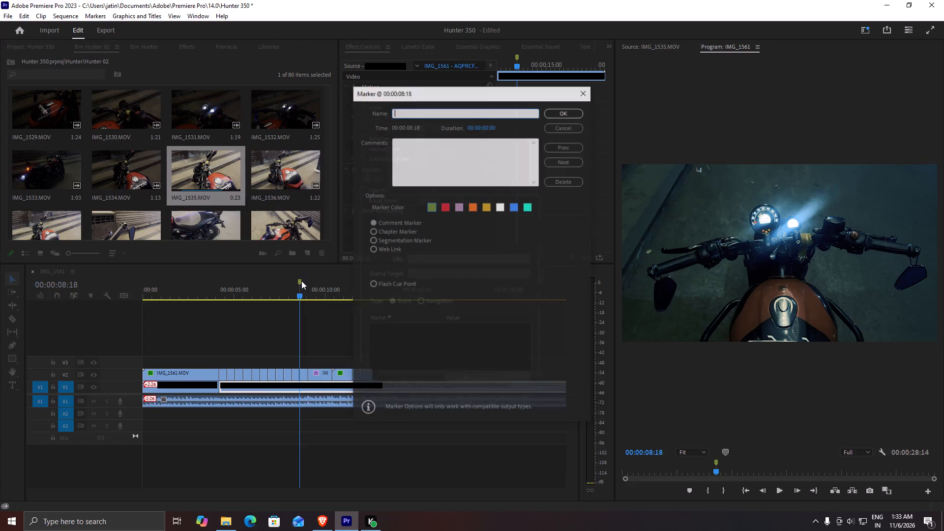
pyautogui.click(563, 181)
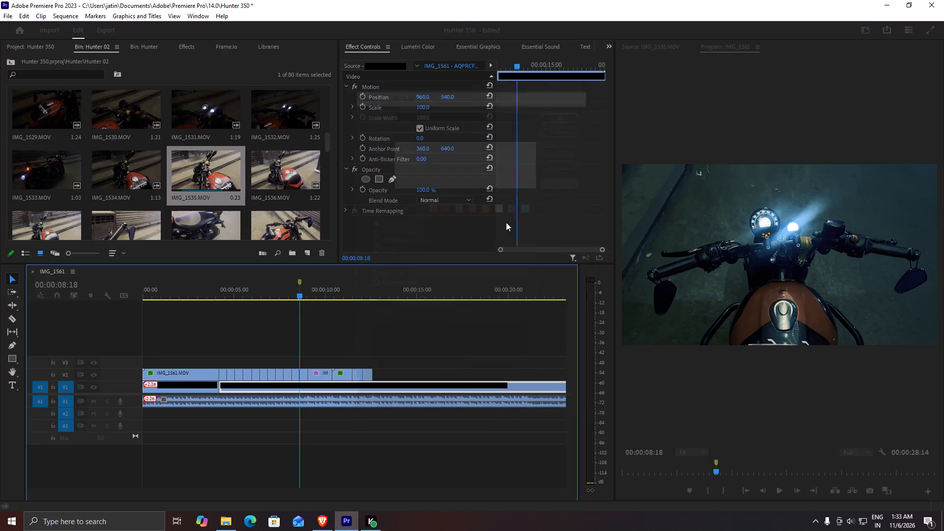
# Play the graded cut from about 00:00:02:00 to 00:00:08:19 to check the look of each clip.
pyautogui.moveTo(305, 290); pyautogui.dragTo(178, 306)
pyautogui.press('space')
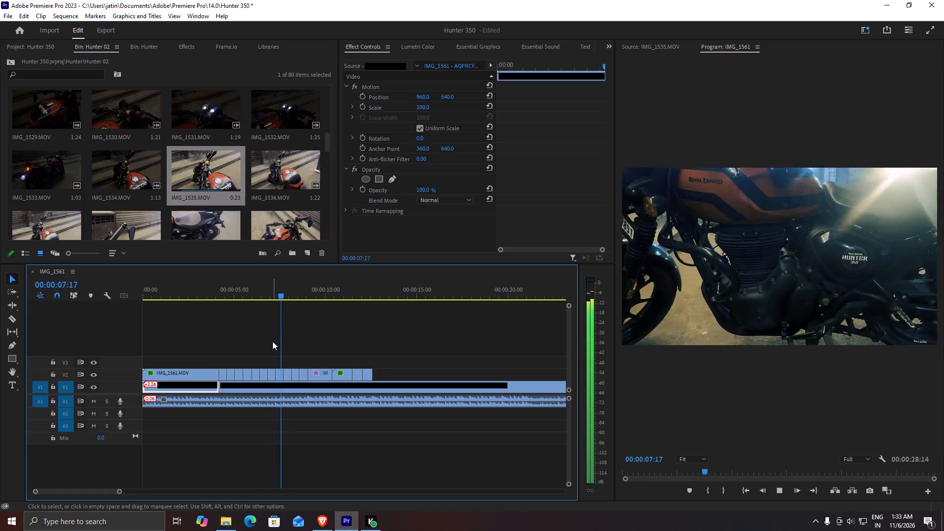
pyautogui.press('space')
# Apply automatic basic correction to the IMG_1560.MOV clip at 00:00:08:01 on V2, set its exposure to 3.3, and play it back.
pyautogui.keyDown('alt'); pyautogui.scroll(12, 313, 378); pyautogui.keyUp('alt')
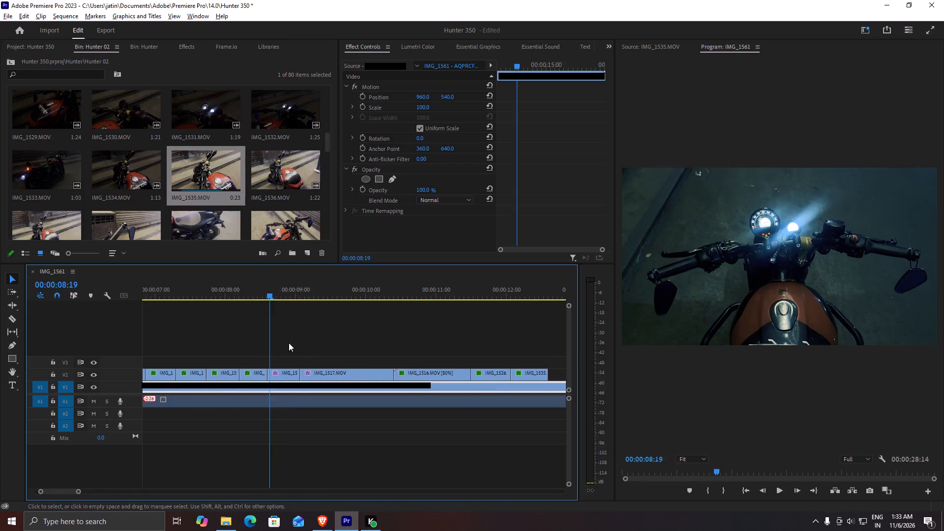
pyautogui.moveTo(265, 289); pyautogui.dragTo(230, 286)
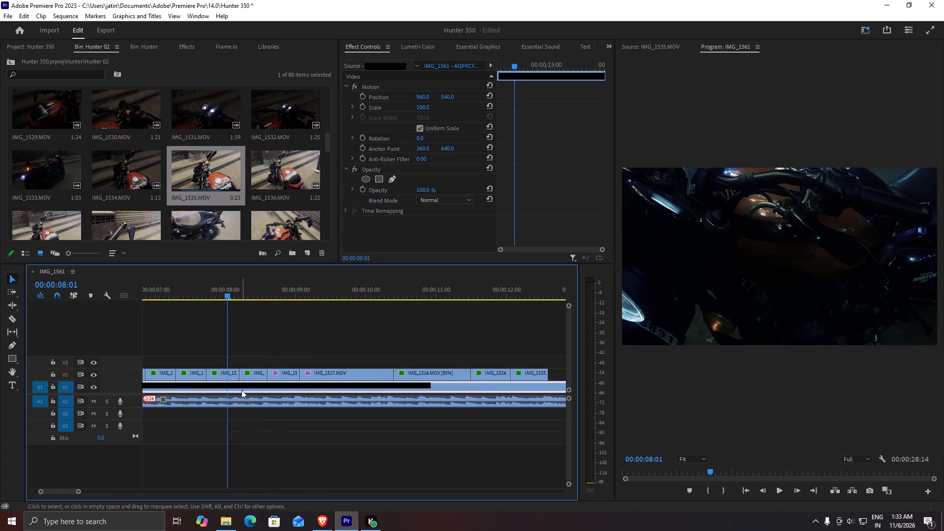
pyautogui.click(219, 374)
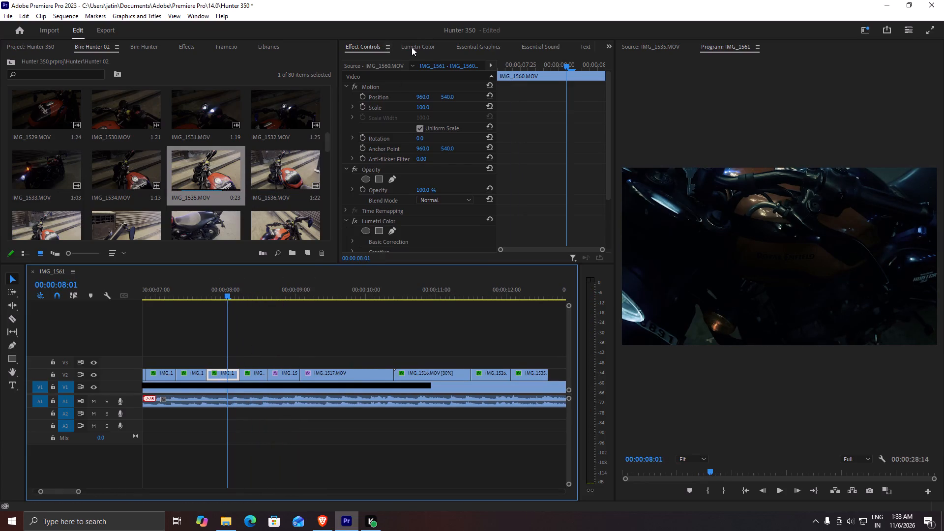
pyautogui.click(412, 47)
pyautogui.click(533, 131)
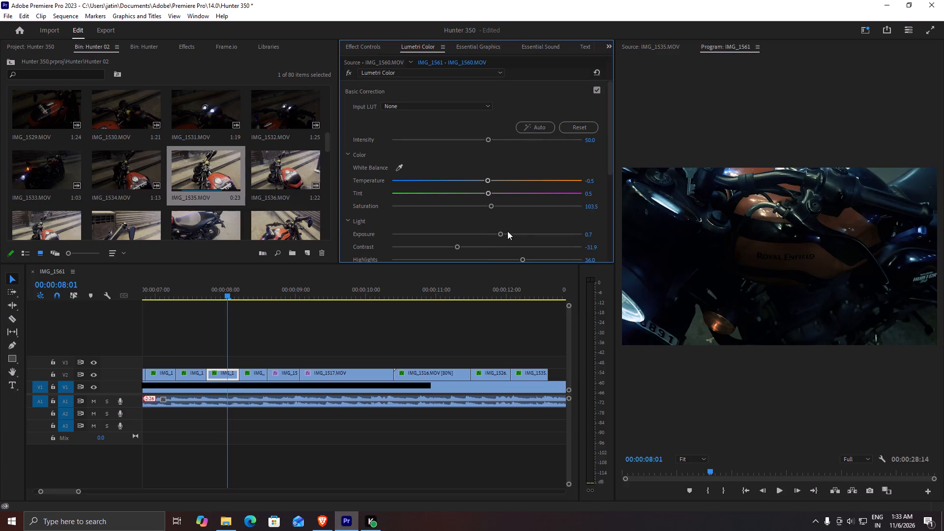
pyautogui.moveTo(500, 232); pyautogui.dragTo(549, 235)
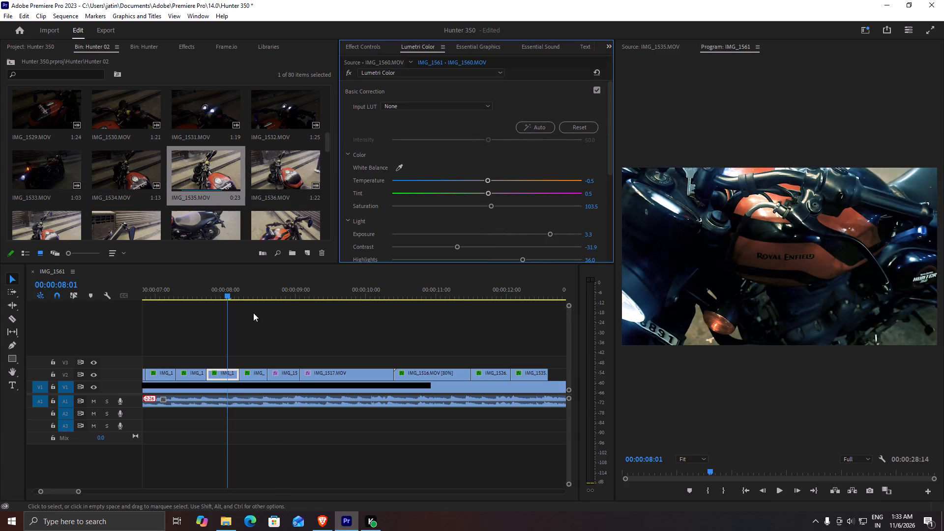
pyautogui.press('space')
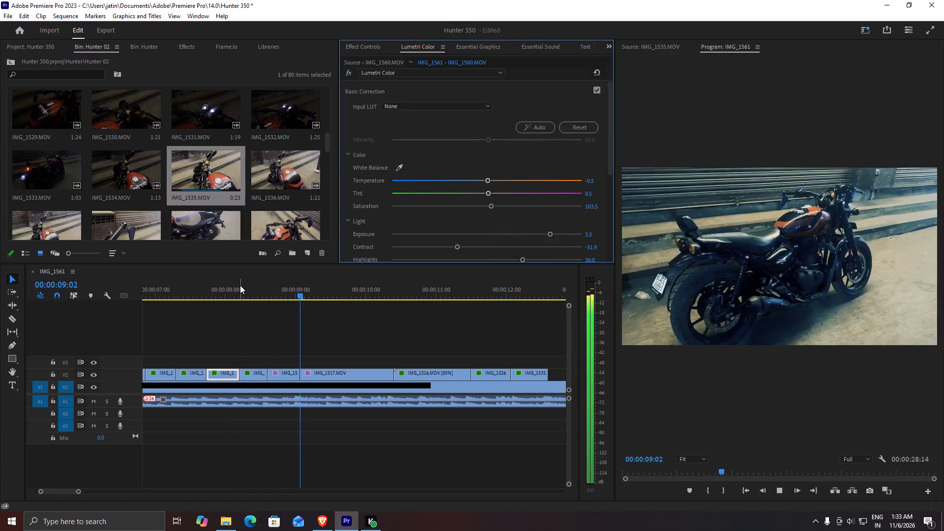
# Apply automatic basic correction to the IMG_1512.MOV clip on V2, set its exposure to 1.8, and play the cut through to 00:00:12:18.
pyautogui.press('space')
pyautogui.moveTo(329, 296); pyautogui.dragTo(276, 295)
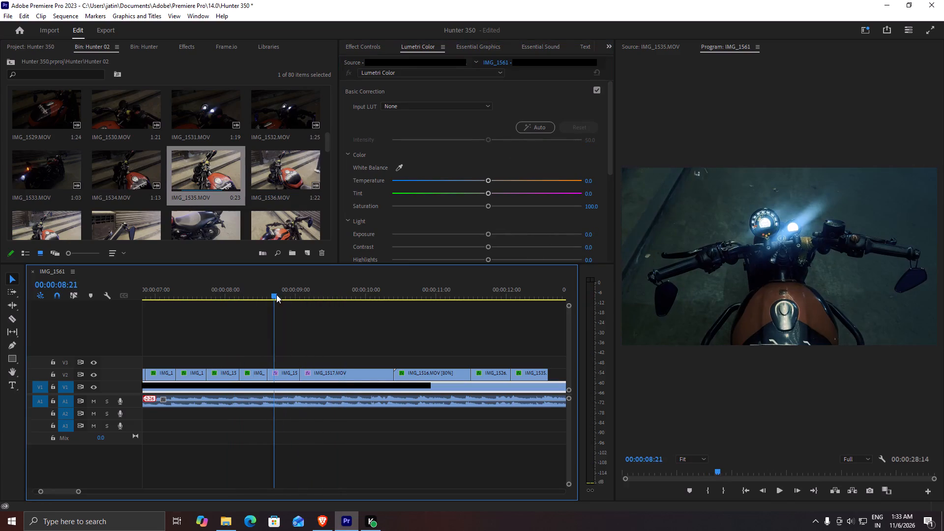
pyautogui.moveTo(276, 295); pyautogui.dragTo(278, 295)
pyautogui.click(279, 378)
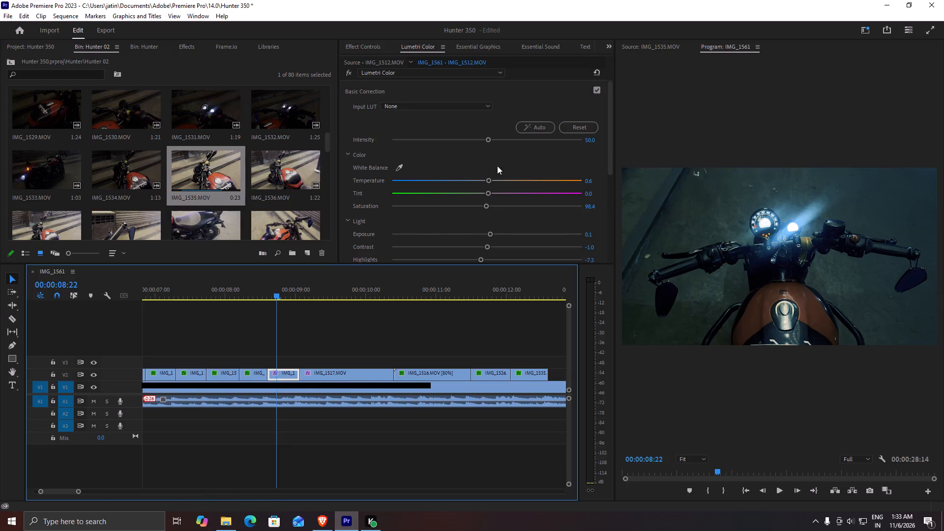
pyautogui.click(524, 132)
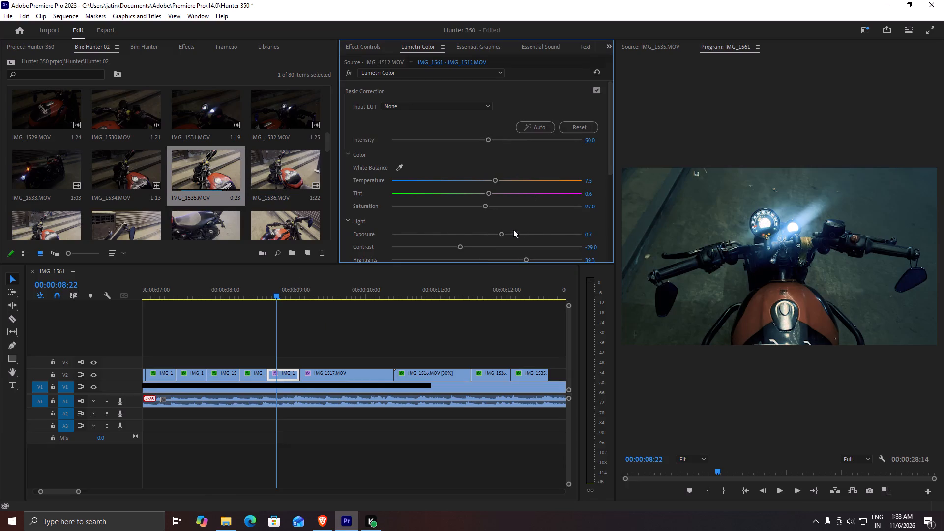
pyautogui.moveTo(500, 233); pyautogui.dragTo(521, 232)
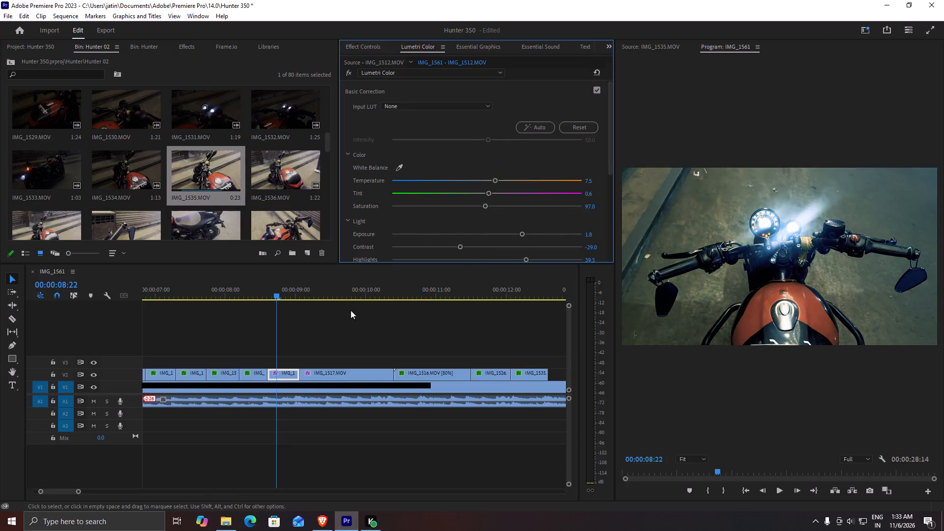
pyautogui.moveTo(277, 292); pyautogui.dragTo(256, 291)
pyautogui.press('space')
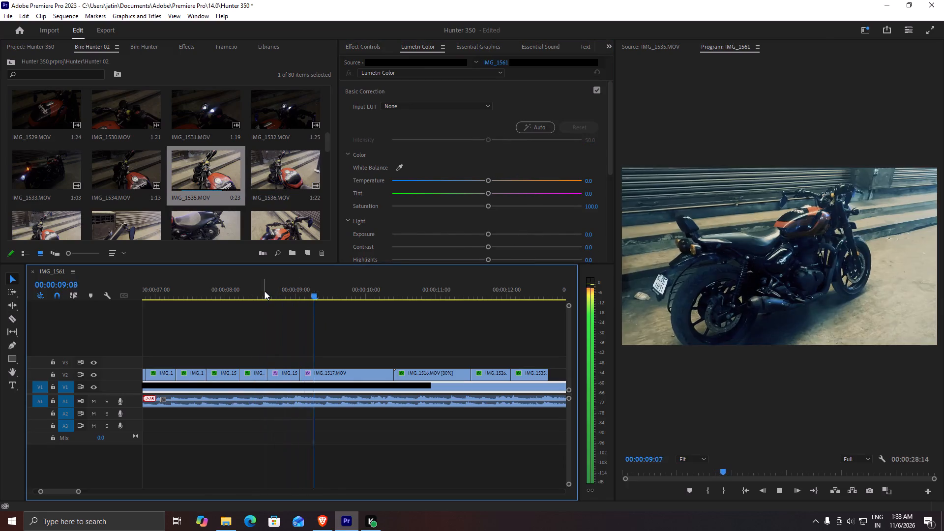
pyautogui.press('space')
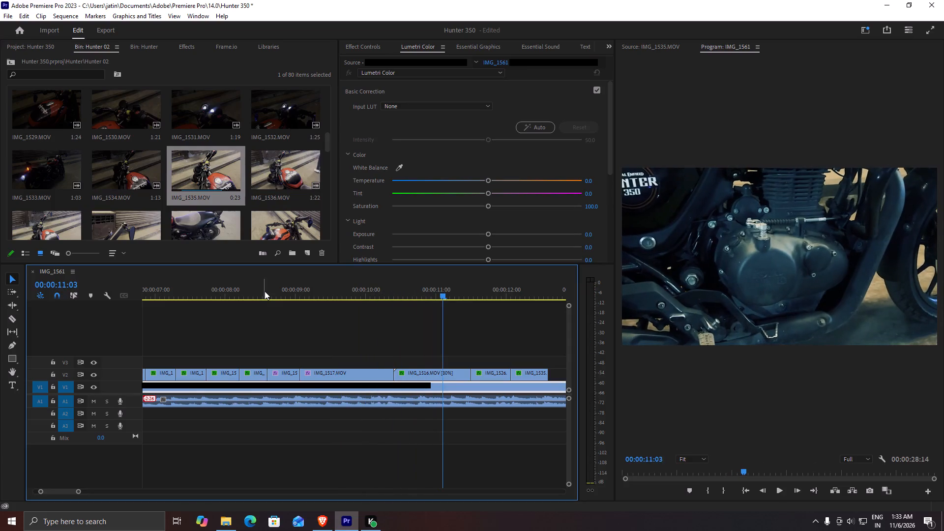
pyautogui.press('space')
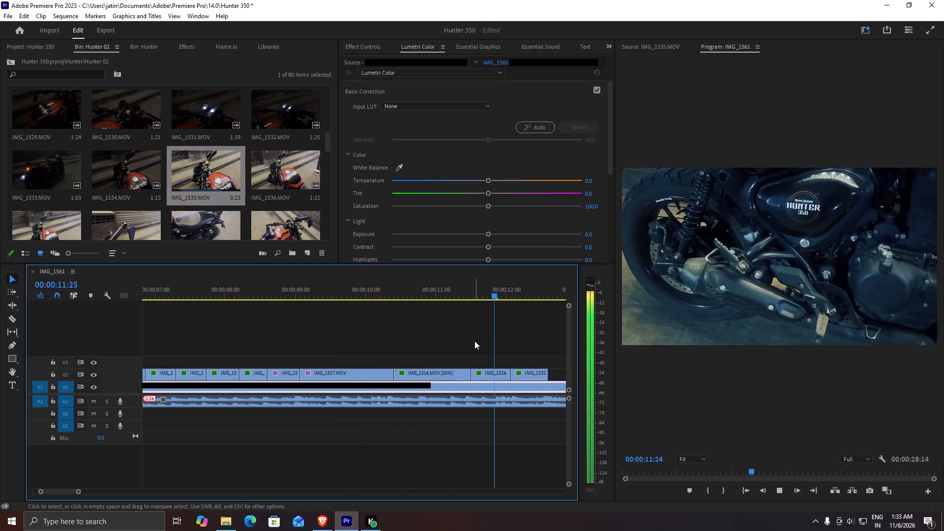
pyautogui.press('space')
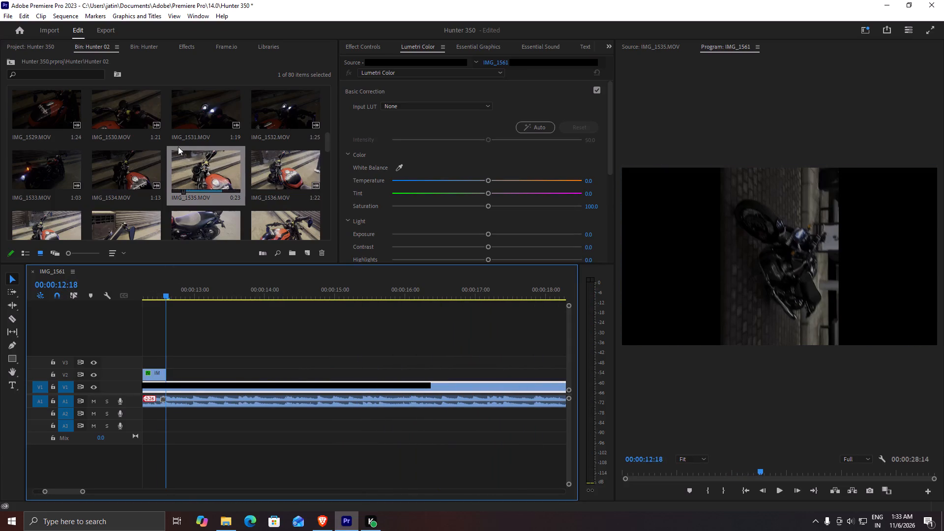
# Mark IMG_1537.MOV from its start to 00:00:01:16 and place its video on V2 at 00:00:12:18, after the last clip.
pyautogui.scroll(-2, 111, 143)
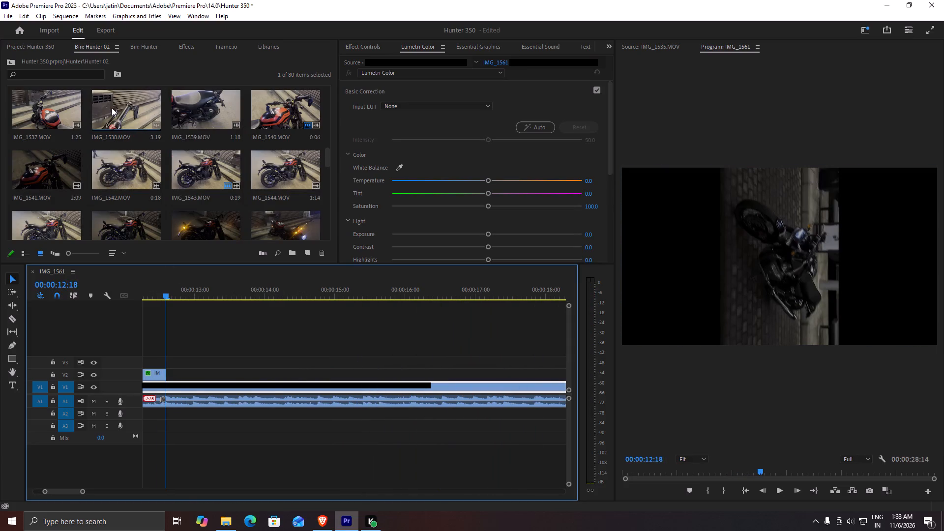
pyautogui.doubleClick(26, 112)
pyautogui.moveTo(686, 468); pyautogui.dragTo(622, 467)
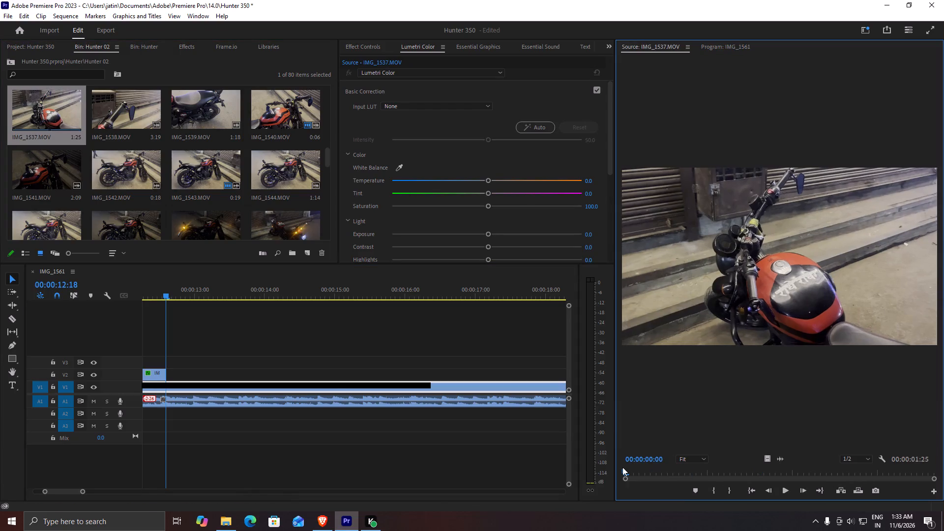
pyautogui.moveTo(622, 467); pyautogui.dragTo(887, 465)
pyautogui.press('i')
pyautogui.press('o')
pyautogui.moveTo(770, 456); pyautogui.dragTo(724, 454)
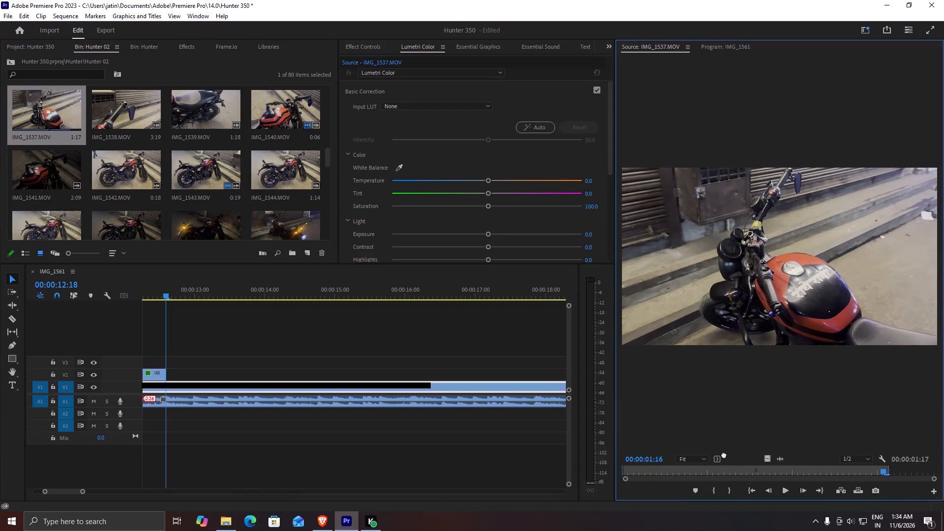
pyautogui.moveTo(724, 454); pyautogui.dragTo(169, 372)
# Set the speed of the IMG_1537.MOV clip on V2 to 80%.
pyautogui.click(181, 375)
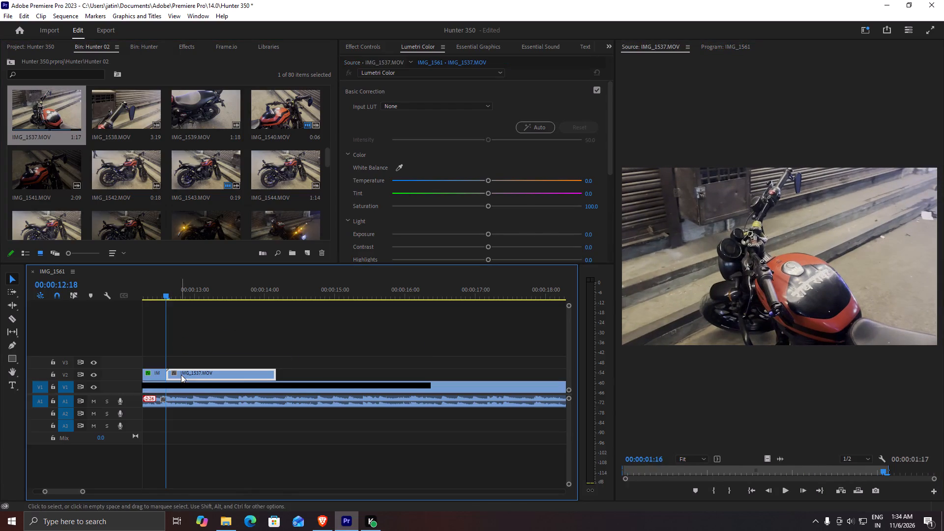
pyautogui.hotkey('ctrl', 'r')
pyautogui.write('80')
pyautogui.press('Return')
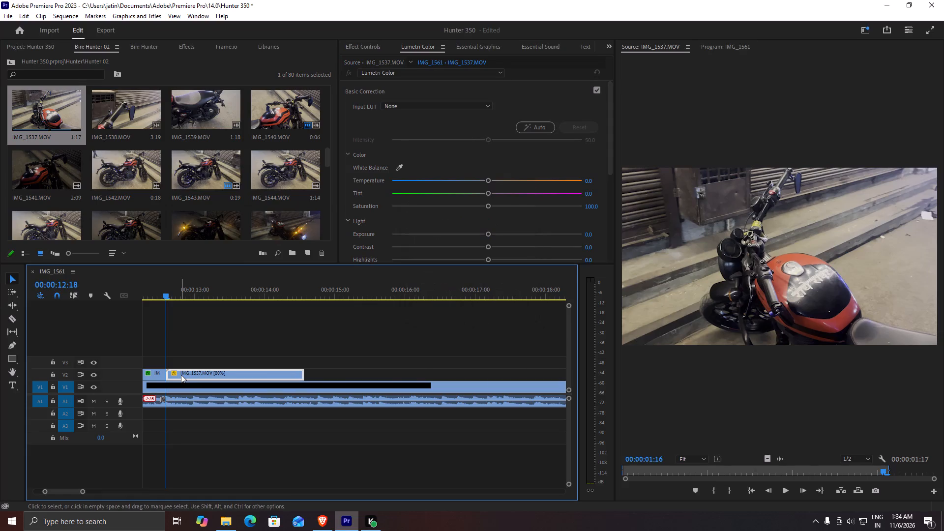
# Play through the slowed IMG_1537.MOV clip and the following music, and add a sequence marker on the beat at 00:00:16:05.
pyautogui.click(158, 295)
pyautogui.press('space')
pyautogui.keyDown('alt'); pyautogui.scroll(-7, 265, 328); pyautogui.keyUp('alt')
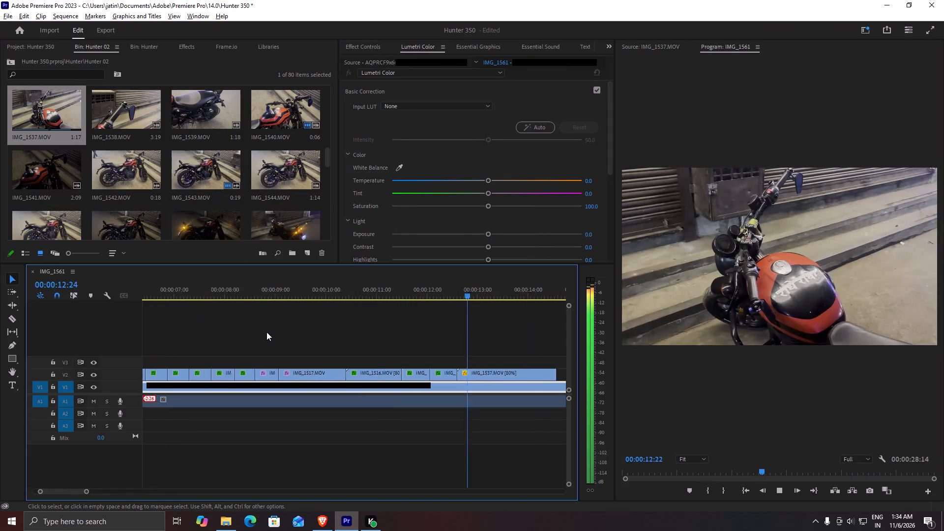
pyautogui.keyDown('alt'); pyautogui.scroll(-1, 266, 332); pyautogui.keyUp('alt')
pyautogui.press('space')
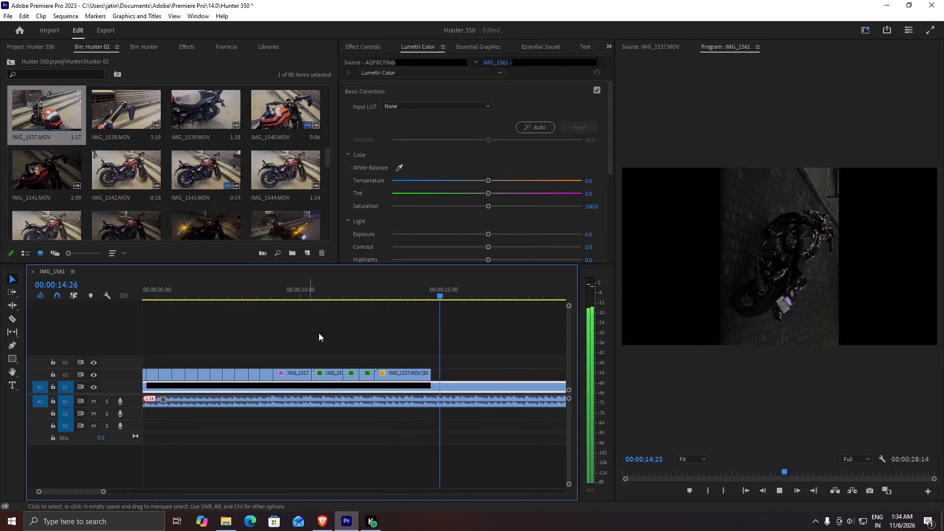
pyautogui.press('space')
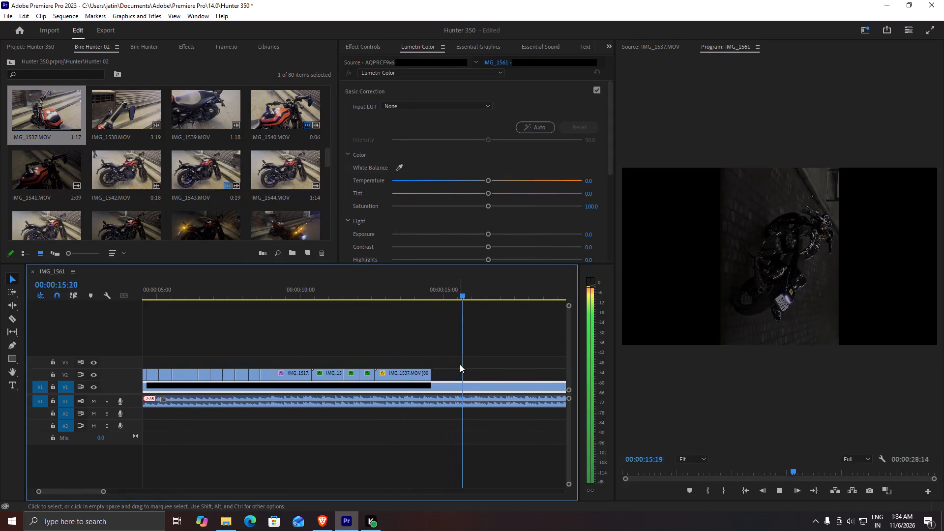
pyautogui.press('space')
pyautogui.keyDown('alt'); pyautogui.scroll(20, 481, 365); pyautogui.keyUp('alt')
pyautogui.keyDown('alt'); pyautogui.scroll(3, 481, 365); pyautogui.keyUp('alt')
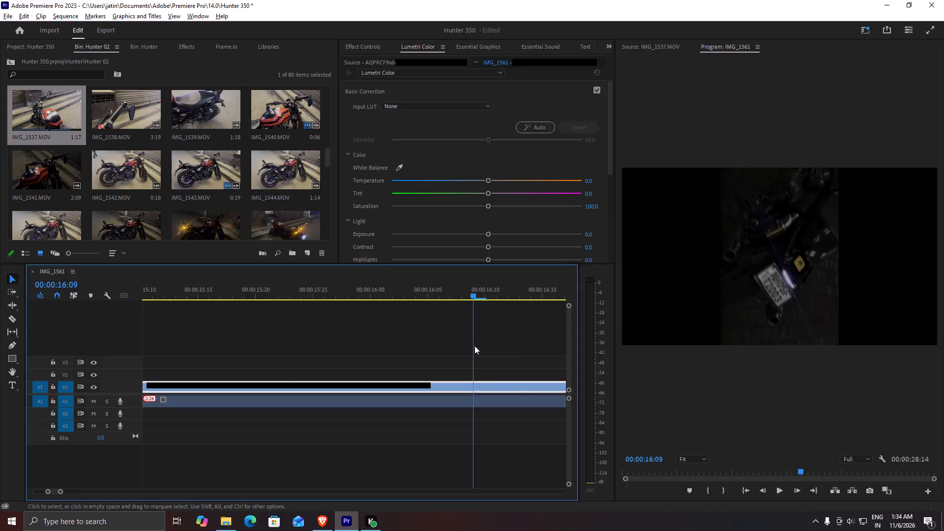
pyautogui.keyDown('alt'); pyautogui.scroll(1, 474, 346); pyautogui.keyUp('alt')
pyautogui.keyDown('alt'); pyautogui.scroll(-1, 481, 319); pyautogui.keyUp('alt')
pyautogui.keyDown('alt'); pyautogui.scroll(5, 481, 319); pyautogui.keyUp('alt')
pyautogui.moveTo(472, 293); pyautogui.dragTo(416, 301)
pyautogui.click(403, 327)
pyautogui.press('m')
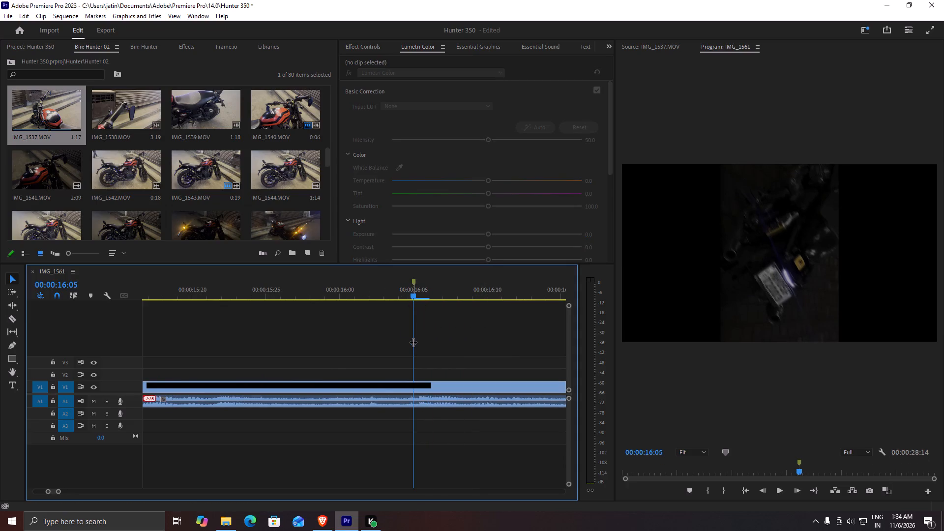
# Preview IMG_1542.MOV, but place the already marked video range of IMG_1543.MOV on V2 directly after IMG_1537.MOV.
pyautogui.keyDown('alt'); pyautogui.scroll(-17, 379, 328); pyautogui.keyUp('alt')
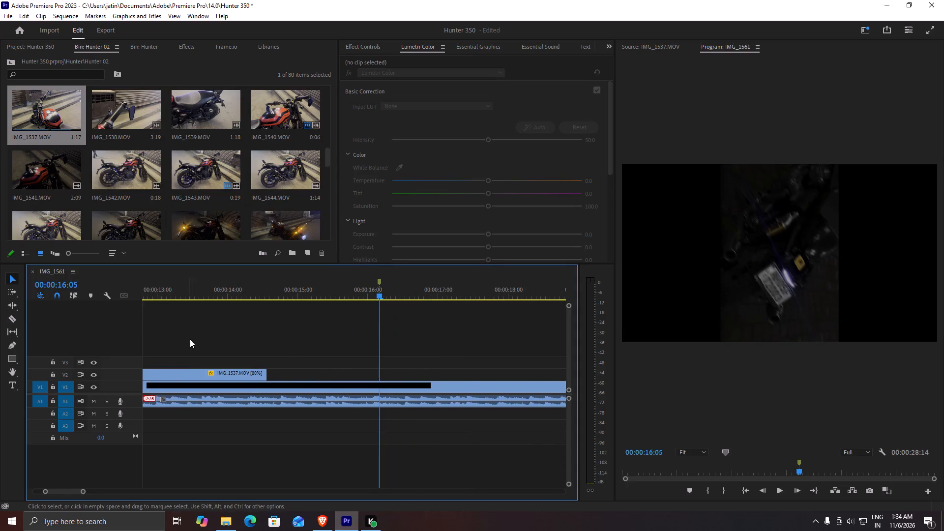
pyautogui.doubleClick(147, 172)
pyautogui.moveTo(727, 469); pyautogui.dragTo(638, 463)
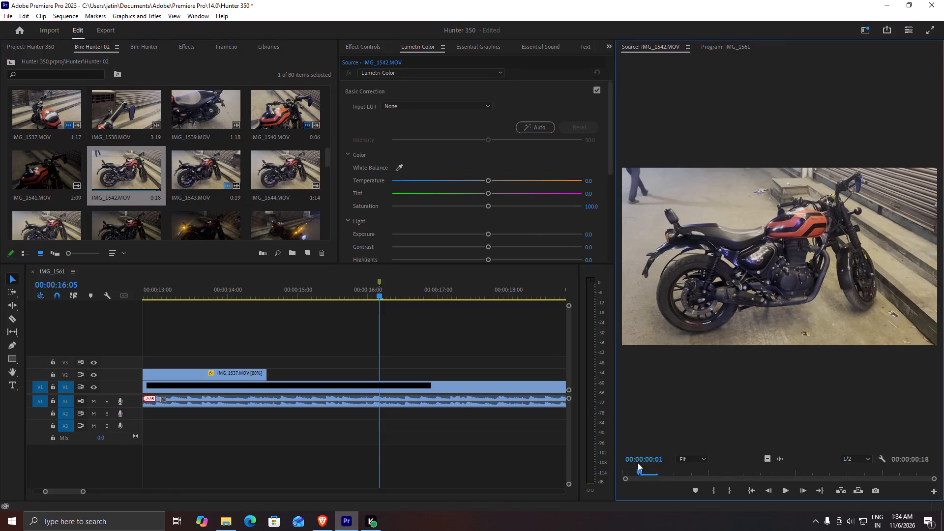
pyautogui.moveTo(638, 463); pyautogui.dragTo(843, 438)
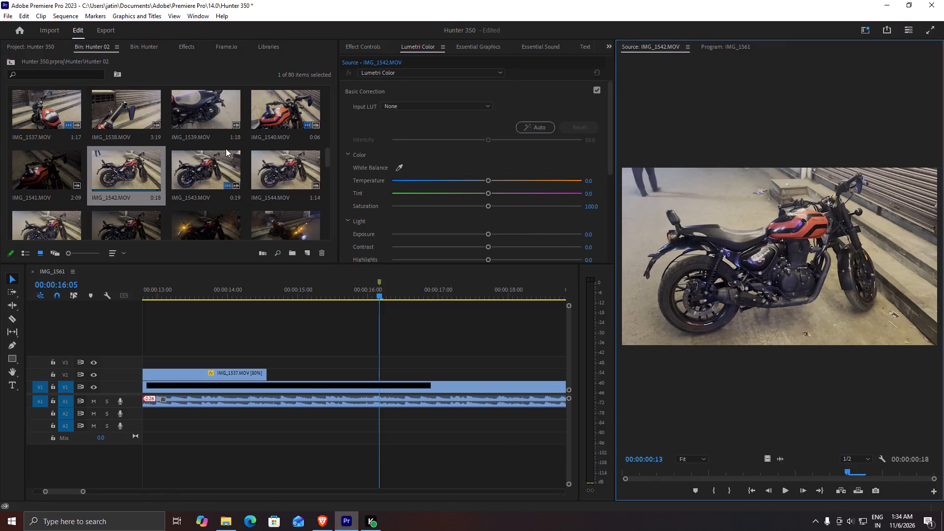
pyautogui.doubleClick(215, 154)
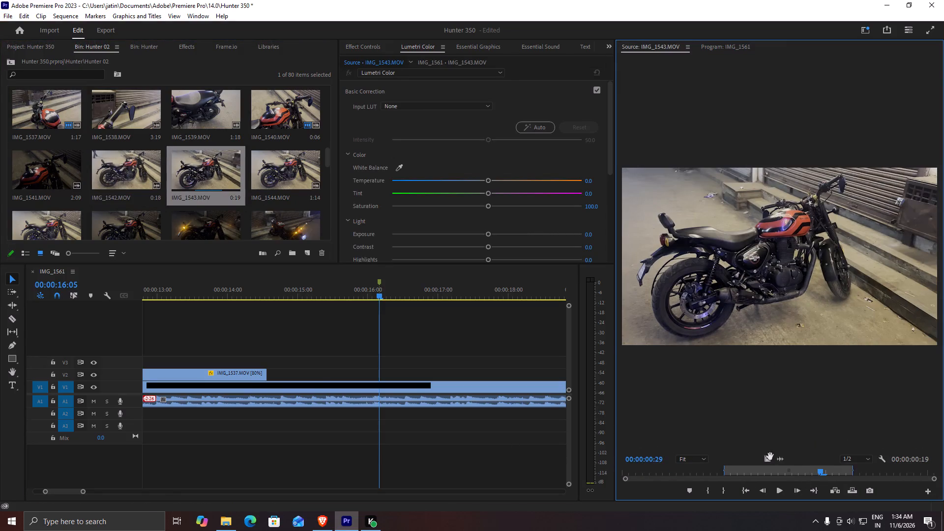
pyautogui.moveTo(770, 456); pyautogui.dragTo(271, 374)
# Set the IMG_1543.MOV clip's speed to 80% and play from about 00:00:13:01 to 00:00:15:24 to check it.
pyautogui.click(282, 373)
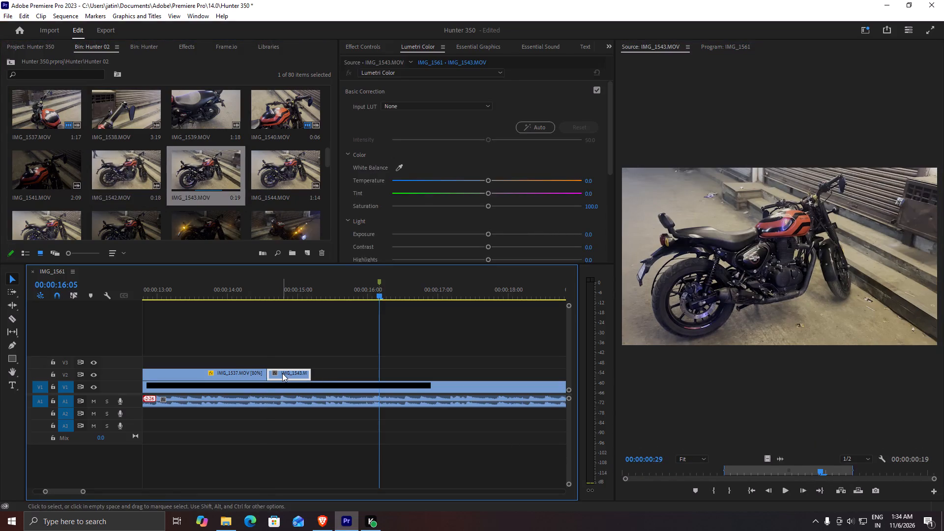
pyautogui.hotkey('ctrl', 'r')
pyautogui.write('80')
pyautogui.press('Return')
pyautogui.moveTo(224, 293); pyautogui.dragTo(175, 306)
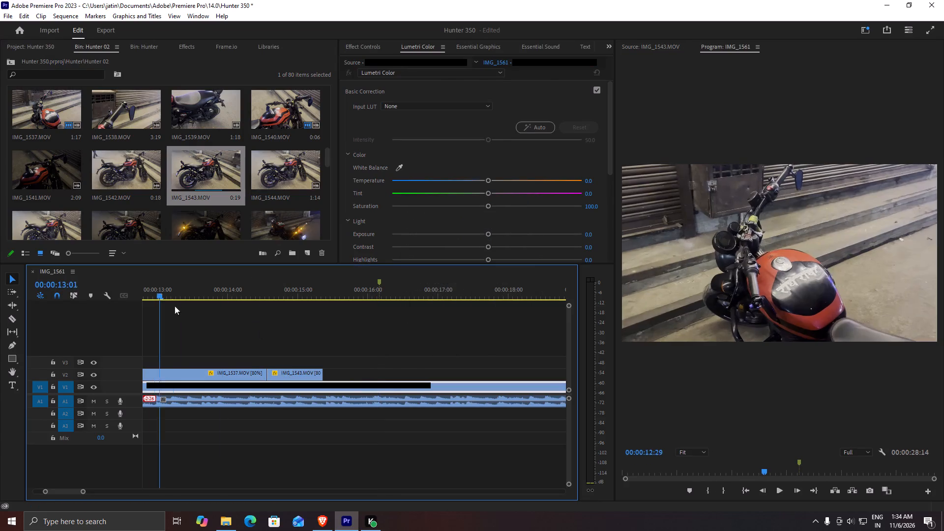
pyautogui.moveTo(175, 306); pyautogui.dragTo(178, 304)
pyautogui.press('space')
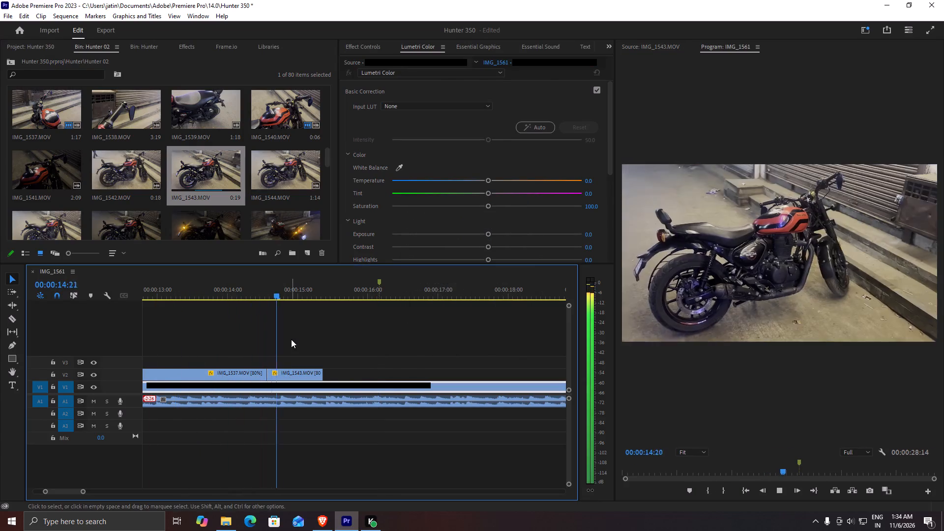
pyautogui.press('space')
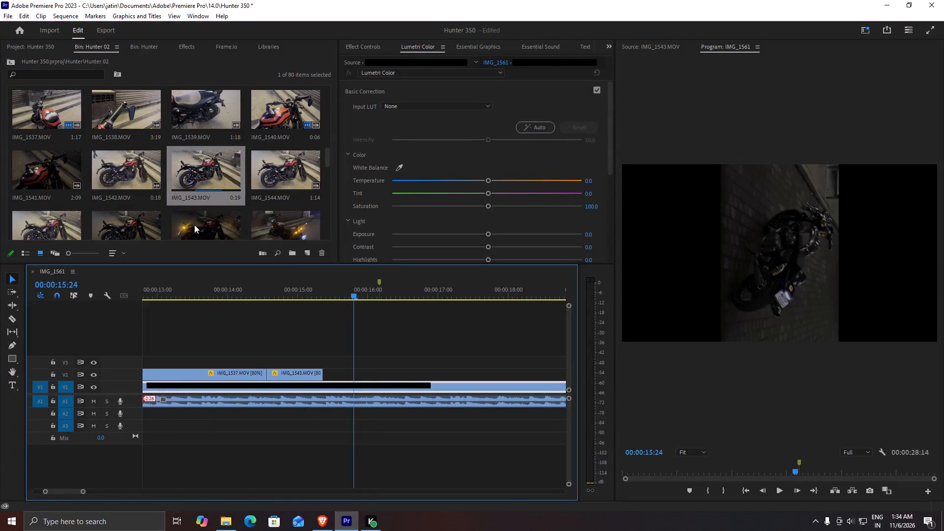
# Mark IMG_1551.MOV from 00:00:00:10 to 00:00:01:16 and place its video on V2 directly after IMG_1543.MOV.
pyautogui.scroll(-1, 251, 225)
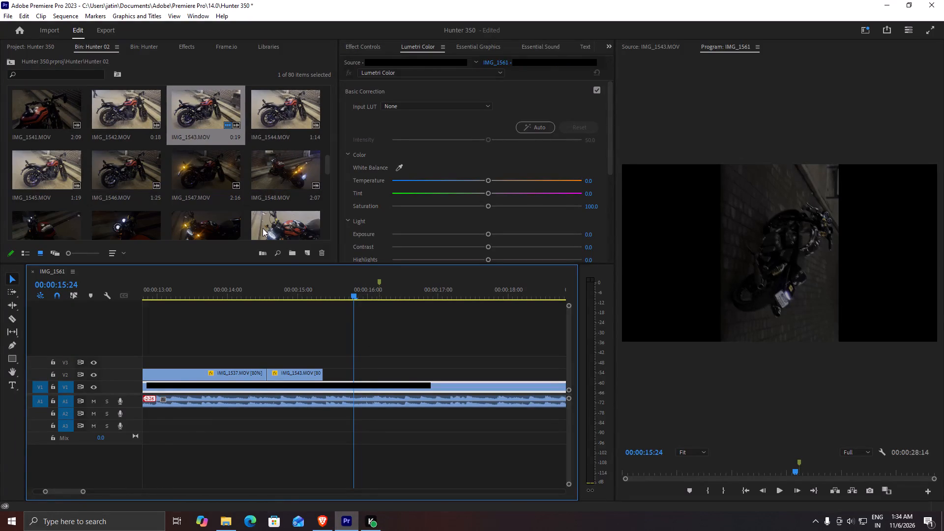
pyautogui.scroll(-1, 195, 184)
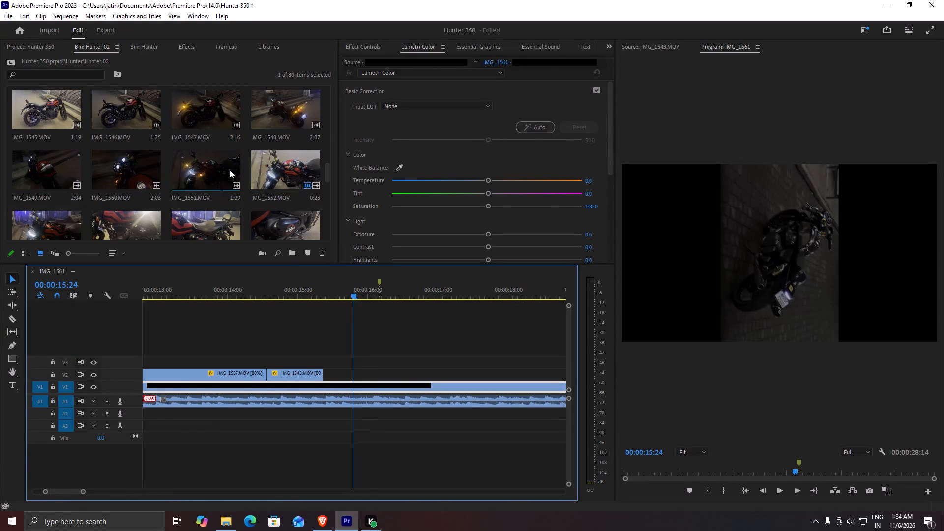
pyautogui.doubleClick(211, 169)
pyautogui.moveTo(775, 466); pyautogui.dragTo(710, 466)
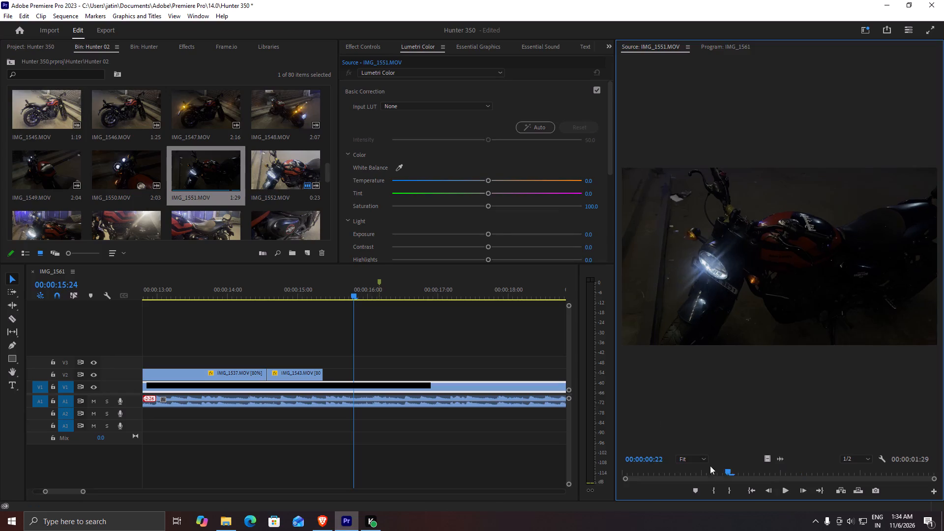
pyautogui.moveTo(710, 466); pyautogui.dragTo(744, 476)
pyautogui.press('i')
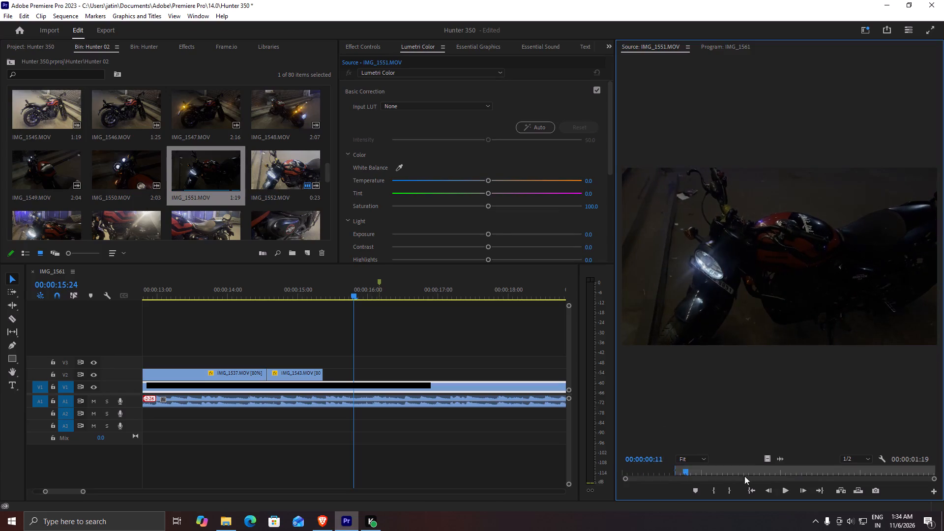
pyautogui.moveTo(744, 476); pyautogui.dragTo(865, 476)
pyautogui.press('o')
pyautogui.moveTo(767, 462); pyautogui.dragTo(331, 373)
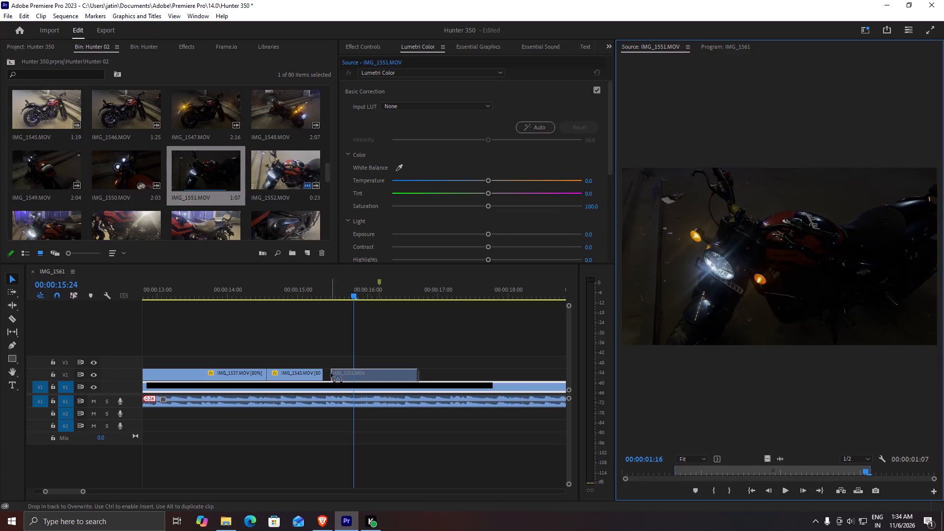
pyautogui.moveTo(331, 373); pyautogui.dragTo(327, 373)
# Set the speed of the IMG_1551.MOV clip on V2 to 80%.
pyautogui.click(342, 375)
pyautogui.hotkey('ctrl', 'r')
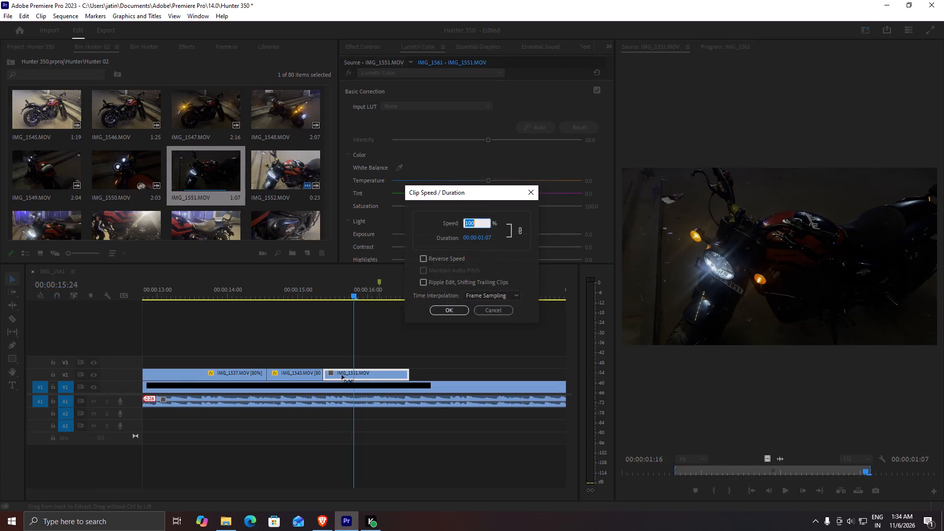
pyautogui.write('80')
pyautogui.press('Return')
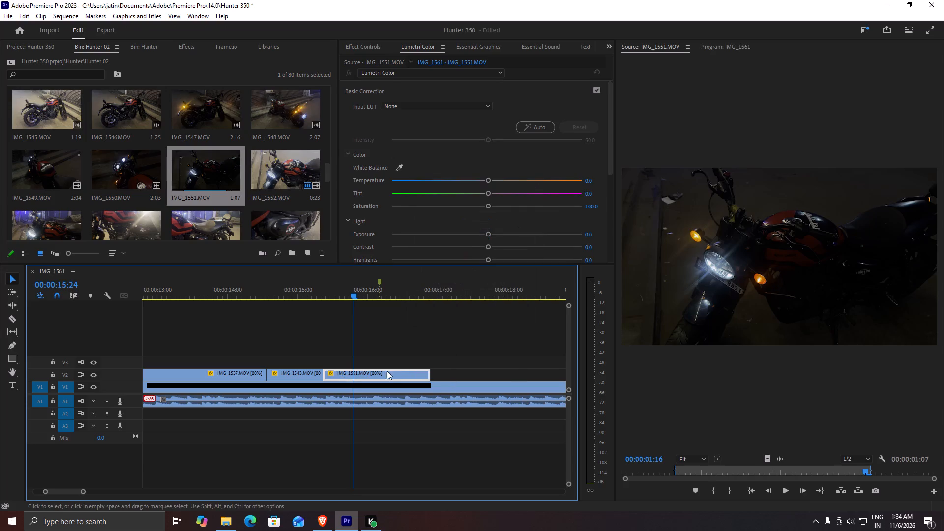
# Trim the end of the IMG_1551.MOV clip on V2 to the marker at 00:00:16:05.
pyautogui.keyDown('alt'); pyautogui.scroll(12, 395, 374); pyautogui.keyUp('alt')
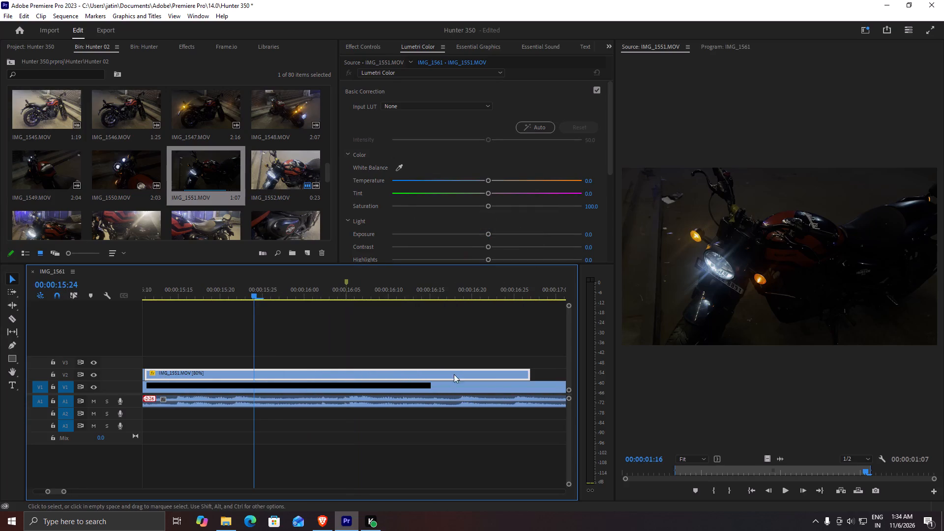
pyautogui.moveTo(532, 374); pyautogui.dragTo(340, 366)
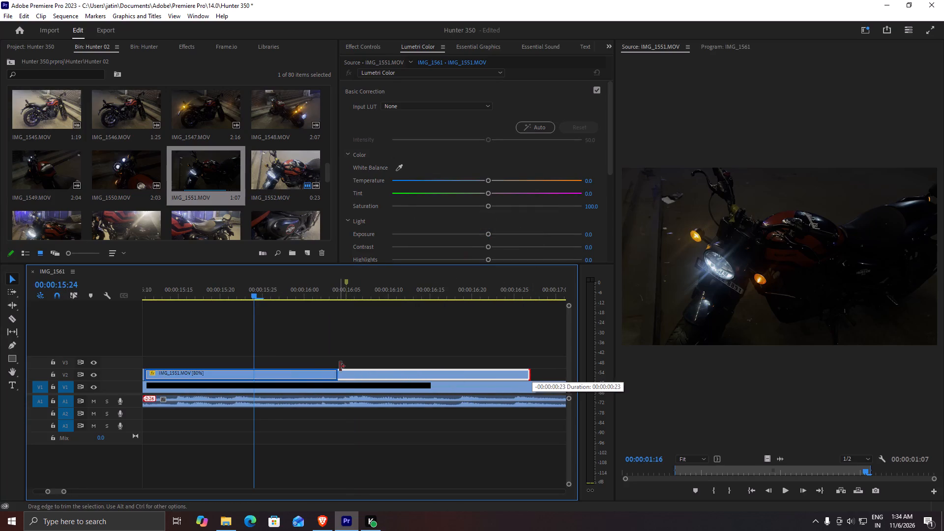
pyautogui.moveTo(340, 366); pyautogui.dragTo(341, 366)
pyautogui.keyDown('alt'); pyautogui.scroll(13, 345, 375); pyautogui.keyUp('alt')
pyautogui.click(334, 301)
pyautogui.moveTo(333, 299); pyautogui.dragTo(338, 298)
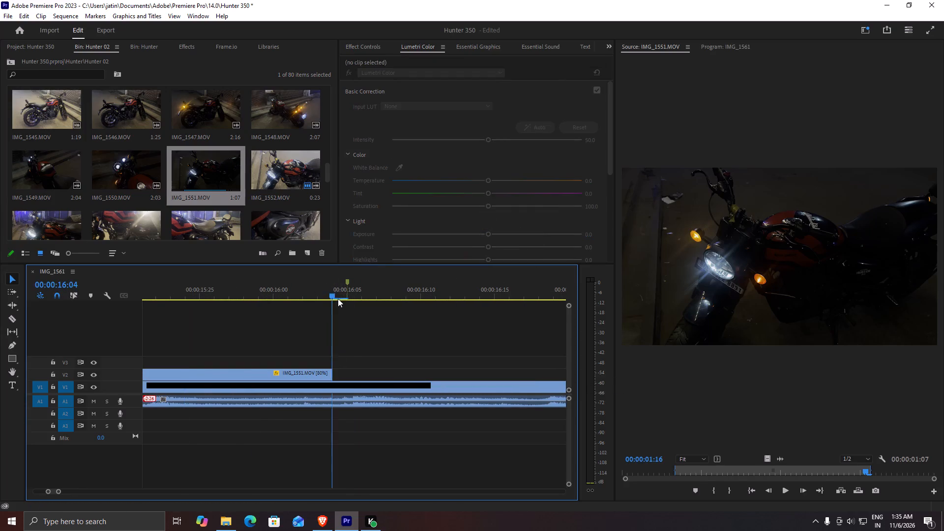
pyautogui.moveTo(338, 298); pyautogui.dragTo(350, 298)
pyautogui.moveTo(332, 369); pyautogui.dragTo(347, 370)
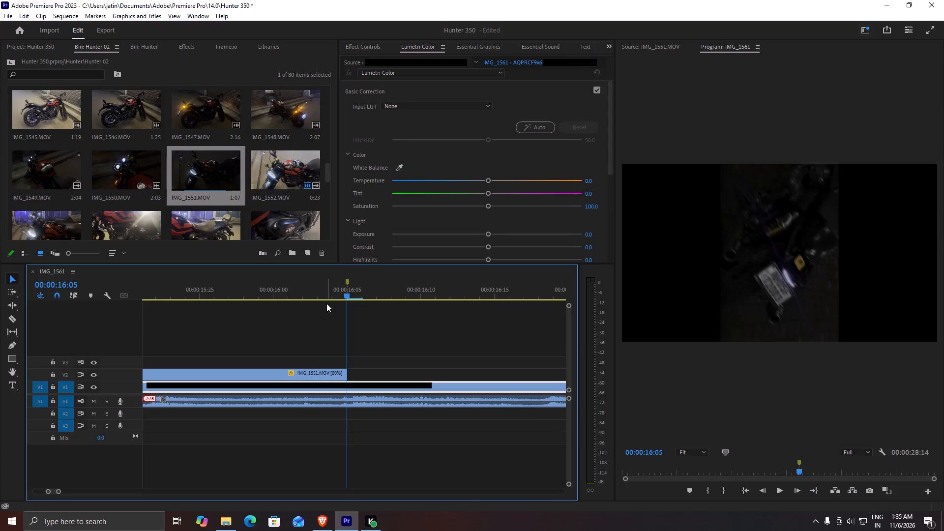
pyautogui.scroll(-6, 324, 317)
pyautogui.keyDown('alt'); pyautogui.scroll(-7, 324, 317); pyautogui.keyUp('alt')
# Play the V2 edit to about 00:00:13:01 and scrub on to 00:00:15:05 to review the clip order.
pyautogui.click(248, 375)
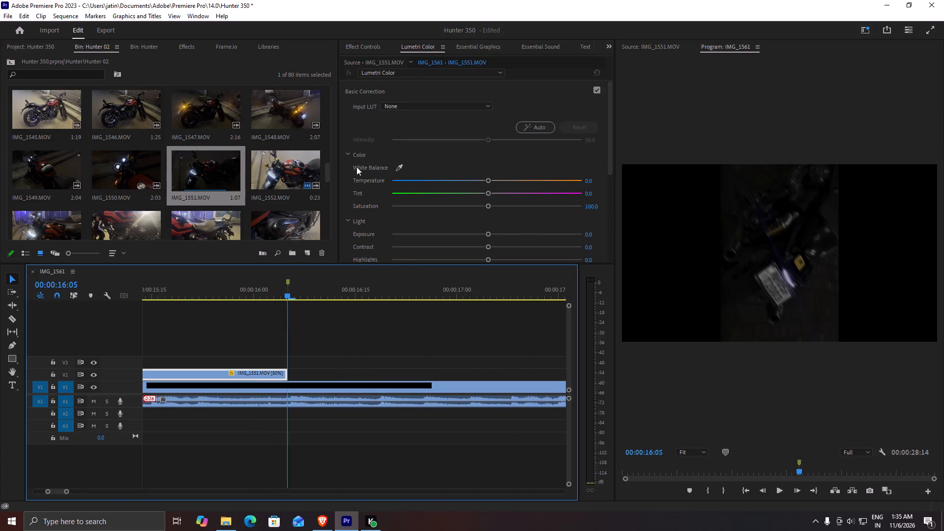
pyautogui.keyDown('alt'); pyautogui.scroll(-11, 270, 339); pyautogui.keyUp('alt')
pyautogui.moveTo(257, 282); pyautogui.dragTo(63, 295)
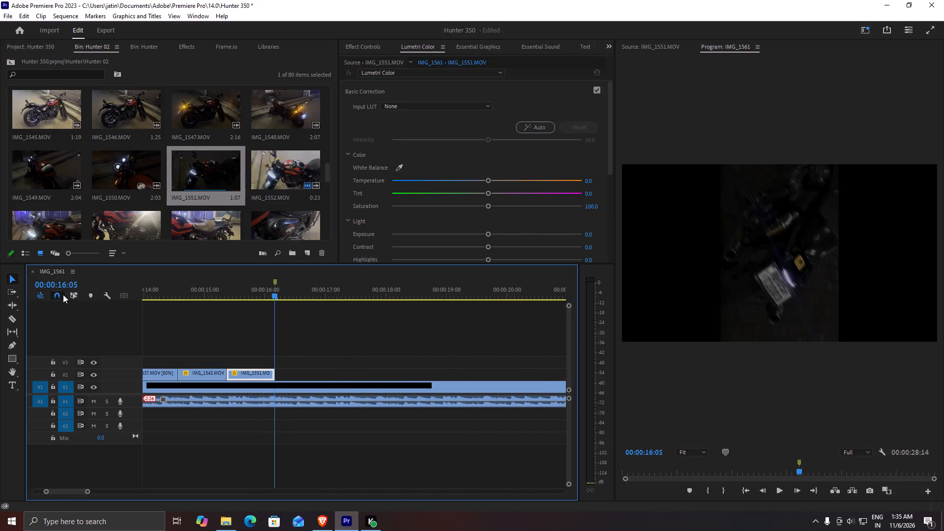
pyautogui.moveTo(63, 295); pyautogui.dragTo(113, 295)
pyautogui.moveTo(231, 283); pyautogui.dragTo(118, 291)
pyautogui.moveTo(187, 289); pyautogui.dragTo(164, 292)
pyautogui.press('space')
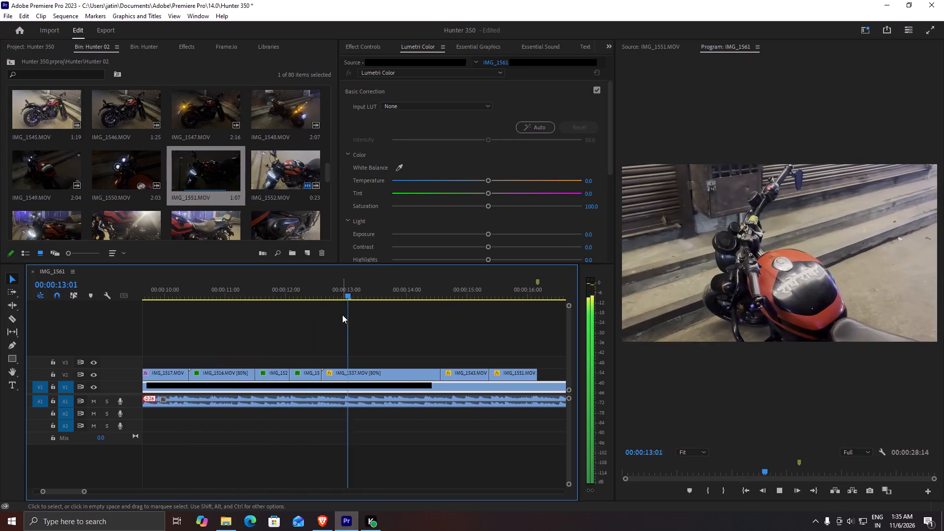
pyautogui.press('space')
pyautogui.moveTo(334, 288); pyautogui.dragTo(320, 287)
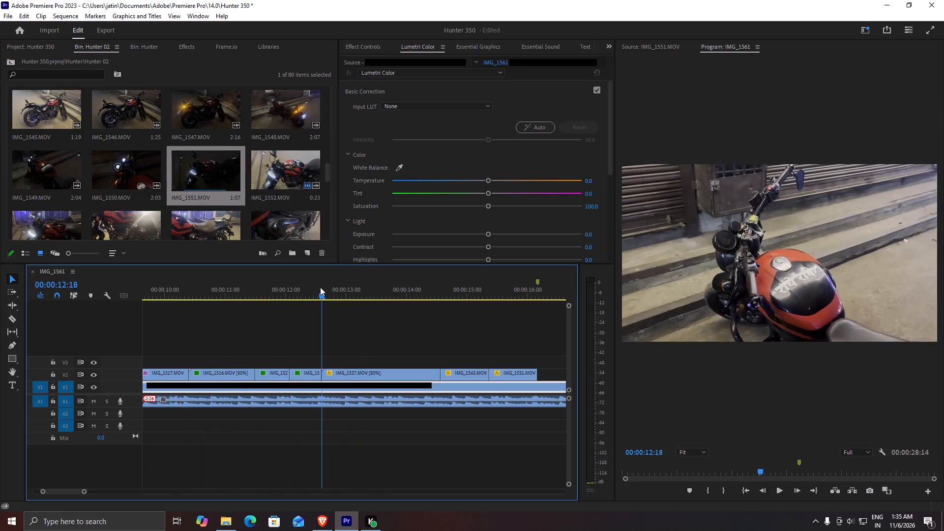
pyautogui.moveTo(320, 287); pyautogui.dragTo(323, 298)
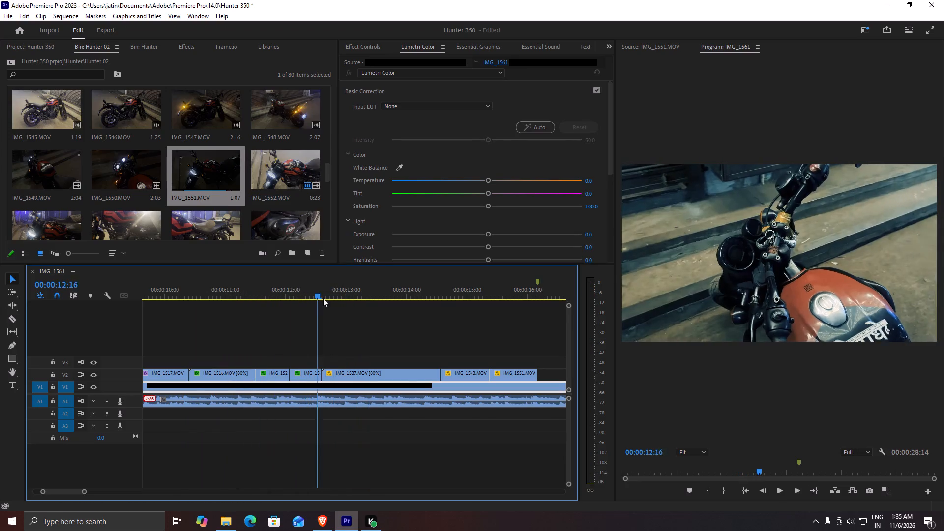
pyautogui.moveTo(323, 298); pyautogui.dragTo(477, 319)
# Move IMG_1543.MOV ahead of IMG_1537.MOV on V2 without leaving a gap, and play through to about 00:00:16:06 to check the order.
pyautogui.click(476, 373)
pyautogui.moveTo(467, 372); pyautogui.dragTo(354, 361)
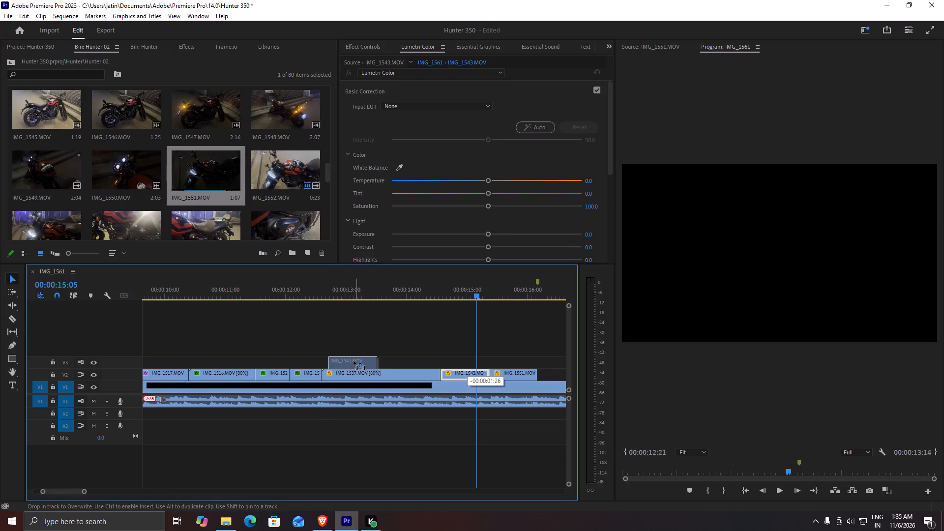
pyautogui.moveTo(354, 361); pyautogui.dragTo(352, 361)
pyautogui.moveTo(359, 371); pyautogui.dragTo(411, 370)
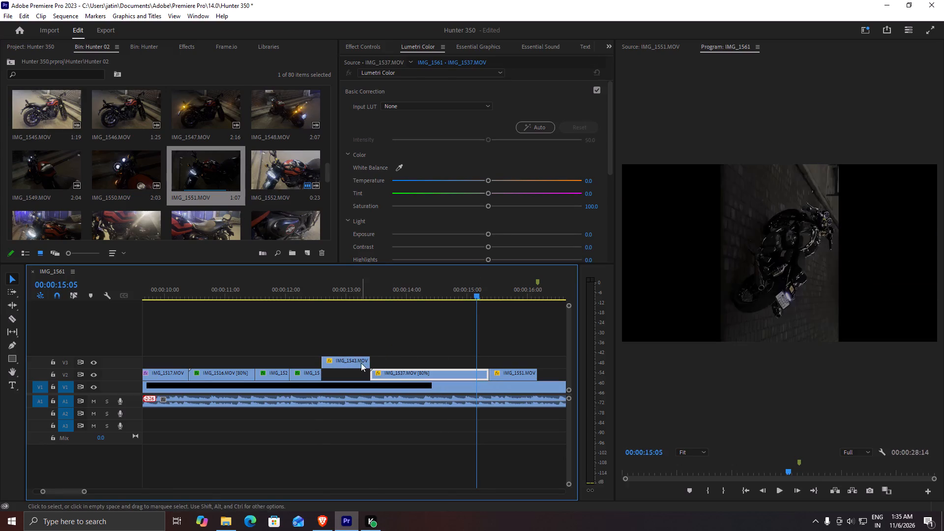
pyautogui.click(345, 363)
pyautogui.moveTo(340, 358); pyautogui.dragTo(340, 371)
pyautogui.moveTo(321, 290); pyautogui.dragTo(299, 291)
pyautogui.press('space')
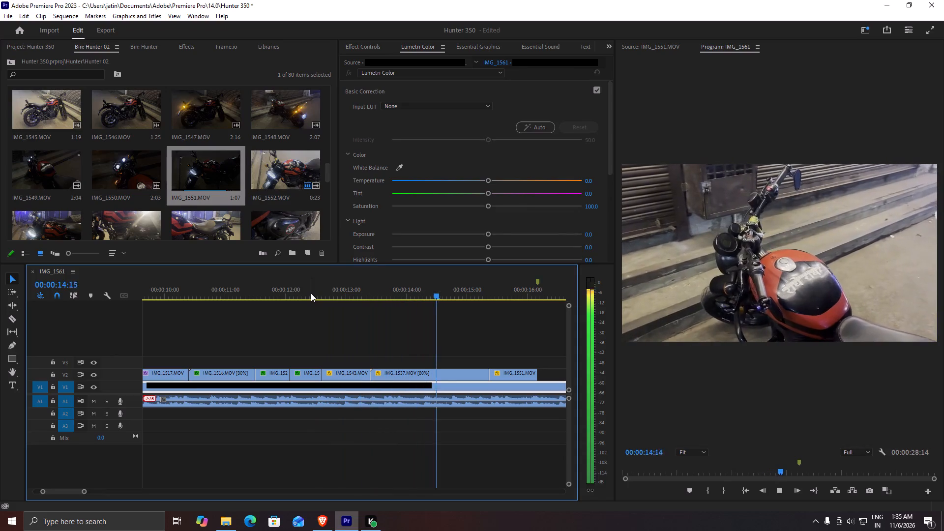
pyautogui.press('space')
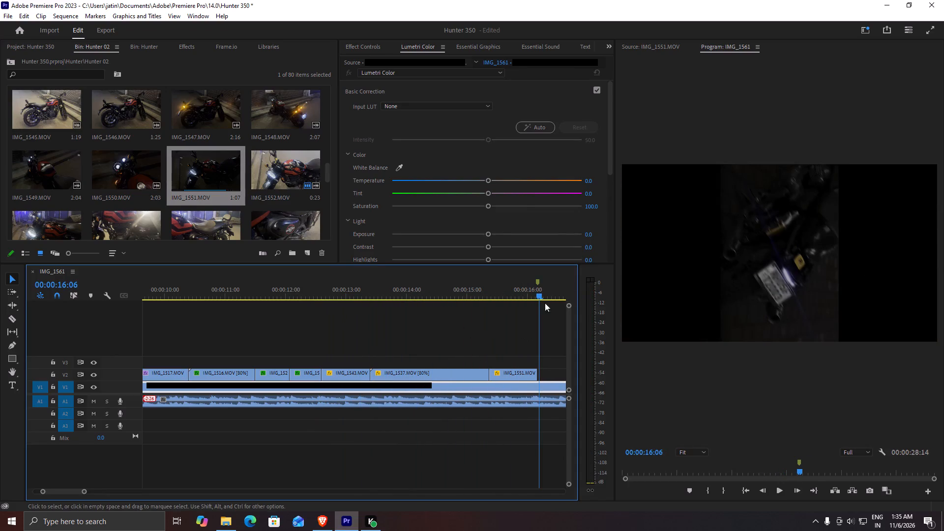
# Copy the Lumetri Color effect from IMG_1535.MOV onto IMG_1543.MOV, IMG_1537.MOV and IMG_1551.MOV, and play through to about 00:00:15:18 to check.
pyautogui.moveTo(540, 285); pyautogui.dragTo(526, 289)
pyautogui.click(518, 377)
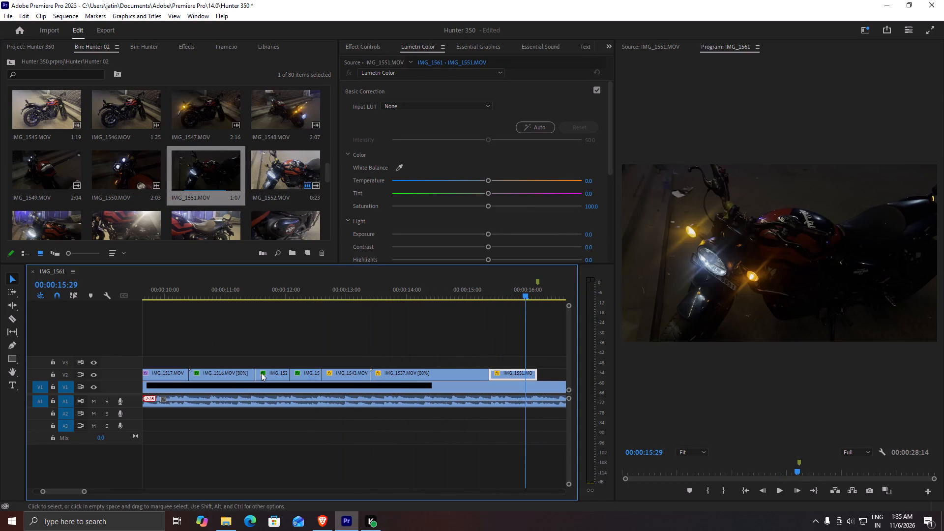
pyautogui.click(299, 374)
pyautogui.click(371, 43)
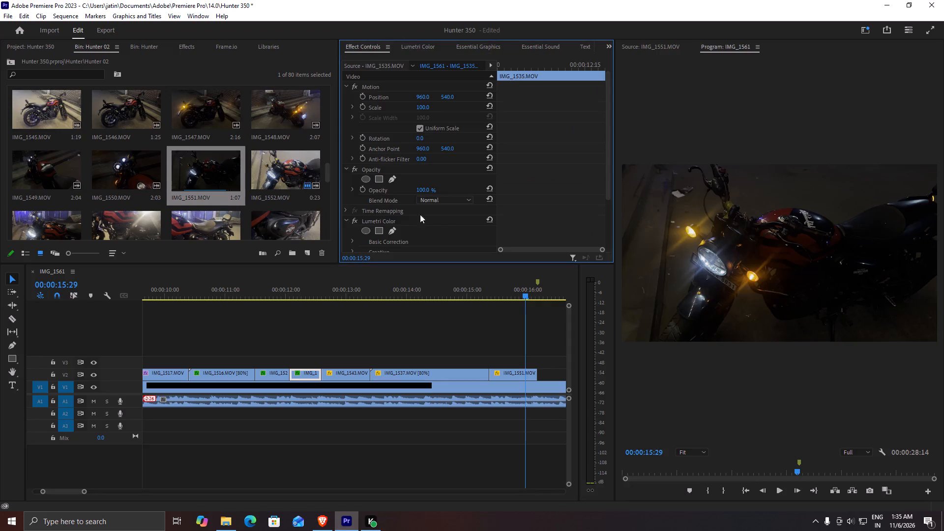
pyautogui.click(383, 217)
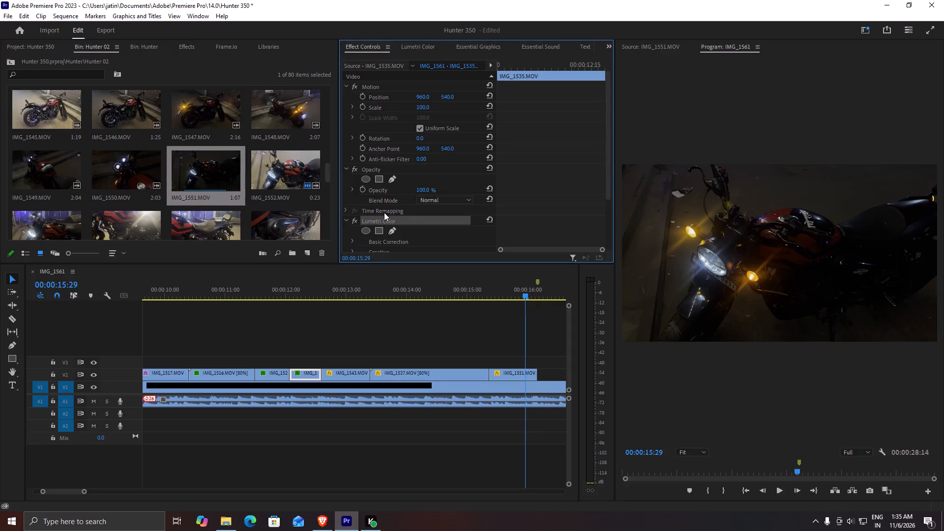
pyautogui.hotkey('ctrl', 'c')
pyautogui.moveTo(353, 362); pyautogui.dragTo(485, 368)
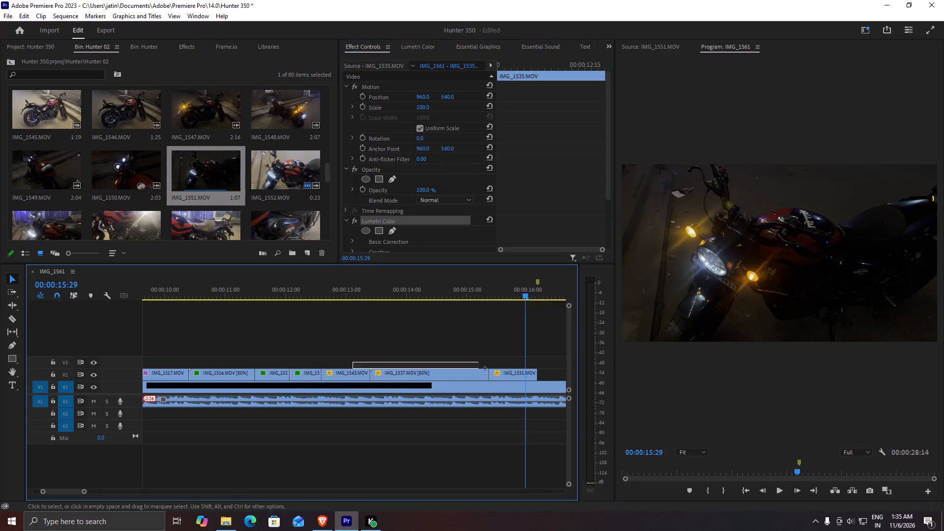
pyautogui.moveTo(485, 368); pyautogui.dragTo(519, 373)
pyautogui.hotkey('ctrl', 'v')
pyautogui.moveTo(376, 285); pyautogui.dragTo(339, 293)
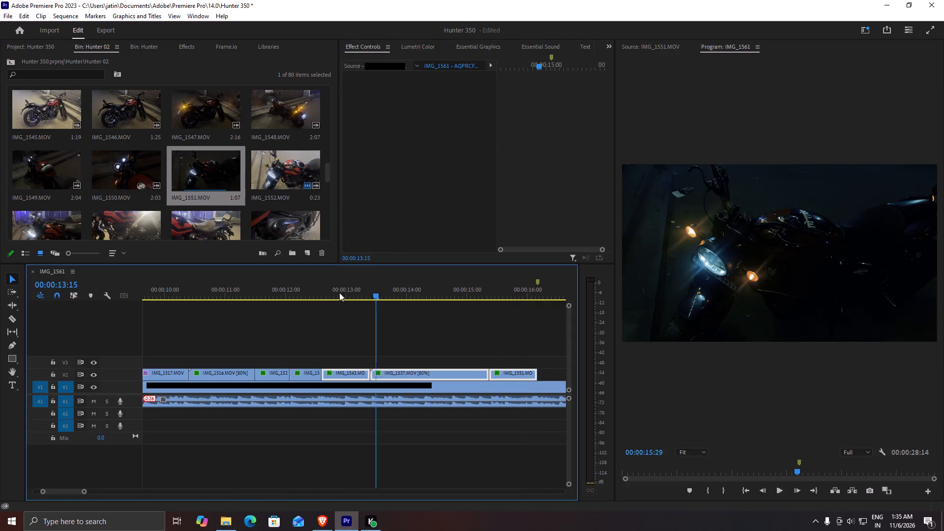
pyautogui.moveTo(339, 293); pyautogui.dragTo(310, 298)
pyautogui.press('space')
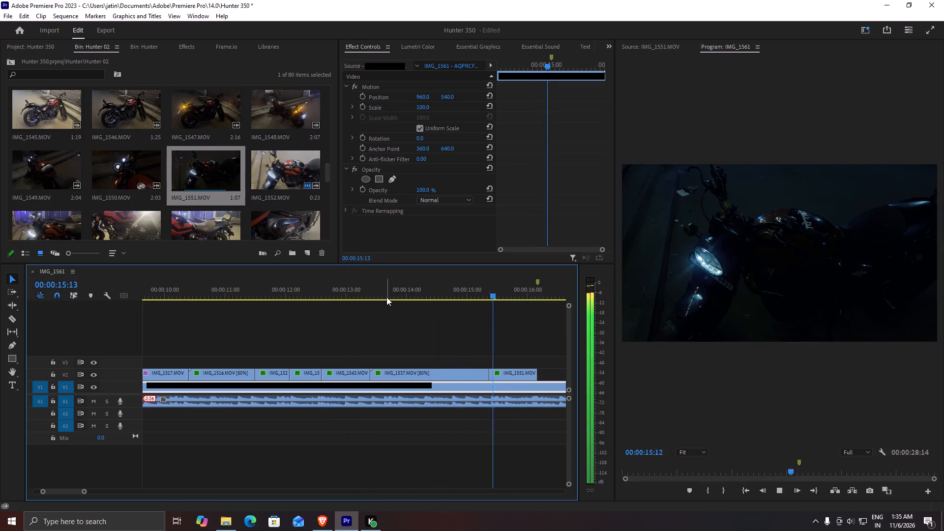
pyautogui.press('space')
# Apply Lumetri's automatic correction to IMG_1551.MOV, raise its exposure to 2.3, and play from 00:00:15:01 to check the grade.
pyautogui.click(505, 373)
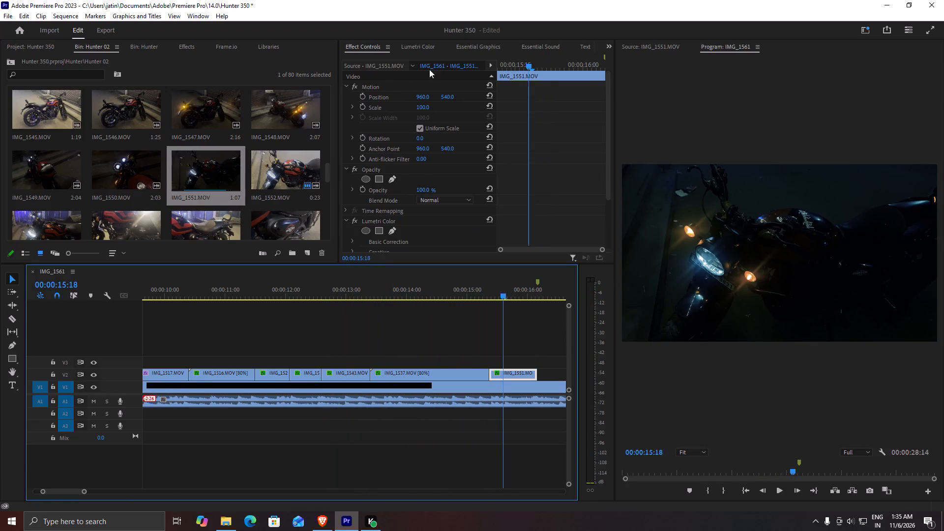
pyautogui.click(417, 48)
pyautogui.click(539, 125)
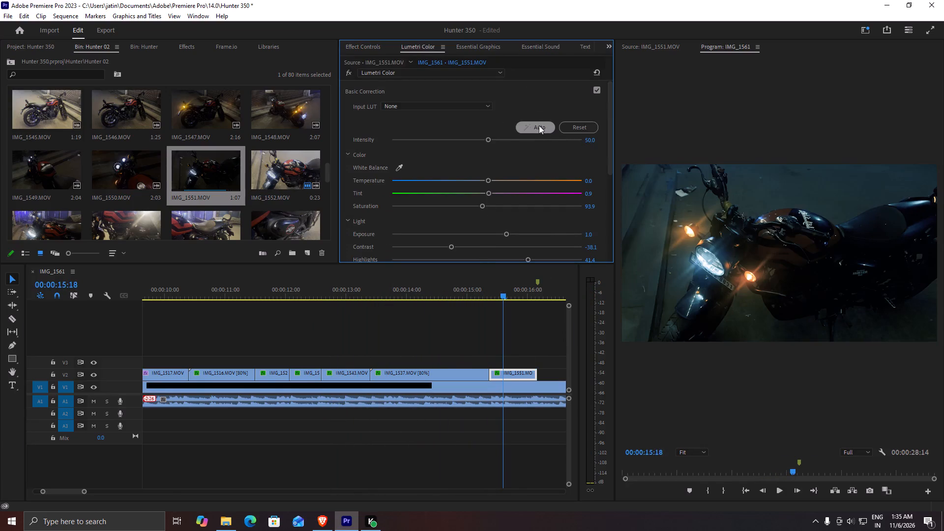
pyautogui.moveTo(509, 234); pyautogui.dragTo(529, 235)
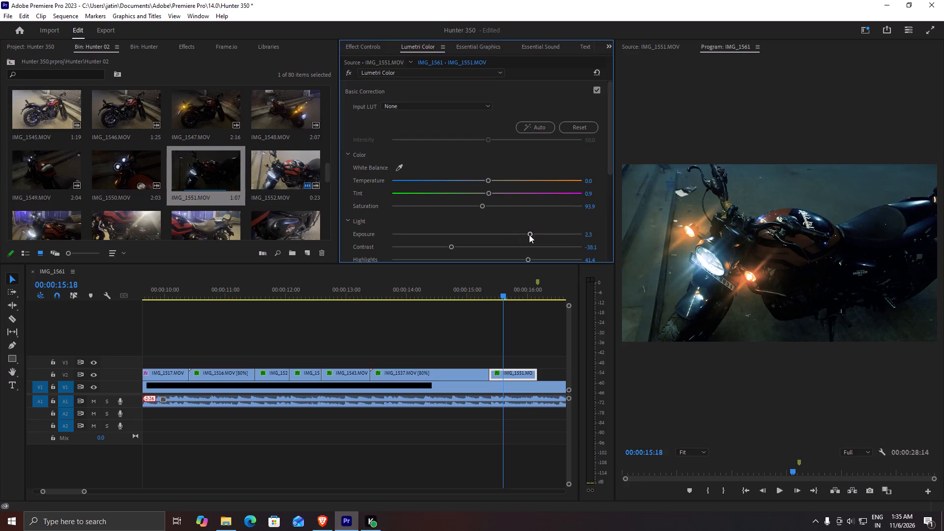
pyautogui.moveTo(503, 292); pyautogui.dragTo(469, 294)
pyautogui.press('space')
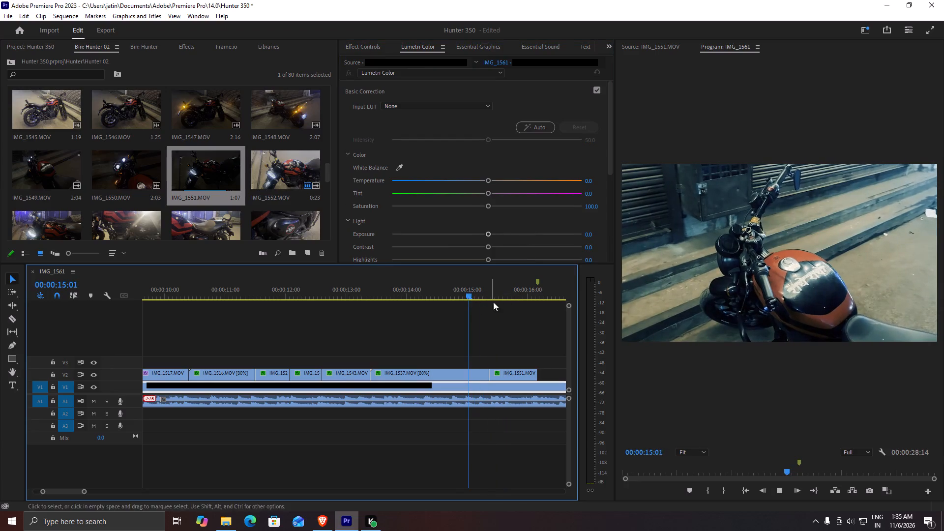
pyautogui.press('space')
# Play the sequence from about 00:00:12:00 to 00:00:16:29 to review the new cuts and the reference shot that follows.
pyautogui.keyDown('alt'); pyautogui.scroll(-4, 486, 336); pyautogui.keyUp('alt')
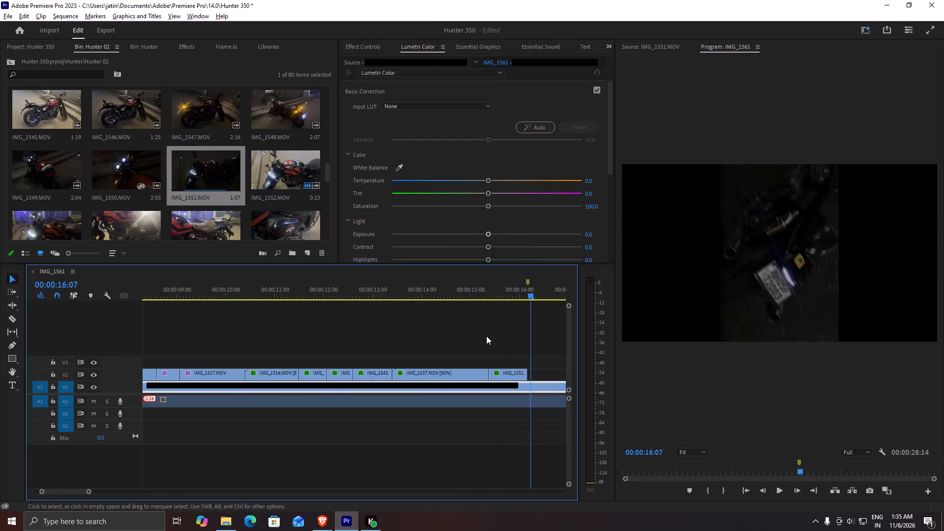
pyautogui.keyDown('alt'); pyautogui.scroll(-9, 486, 336); pyautogui.keyUp('alt')
pyautogui.moveTo(354, 287); pyautogui.dragTo(295, 305)
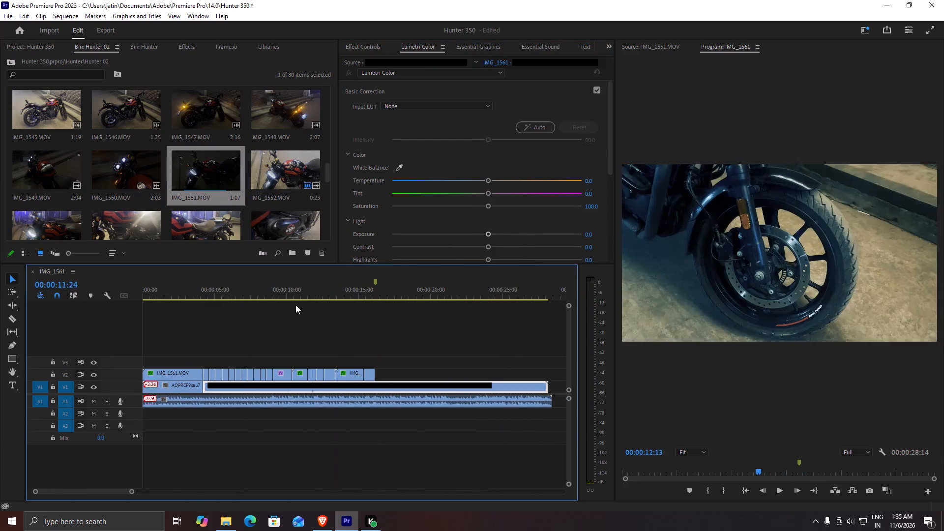
pyautogui.moveTo(295, 305); pyautogui.dragTo(316, 306)
pyautogui.press('space')
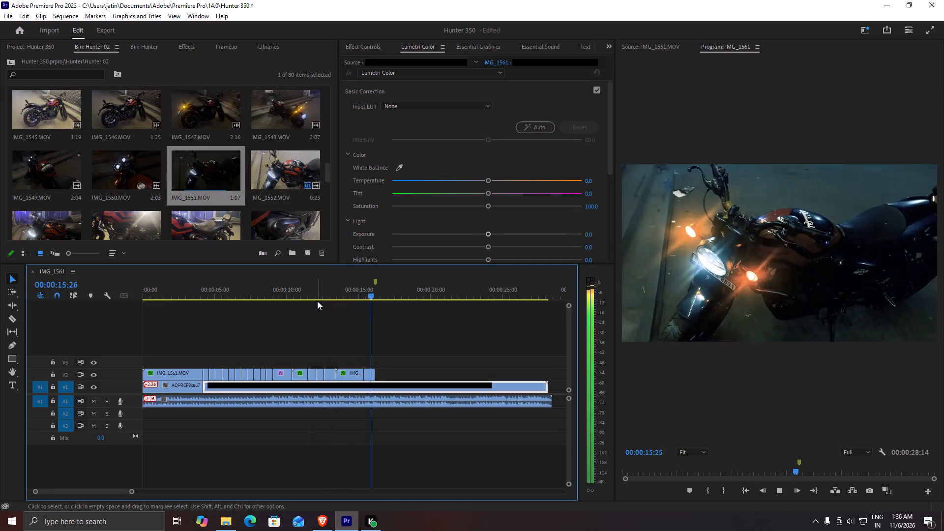
pyautogui.press('space')
pyautogui.press('space')
pyautogui.press('space')
pyautogui.press('Tab')
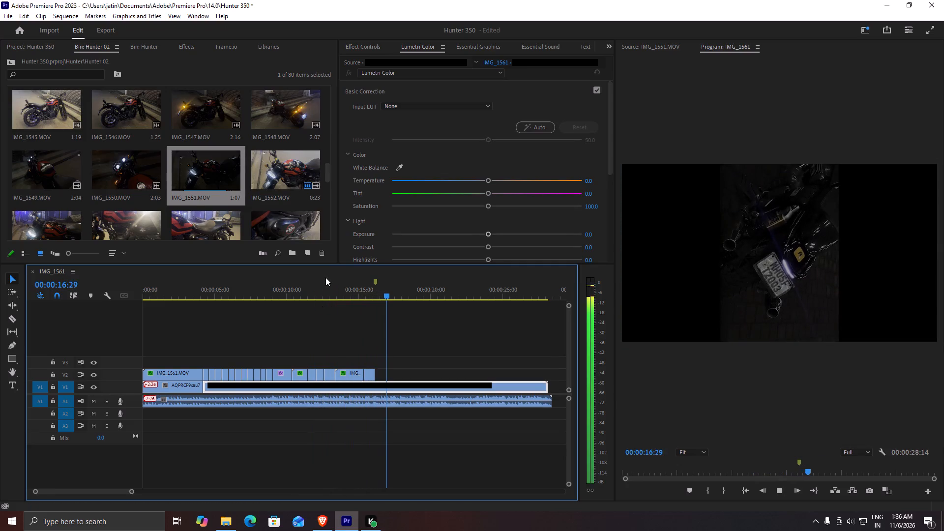
# Browse the Hunter 02 bin's thumbnails for a suitable shot to follow IMG_1551.MOV.
pyautogui.scroll(8, 125, 105)
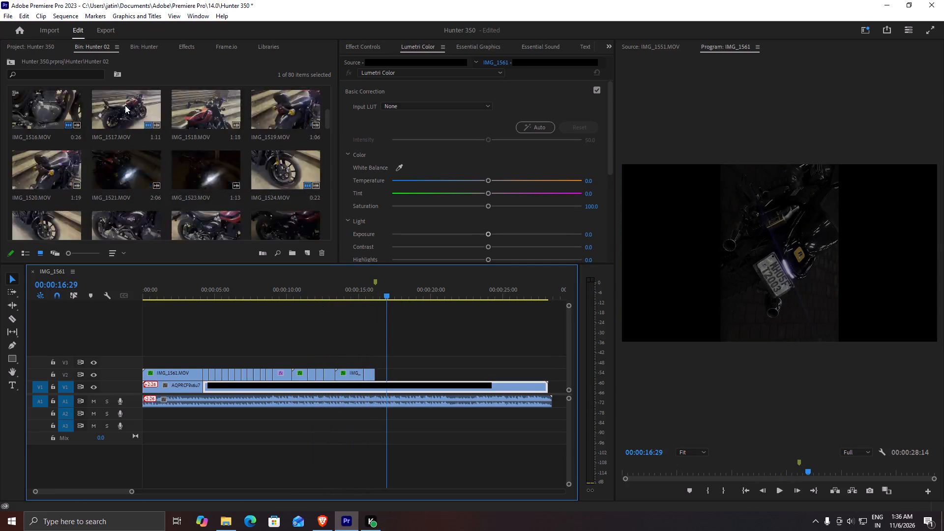
pyautogui.scroll(4, 125, 105)
pyautogui.scroll(-3, 227, 109)
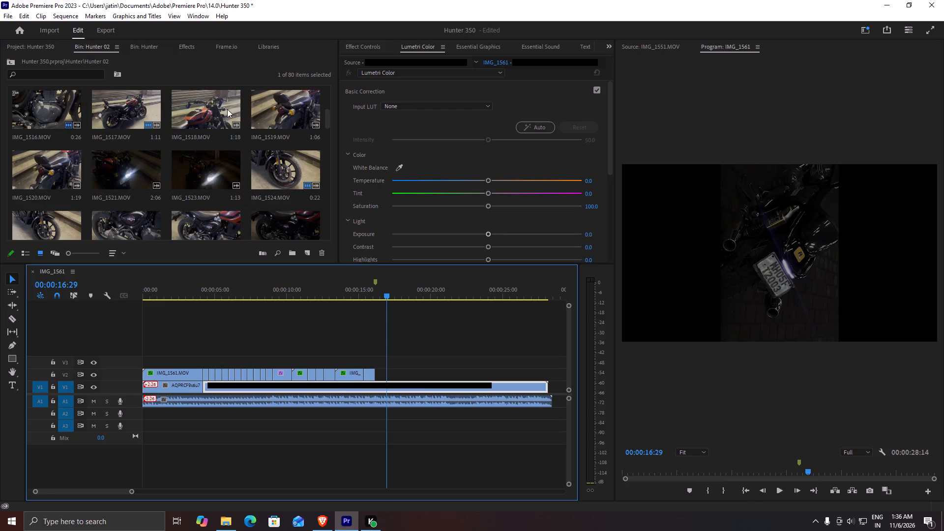
pyautogui.scroll(-11, 116, 108)
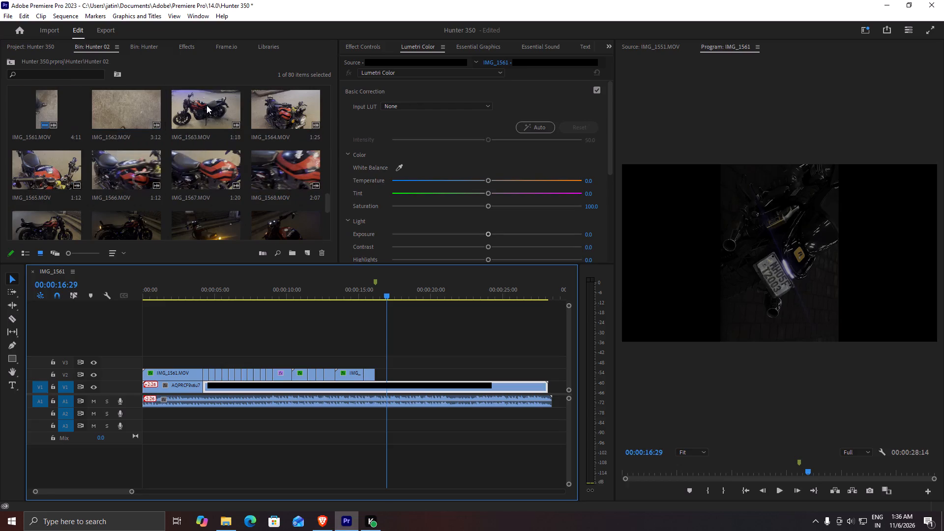
pyautogui.scroll(-2, 131, 147)
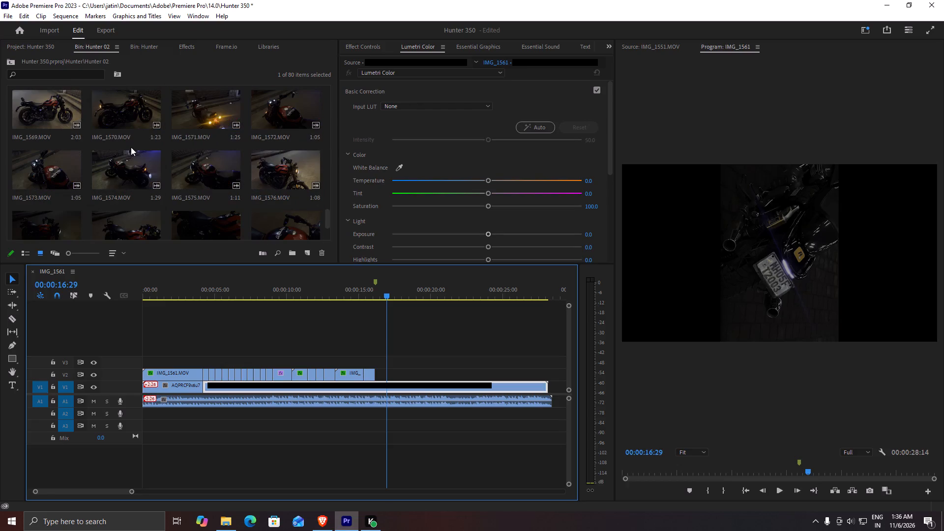
pyautogui.scroll(-3, 121, 171)
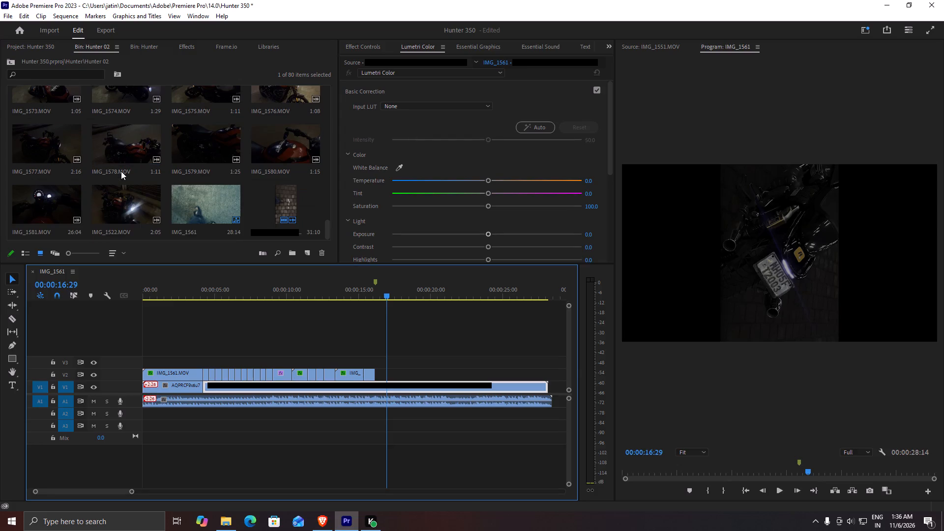
pyautogui.scroll(3, 121, 171)
pyautogui.scroll(-1, 121, 171)
pyautogui.scroll(3, 121, 171)
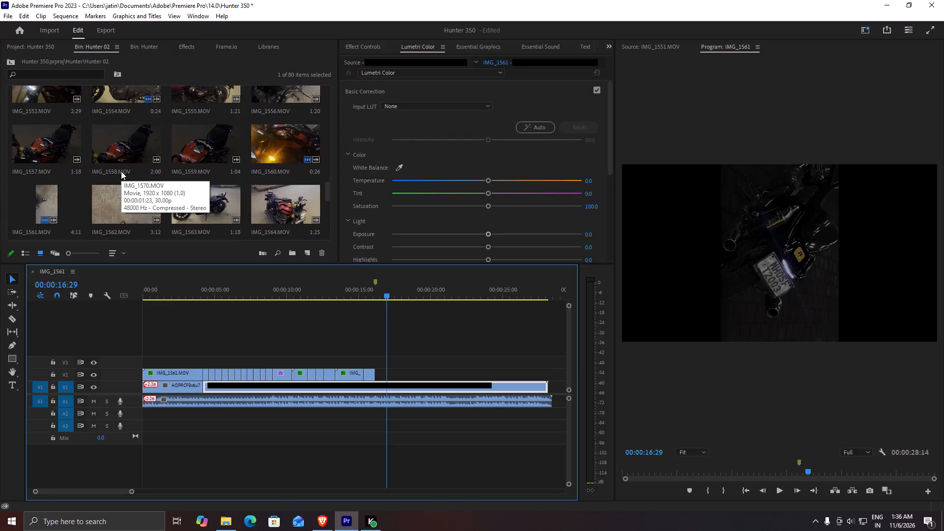
pyautogui.scroll(2, 121, 171)
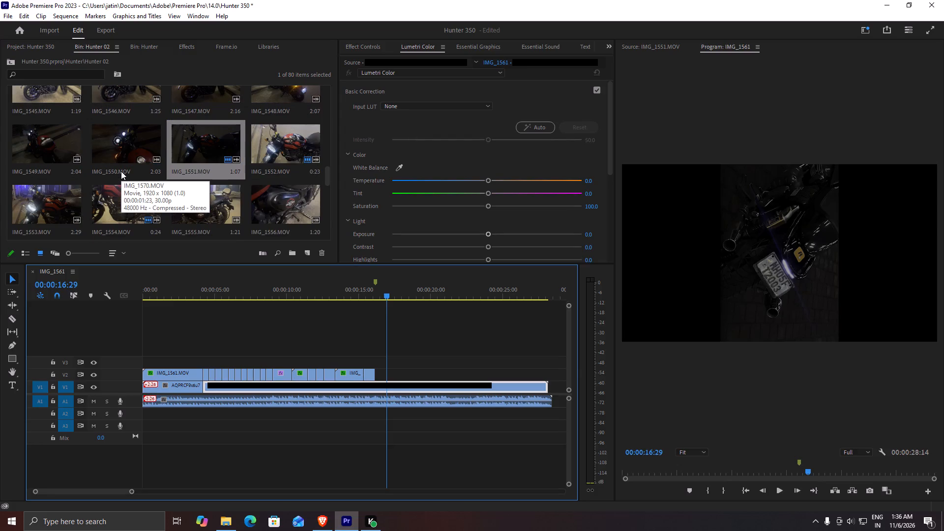
pyautogui.scroll(3, 121, 171)
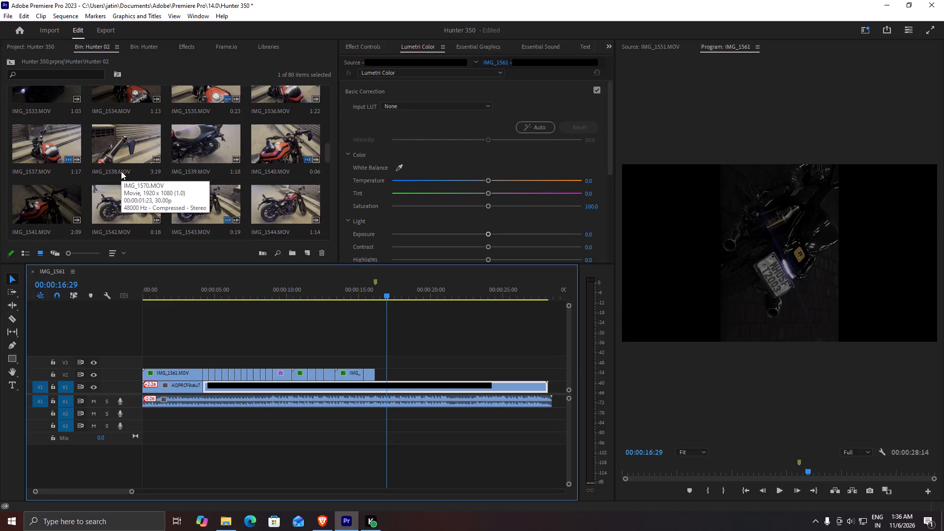
pyautogui.scroll(1, 151, 125)
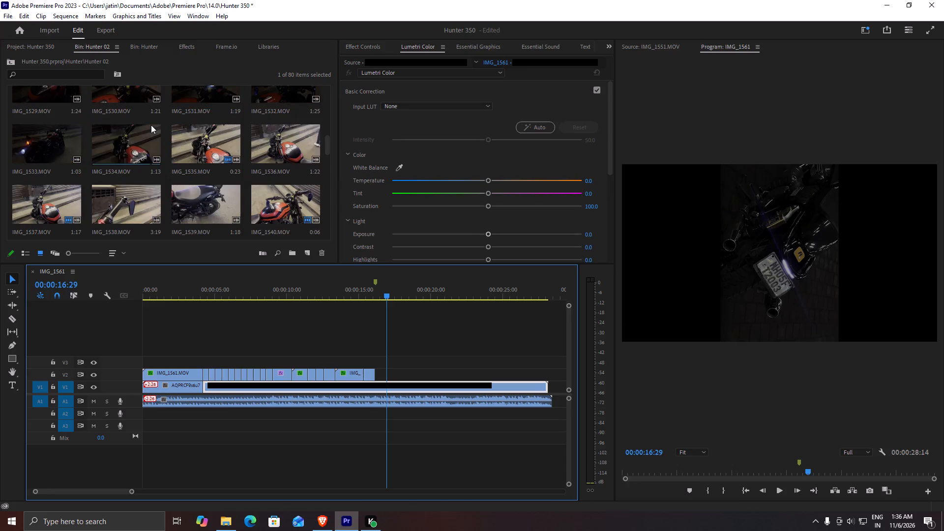
pyautogui.scroll(5, 145, 133)
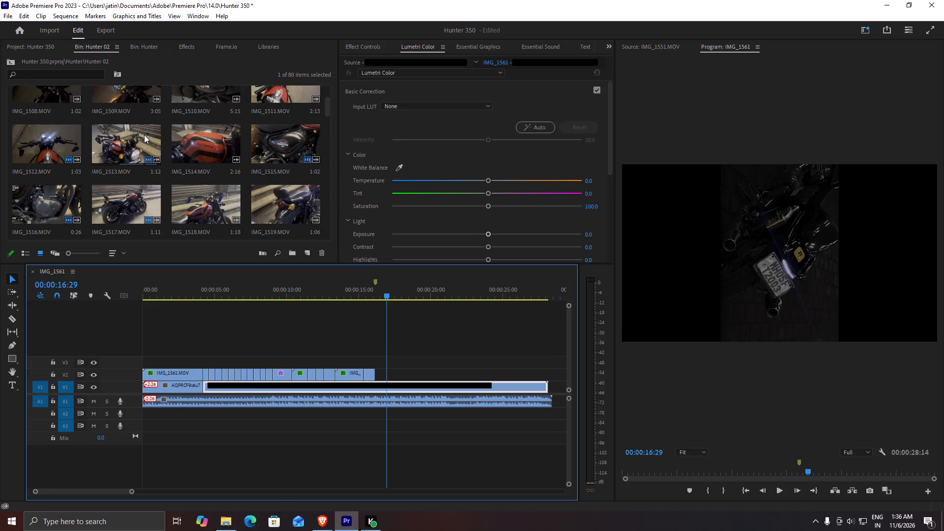
# Mark a 23-frame range of IMG_1519.MOV ending at 00:00:00:24 and place its video on V2 directly after IMG_1551.MOV.
pyautogui.doubleClick(268, 200)
pyautogui.moveTo(735, 473); pyautogui.dragTo(661, 463)
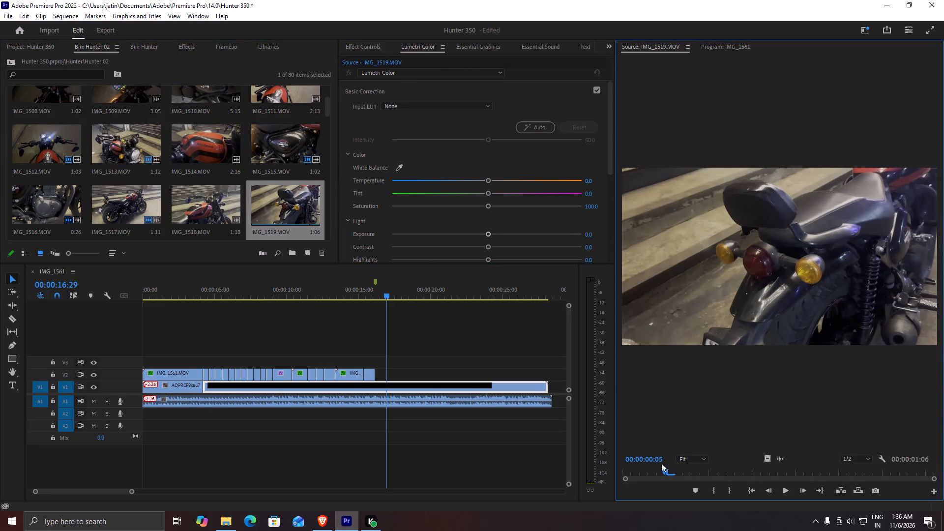
pyautogui.moveTo(661, 463); pyautogui.dragTo(829, 464)
pyautogui.press('i')
pyautogui.press('o')
pyautogui.moveTo(768, 456); pyautogui.dragTo(468, 387)
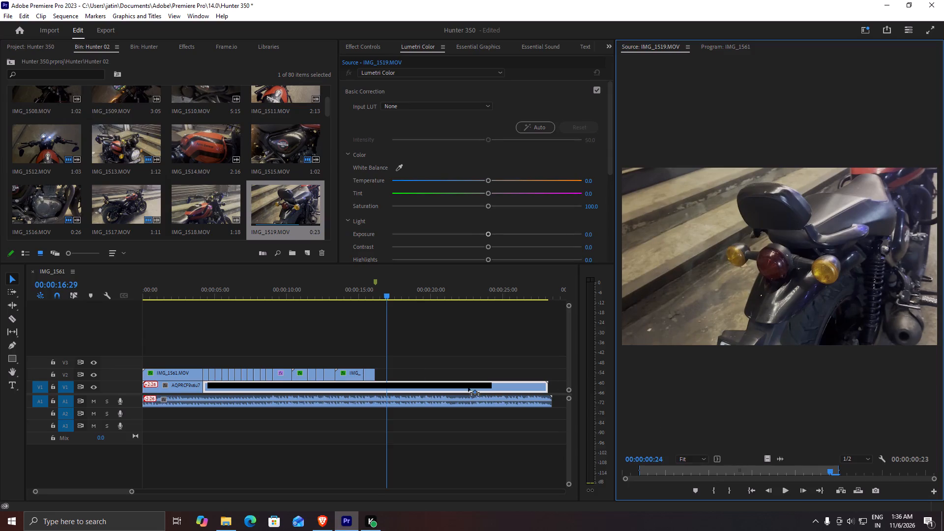
pyautogui.moveTo(468, 387); pyautogui.dragTo(376, 376)
pyautogui.keyDown('alt'); pyautogui.scroll(11, 394, 383); pyautogui.keyUp('alt')
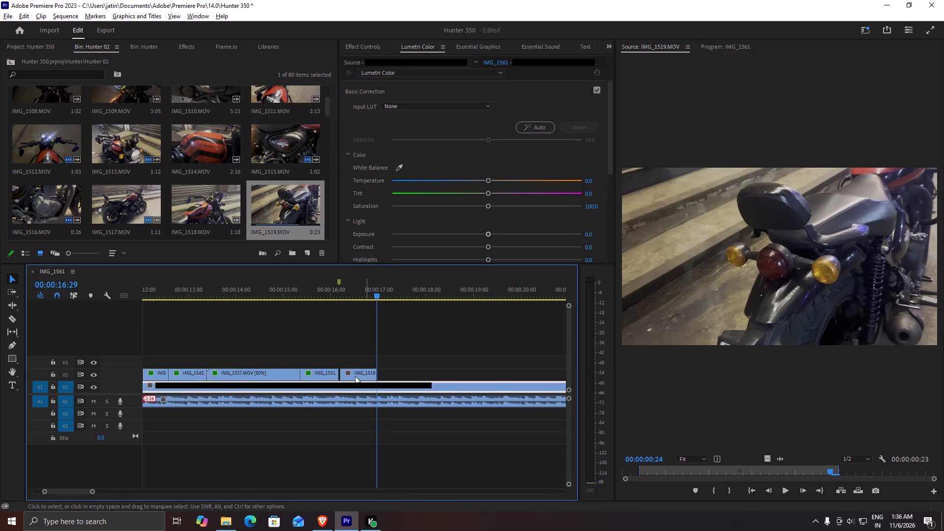
pyautogui.click(355, 376)
pyautogui.moveTo(360, 374); pyautogui.dragTo(356, 374)
# Slow IMG_1519.MOV on V2 to 80% speed and play through to 00:00:17:00 to check it.
pyautogui.hotkey('ctrl', 'r')
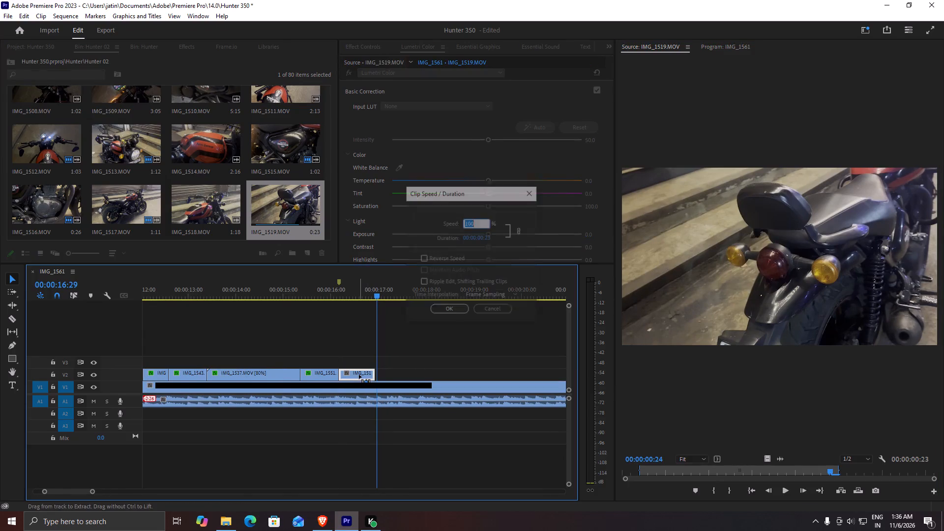
pyautogui.write('80')
pyautogui.press('Return')
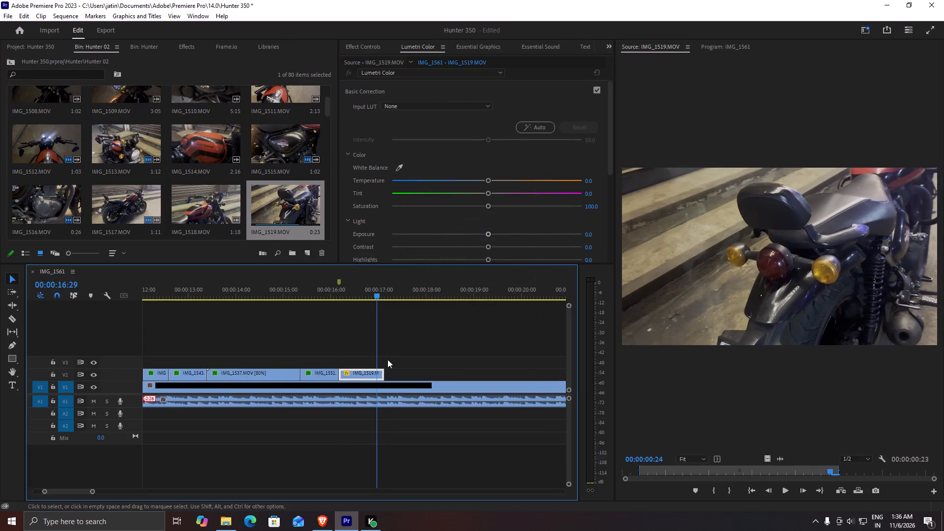
pyautogui.moveTo(370, 294); pyautogui.dragTo(306, 297)
pyautogui.press('space')
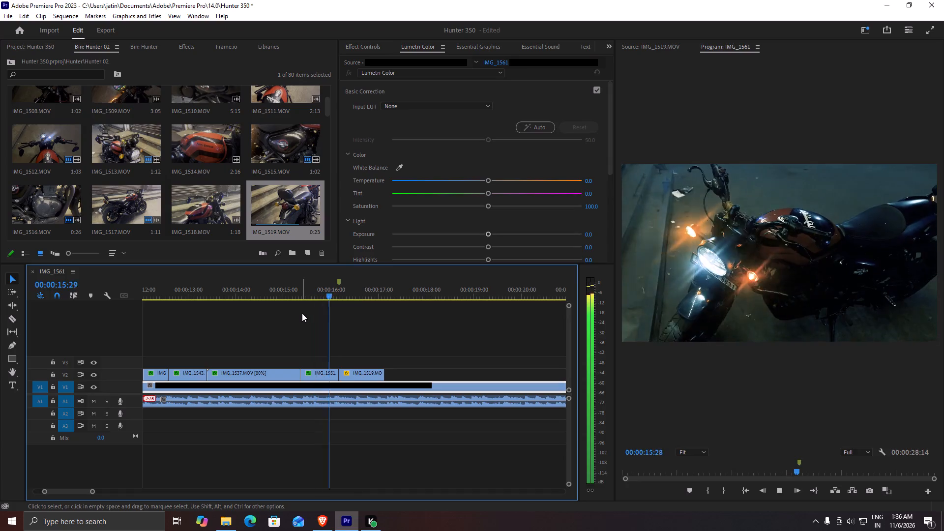
pyautogui.press('space')
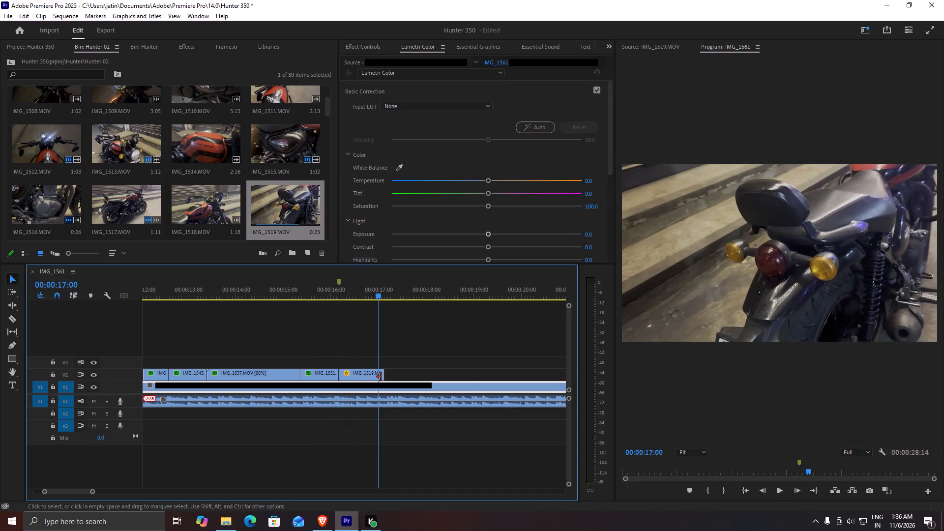
# Extend the end of IMG_1519.MOV to about 00:00:17:18 and play through to 00:00:17:26 to check the cut.
pyautogui.moveTo(382, 376); pyautogui.dragTo(412, 377)
pyautogui.press('space')
pyautogui.moveTo(367, 294); pyautogui.dragTo(317, 293)
pyautogui.press('space')
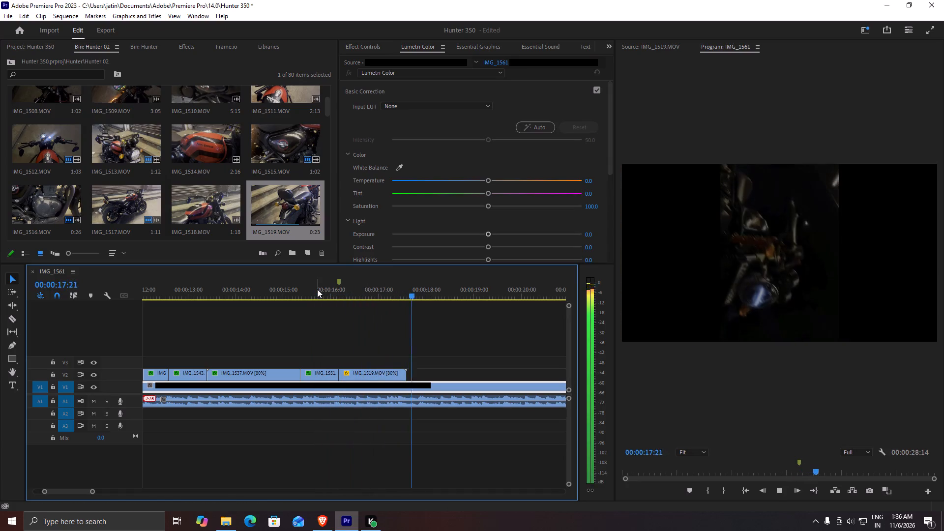
pyautogui.press('space')
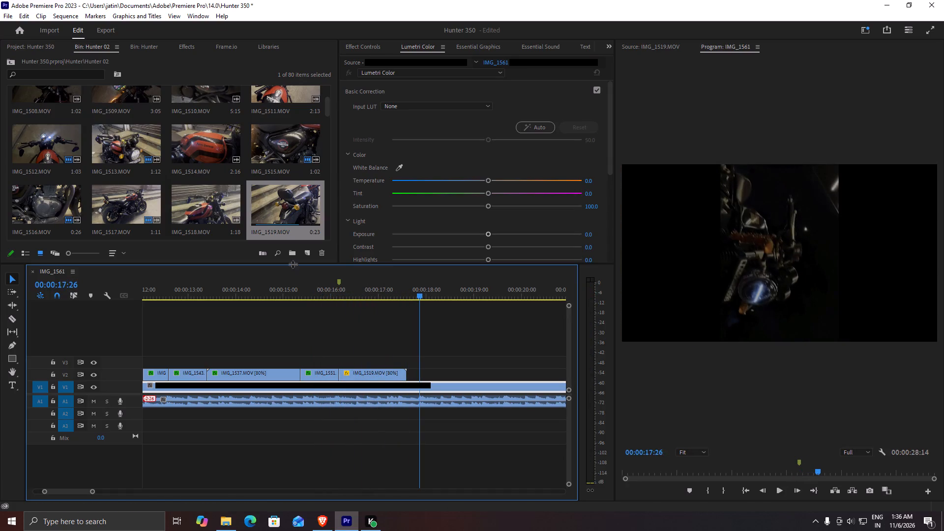
# Mark IMG_1521.MOV from 00:00:00:02 to 00:00:01:10 and place its video on V2 directly after IMG_1519.MOV.
pyautogui.scroll(-1, 180, 191)
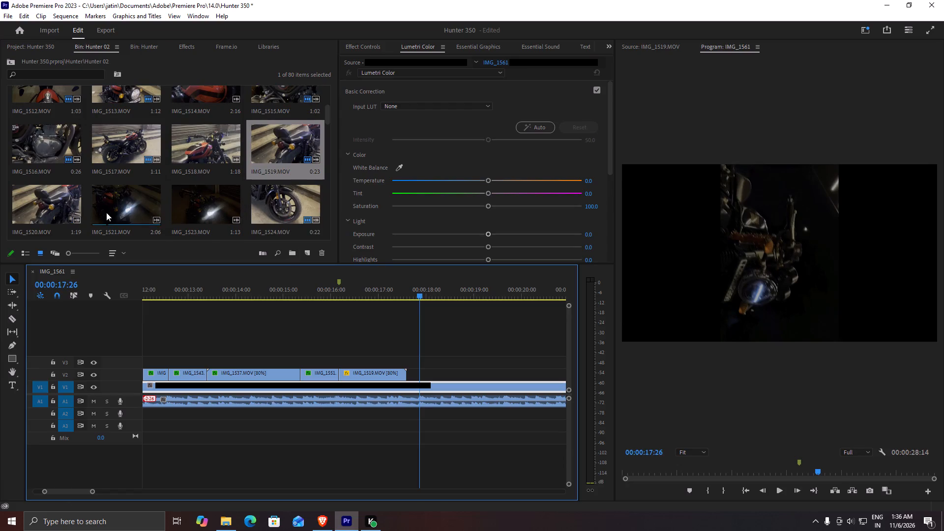
pyautogui.doubleClick(106, 212)
pyautogui.moveTo(749, 472); pyautogui.dragTo(633, 479)
pyautogui.press('i')
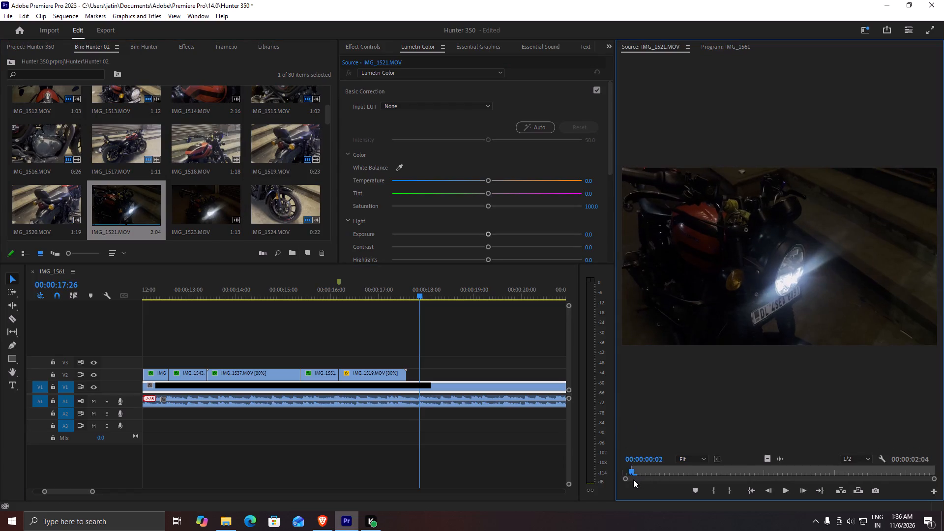
pyautogui.moveTo(633, 479); pyautogui.dragTo(810, 469)
pyautogui.press('o')
pyautogui.moveTo(772, 458); pyautogui.dragTo(379, 367)
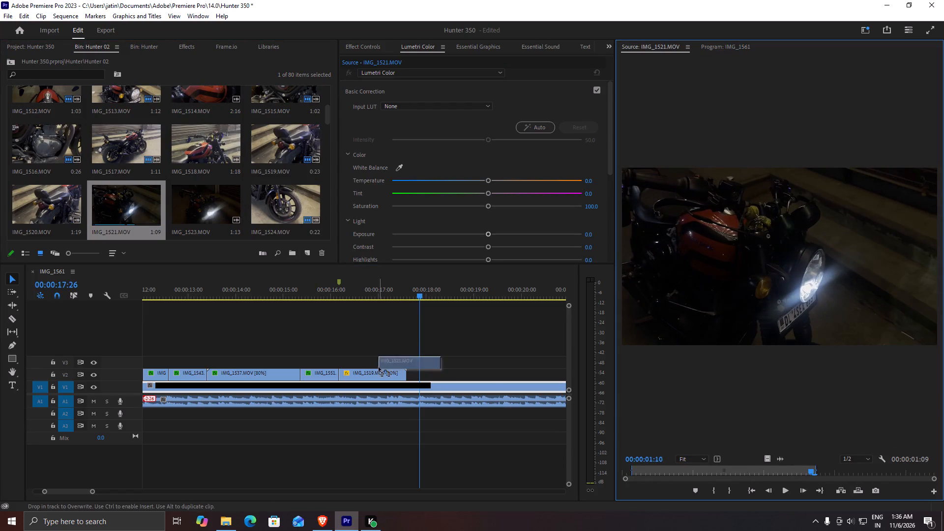
pyautogui.moveTo(379, 367); pyautogui.dragTo(410, 370)
pyautogui.click(422, 376)
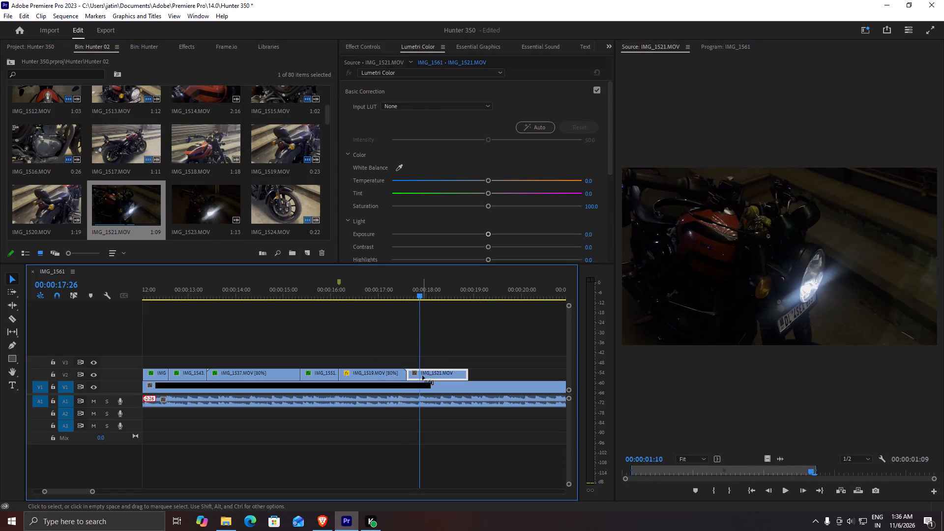
# Slow IMG_1521.MOV on V2 to 80% speed.
pyautogui.hotkey('ctrl', 'r')
pyautogui.write('80')
pyautogui.press('Return')
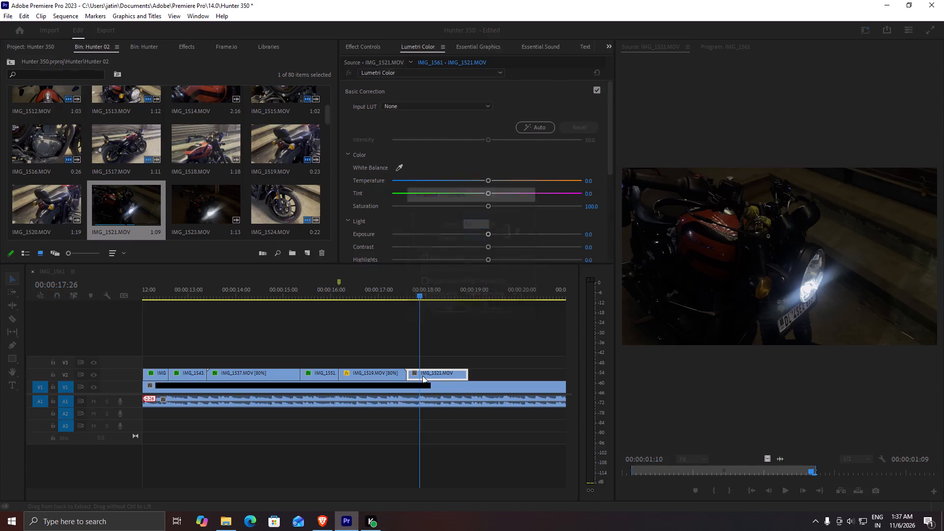
# Extend the end of IMG_1521.MOV to about 00:00:19:14 and play through to 00:00:19:27 to check it.
pyautogui.moveTo(484, 373); pyautogui.dragTo(495, 375)
pyautogui.press('space')
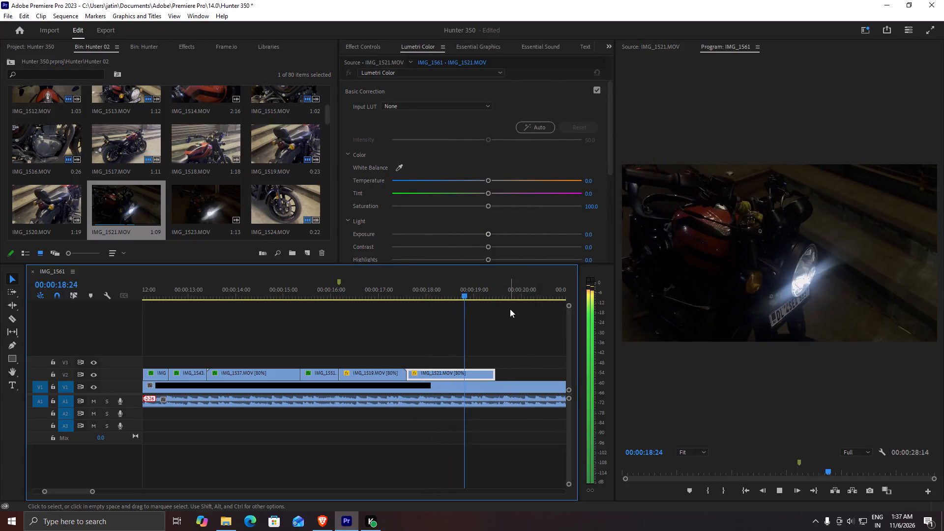
pyautogui.press('space')
pyautogui.press('space')
pyautogui.press('space')
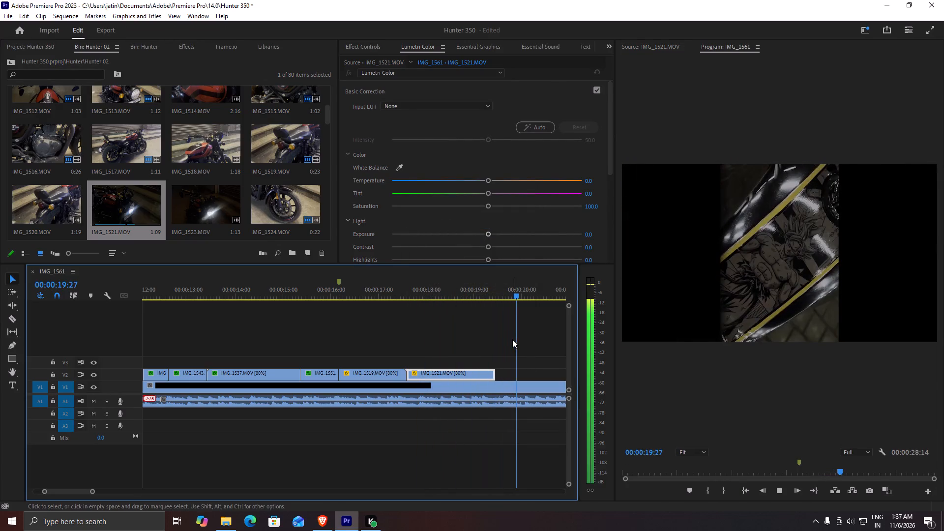
# Replay the end of IMG_1521.MOV against the music and extend the clip's end to 00:00:19:20.
pyautogui.keyDown('alt'); pyautogui.scroll(7, 516, 339); pyautogui.keyUp('alt')
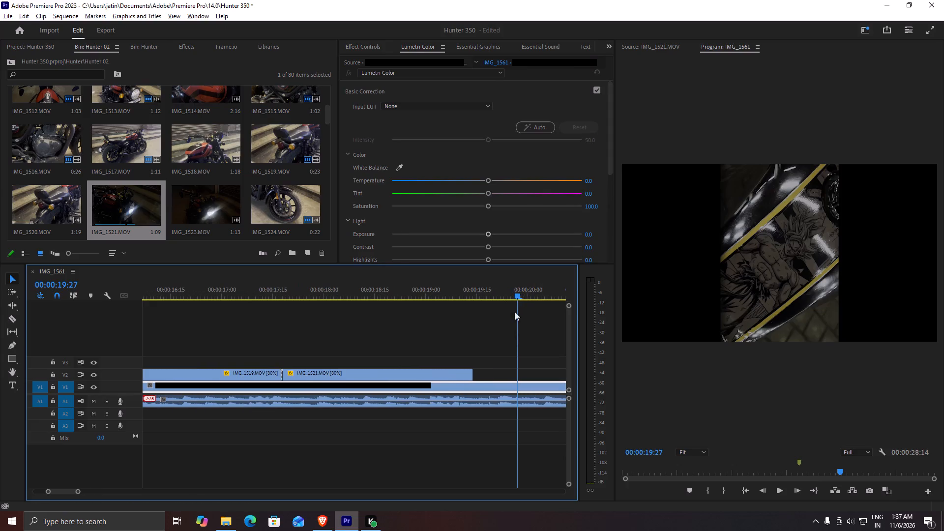
pyautogui.moveTo(516, 294); pyautogui.dragTo(443, 305)
pyautogui.press('space')
pyautogui.press('space')
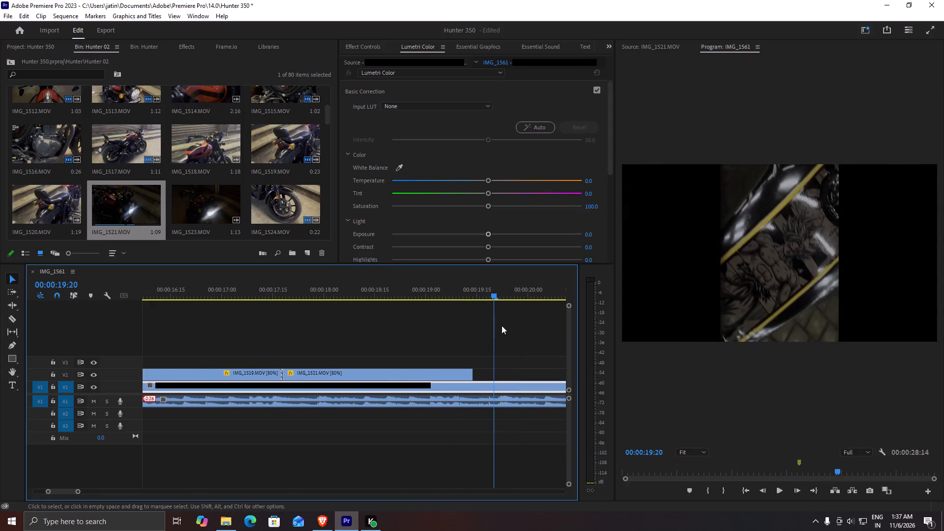
pyautogui.press('space')
pyautogui.press('space')
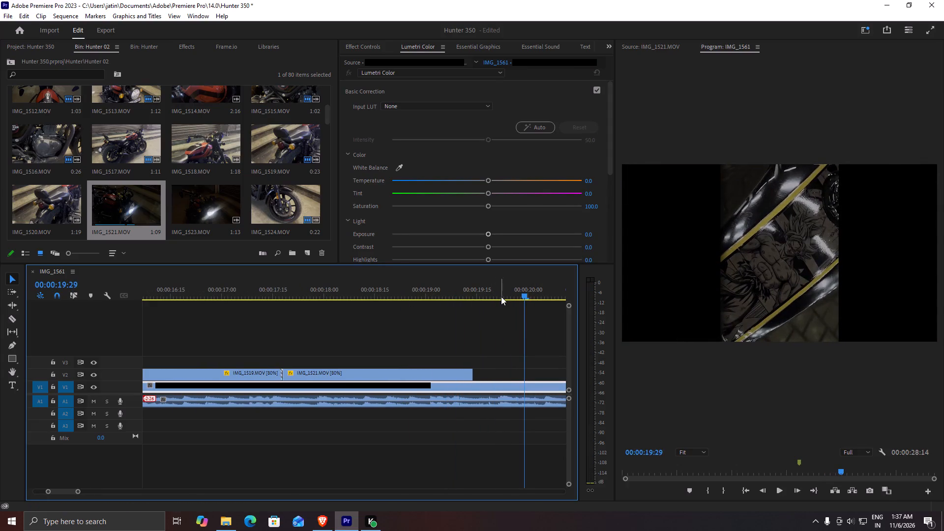
pyautogui.moveTo(500, 295); pyautogui.dragTo(495, 297)
pyautogui.moveTo(472, 372); pyautogui.dragTo(482, 372)
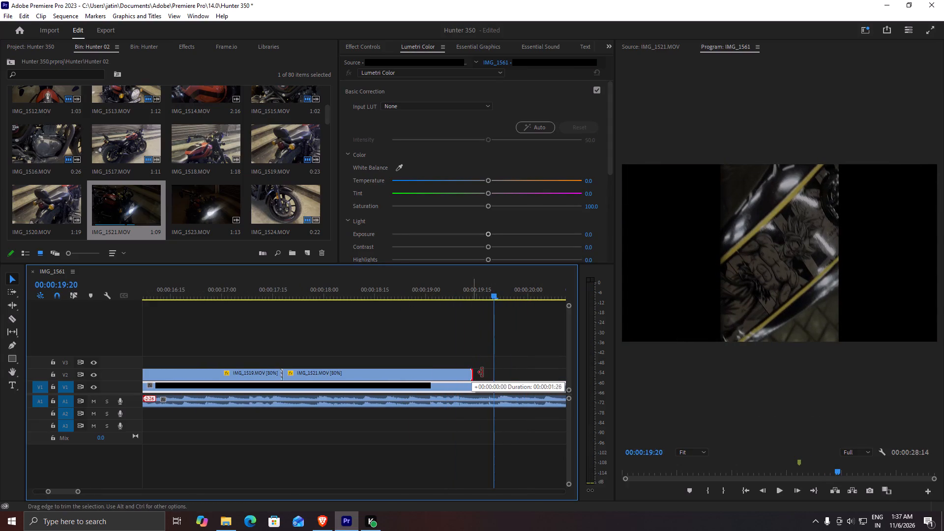
pyautogui.moveTo(482, 372); pyautogui.dragTo(491, 372)
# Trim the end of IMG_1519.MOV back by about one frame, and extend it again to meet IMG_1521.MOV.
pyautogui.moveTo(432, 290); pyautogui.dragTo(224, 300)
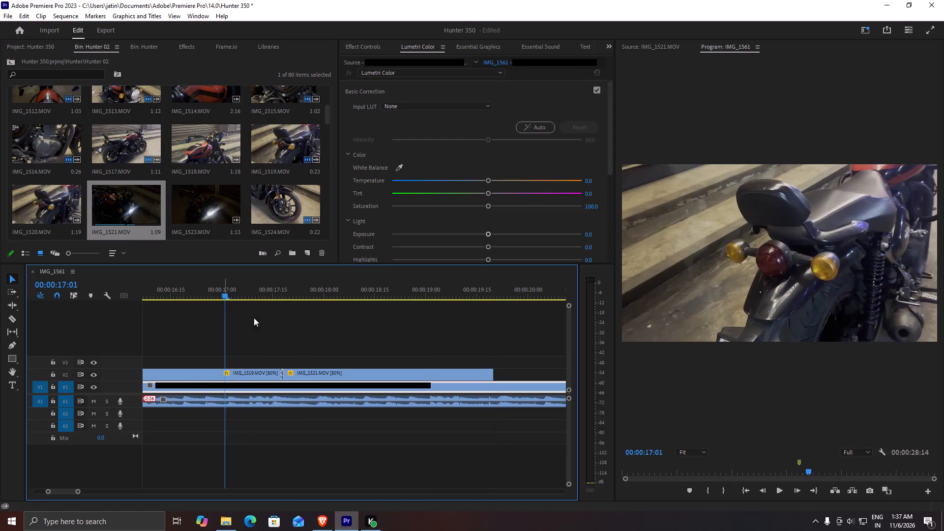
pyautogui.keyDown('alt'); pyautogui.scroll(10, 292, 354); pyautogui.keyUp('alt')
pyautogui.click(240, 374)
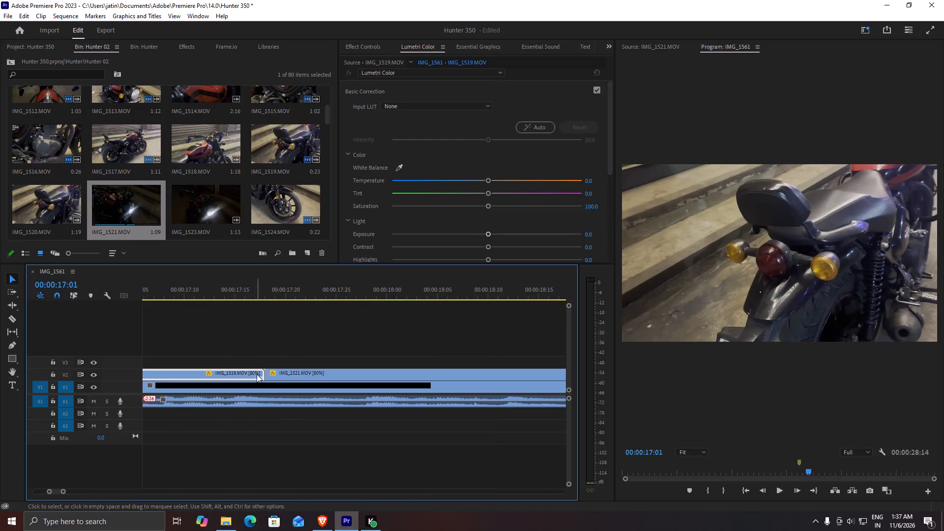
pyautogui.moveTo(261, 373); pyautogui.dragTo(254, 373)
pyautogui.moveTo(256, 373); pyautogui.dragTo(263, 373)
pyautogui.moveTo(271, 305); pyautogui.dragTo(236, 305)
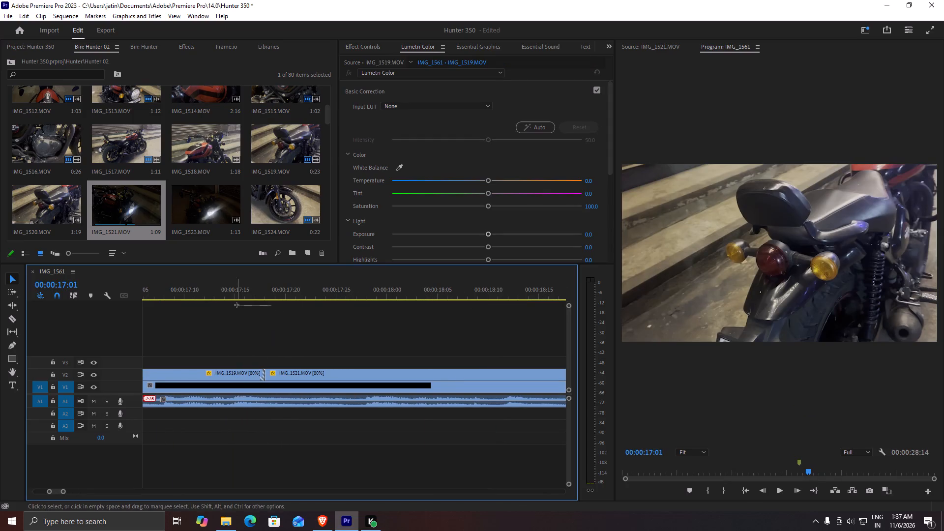
# Replay the cut between IMG_1519.MOV and IMG_1521.MOV on V2 and shift it one frame earlier, to about 00:00:17:17.
pyautogui.moveTo(236, 305); pyautogui.dragTo(231, 305)
pyautogui.moveTo(243, 292); pyautogui.dragTo(199, 294)
pyautogui.press('space')
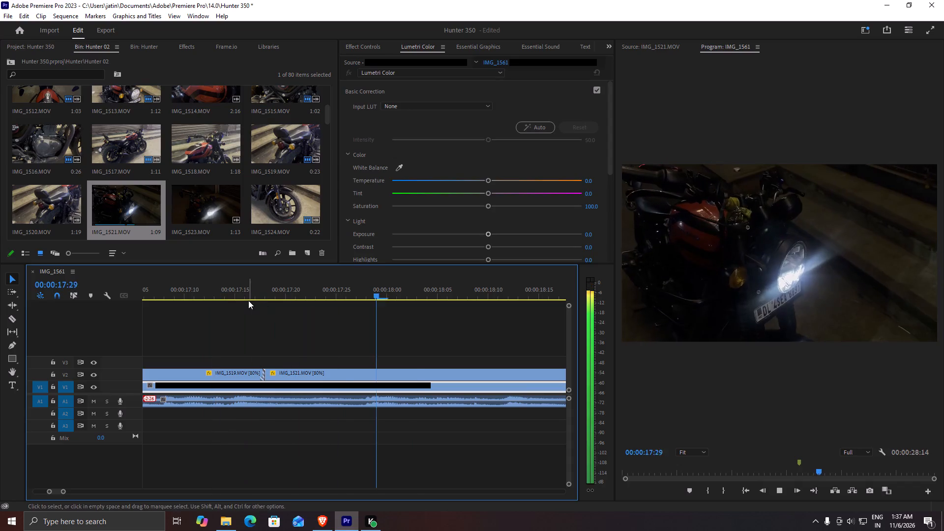
pyautogui.press('space')
pyautogui.keyDown('alt'); pyautogui.scroll(6, 252, 362); pyautogui.keyUp('alt')
pyautogui.click(246, 374)
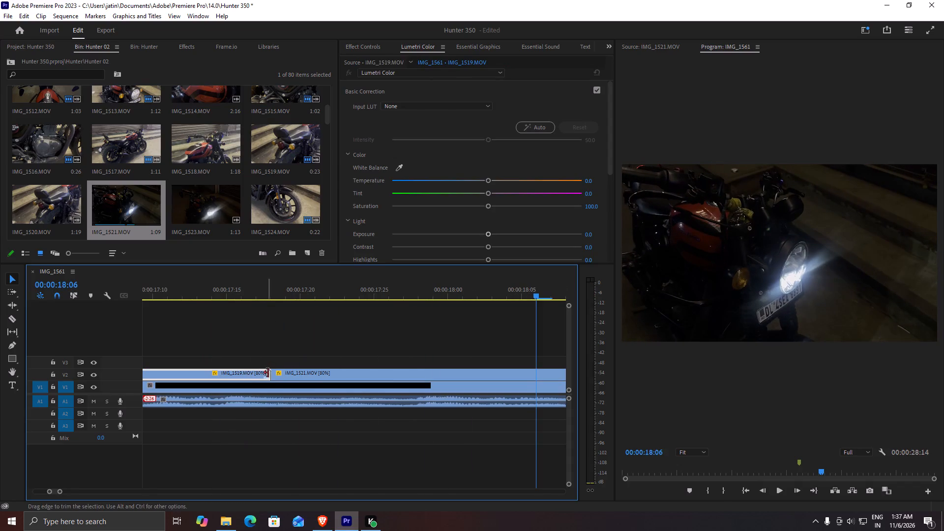
pyautogui.moveTo(267, 373); pyautogui.dragTo(259, 372)
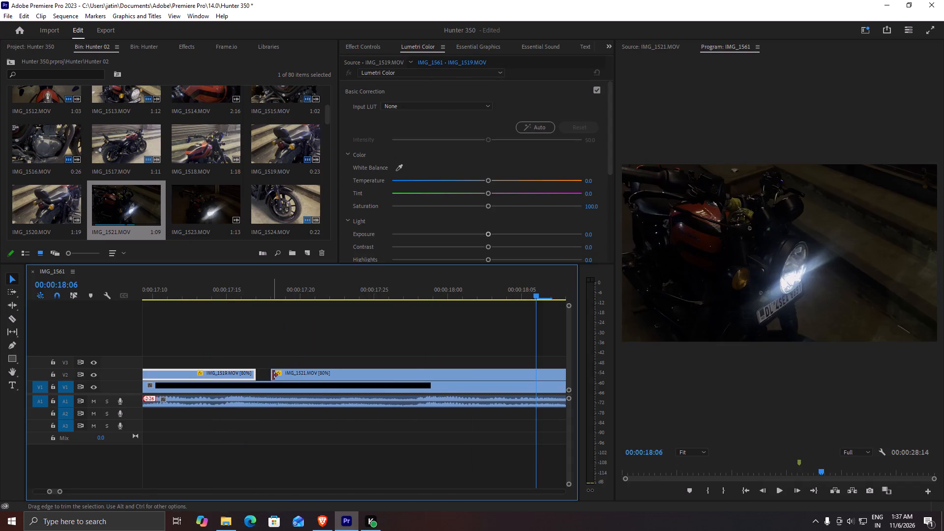
pyautogui.moveTo(272, 375); pyautogui.dragTo(257, 375)
# Play back IMG_1521.MOV on V2 past its end and scrub over it to check its timing against the music.
pyautogui.moveTo(250, 283); pyautogui.dragTo(206, 285)
pyautogui.press('space')
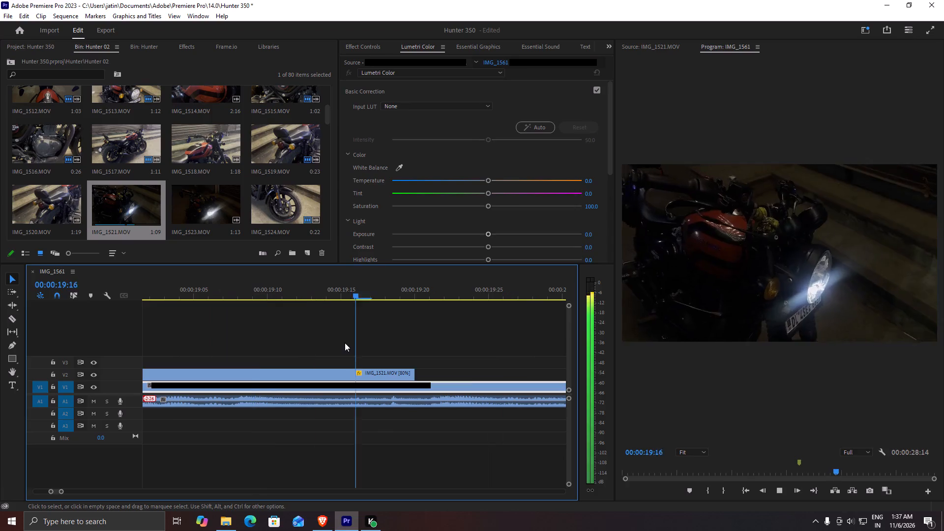
pyautogui.press('space')
pyautogui.moveTo(408, 289); pyautogui.dragTo(426, 292)
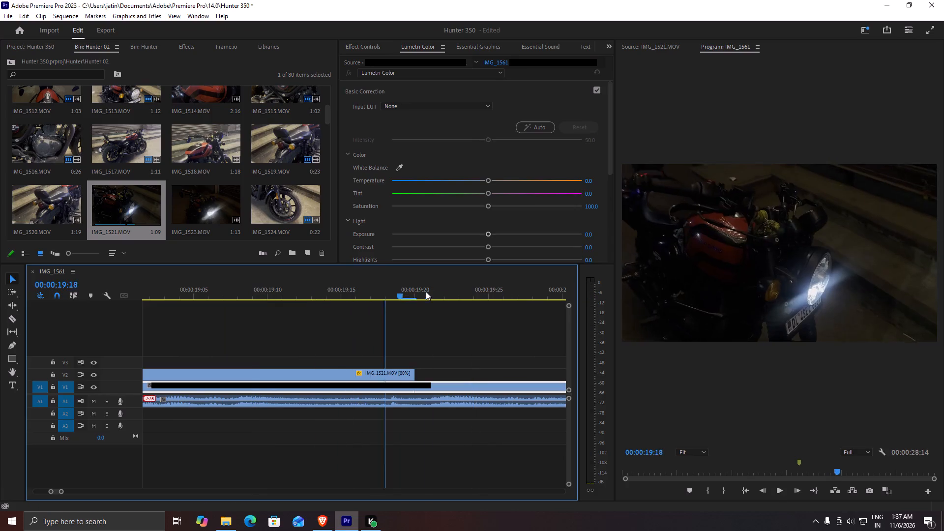
pyautogui.moveTo(426, 292); pyautogui.dragTo(295, 314)
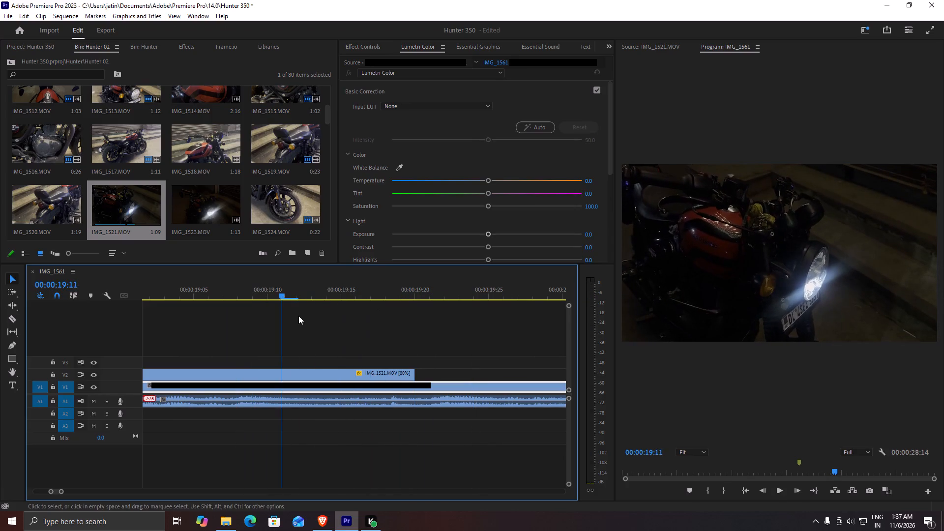
pyautogui.press('space')
pyautogui.scroll(-6, 311, 323)
pyautogui.press('space')
pyautogui.keyDown('alt'); pyautogui.scroll(-10, 318, 313); pyautogui.keyUp('alt')
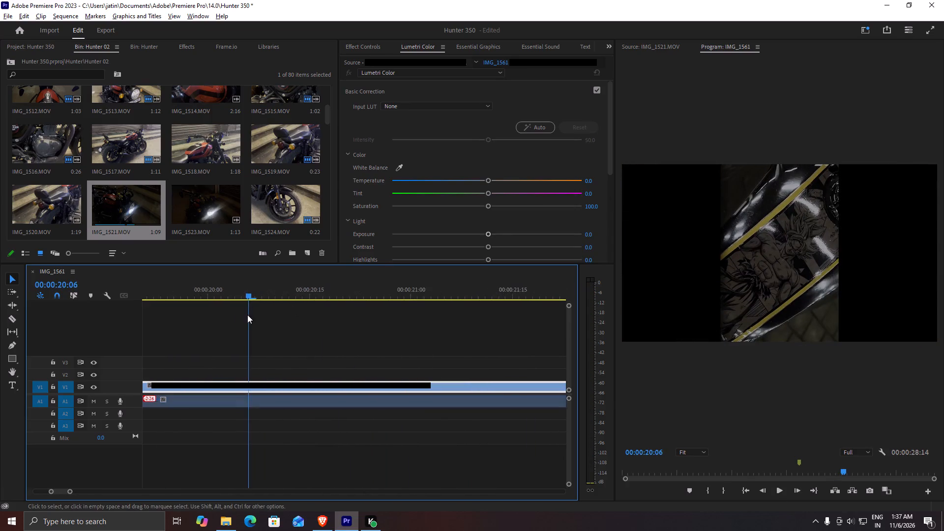
pyautogui.keyDown('alt'); pyautogui.scroll(-8, 247, 315); pyautogui.keyUp('alt')
pyautogui.keyDown('alt'); pyautogui.scroll(6, 197, 369); pyautogui.keyUp('alt')
pyautogui.keyDown('alt'); pyautogui.scroll(-4, 202, 362); pyautogui.keyUp('alt')
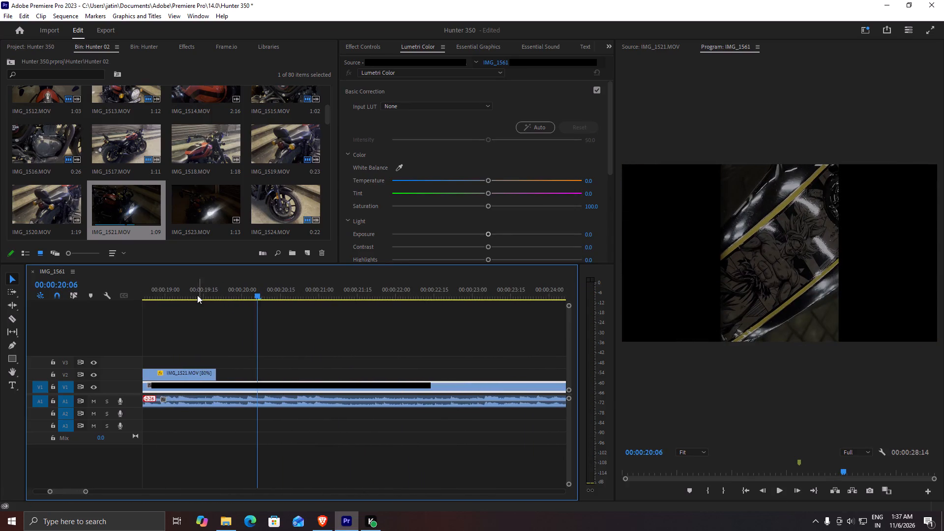
pyautogui.moveTo(196, 295); pyautogui.dragTo(337, 338)
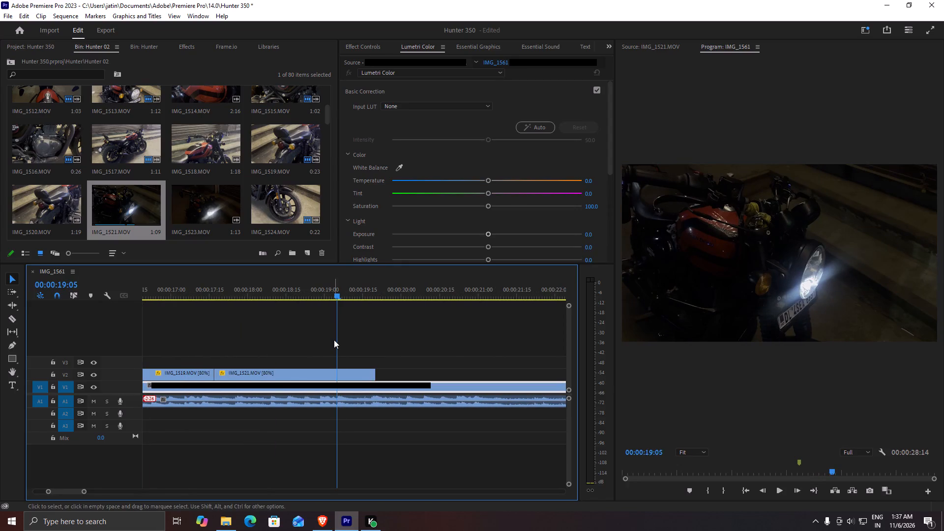
# Trim the end of IMG_1521.MOV on V2 back to 00:00:18:29.
pyautogui.keyDown('alt'); pyautogui.scroll(6, 371, 351); pyautogui.keyUp('alt')
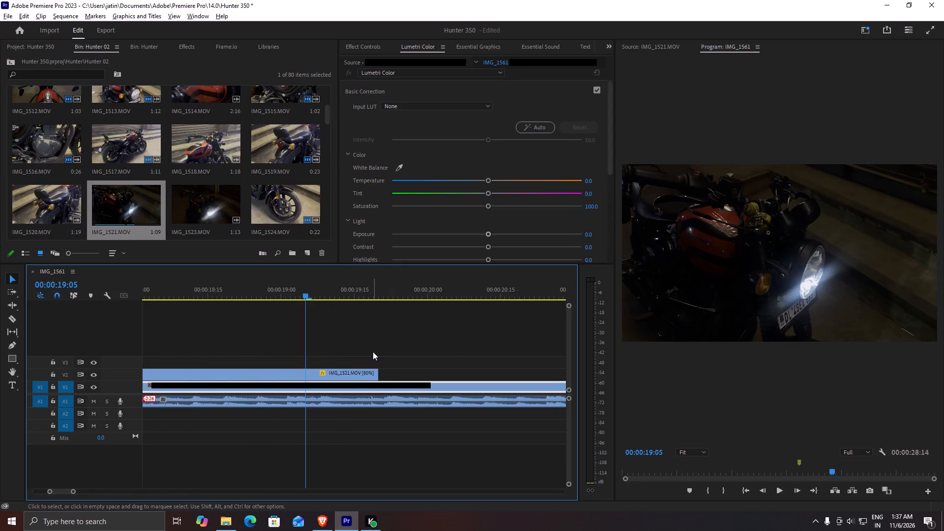
pyautogui.keyDown('alt'); pyautogui.scroll(4, 340, 321); pyautogui.keyUp('alt')
pyautogui.moveTo(286, 294); pyautogui.dragTo(298, 302)
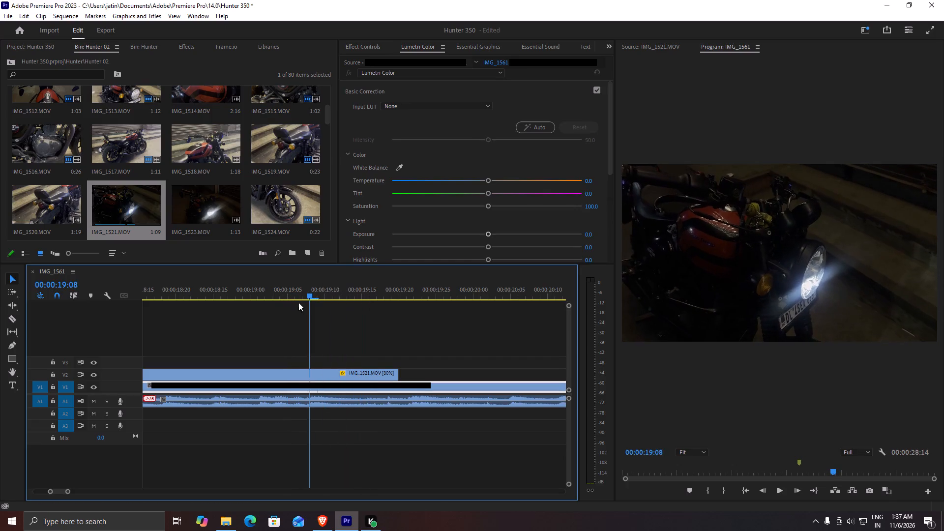
pyautogui.moveTo(298, 302); pyautogui.dragTo(251, 301)
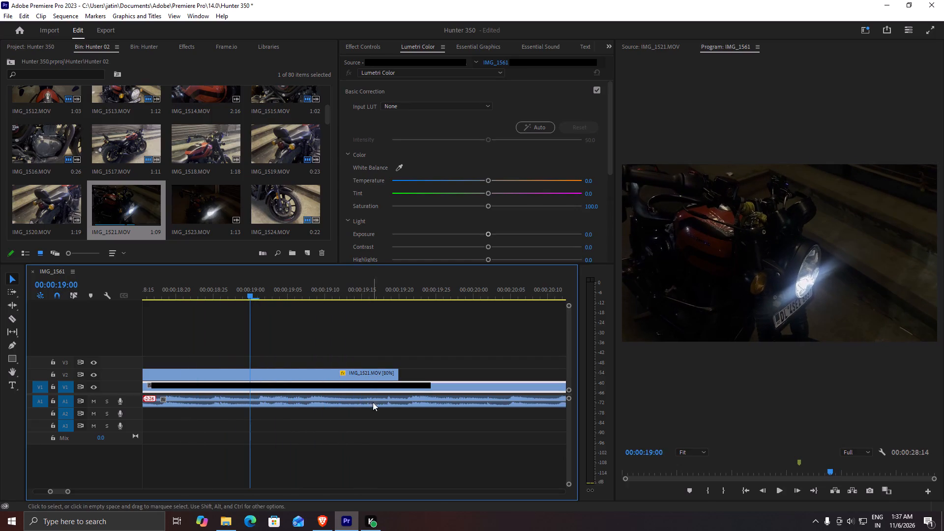
pyautogui.moveTo(243, 292); pyautogui.dragTo(246, 302)
pyautogui.moveTo(396, 378); pyautogui.dragTo(236, 377)
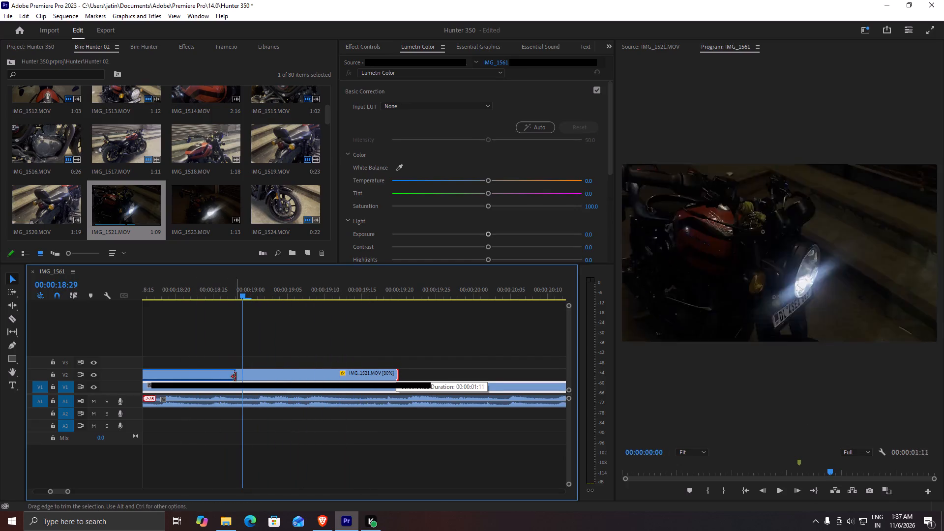
pyautogui.moveTo(236, 377); pyautogui.dragTo(242, 377)
pyautogui.hotkey('ctrl', 'd')
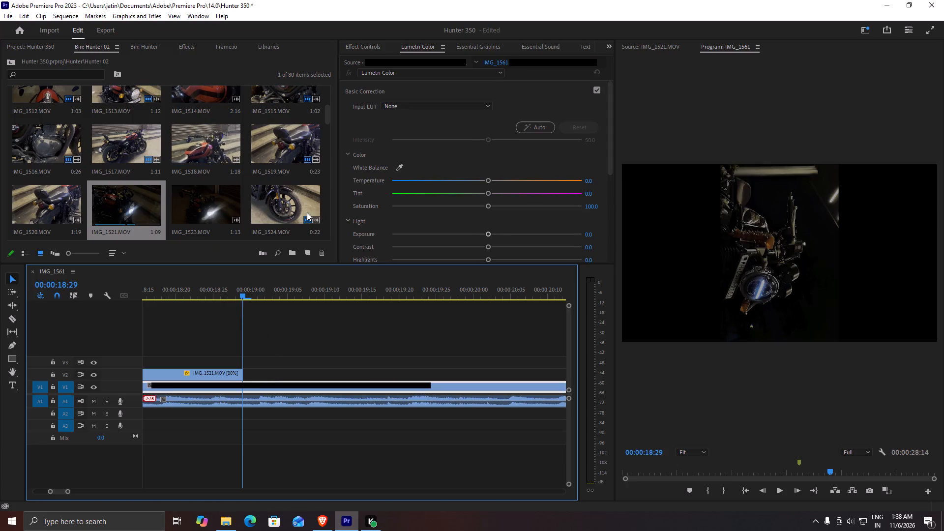
# Mark IMG_1511.MOV from 00:00:00:04 to 00:00:01:16 and place it on V2, leaving a gap after IMG_1521.MOV.
pyautogui.scroll(5, 74, 147)
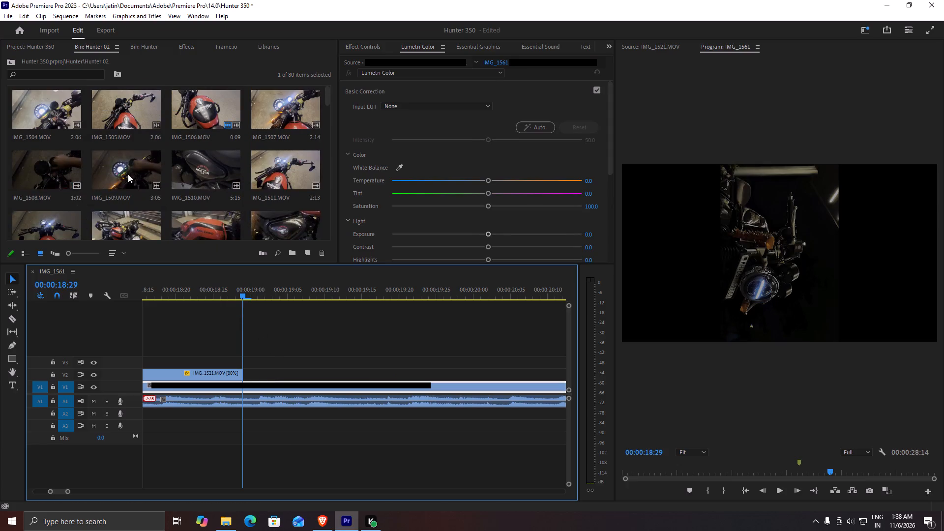
pyautogui.doubleClick(278, 159)
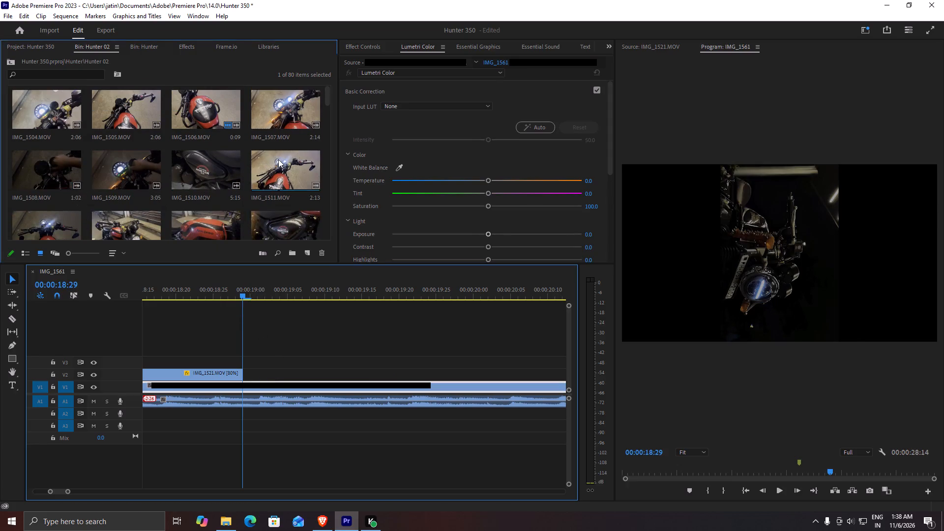
pyautogui.moveTo(756, 471); pyautogui.dragTo(642, 467)
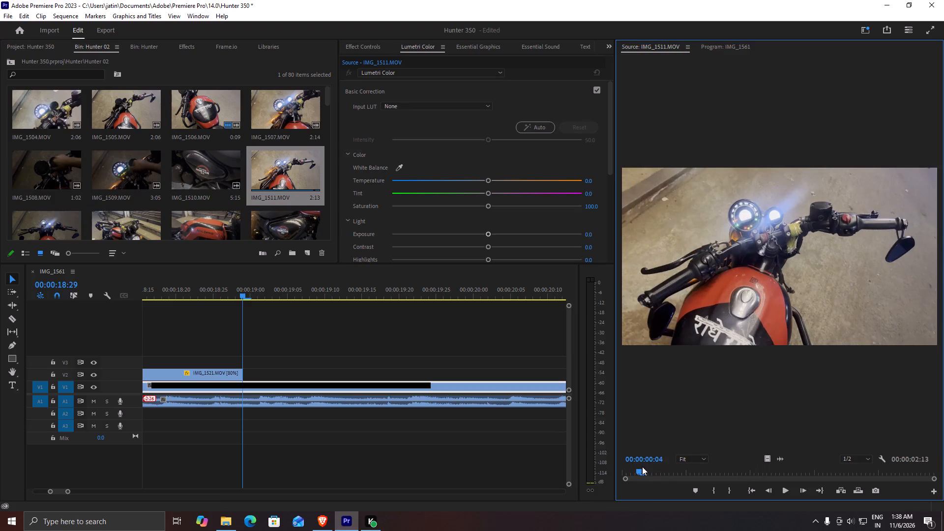
pyautogui.moveTo(642, 467); pyautogui.dragTo(821, 459)
pyautogui.press('i')
pyautogui.press('o')
pyautogui.moveTo(768, 454); pyautogui.dragTo(196, 339)
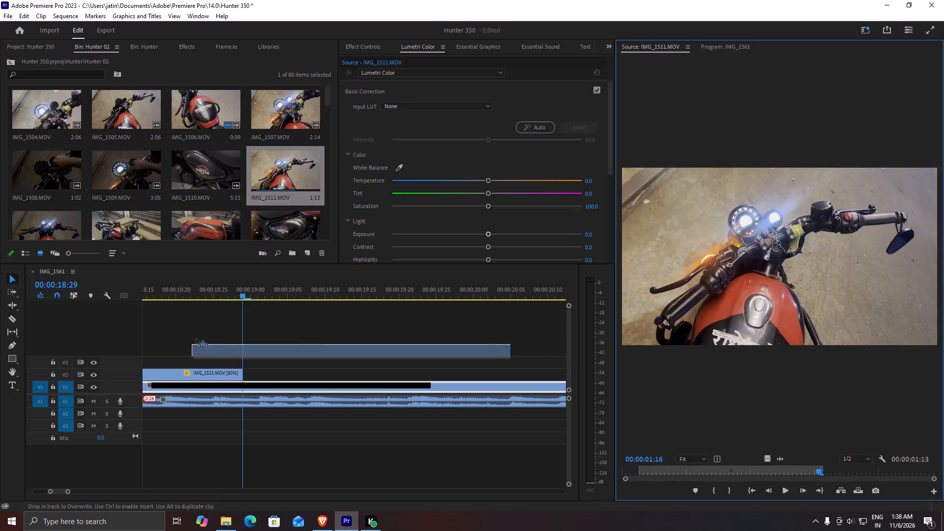
pyautogui.moveTo(196, 339); pyautogui.dragTo(338, 376)
# Play the music after IMG_1521.MOV to find the next beat and move IMG_1511.MOV on V2 to start at 00:00:19:20.
pyautogui.keyDown('alt'); pyautogui.scroll(-5, 380, 367); pyautogui.keyUp('alt')
pyautogui.press('space')
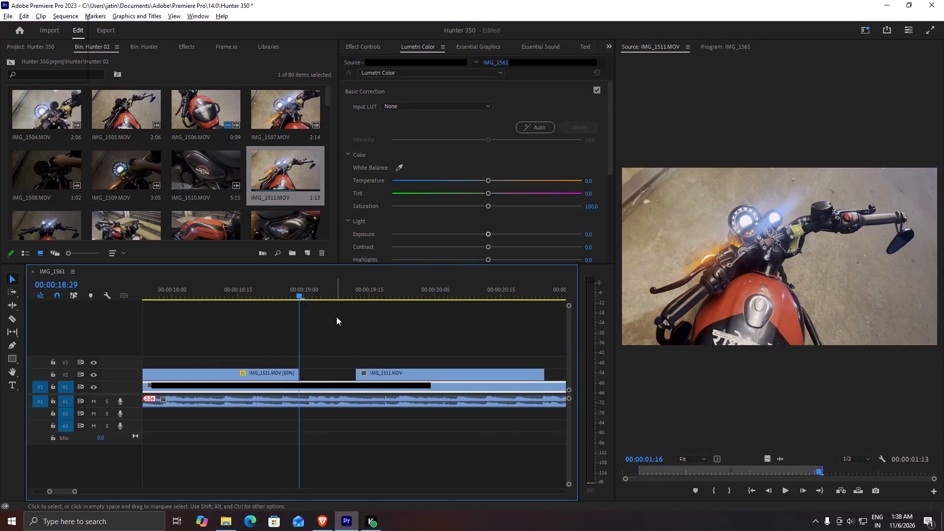
pyautogui.moveTo(283, 277); pyautogui.dragTo(292, 289)
pyautogui.click(298, 290)
pyautogui.press('space')
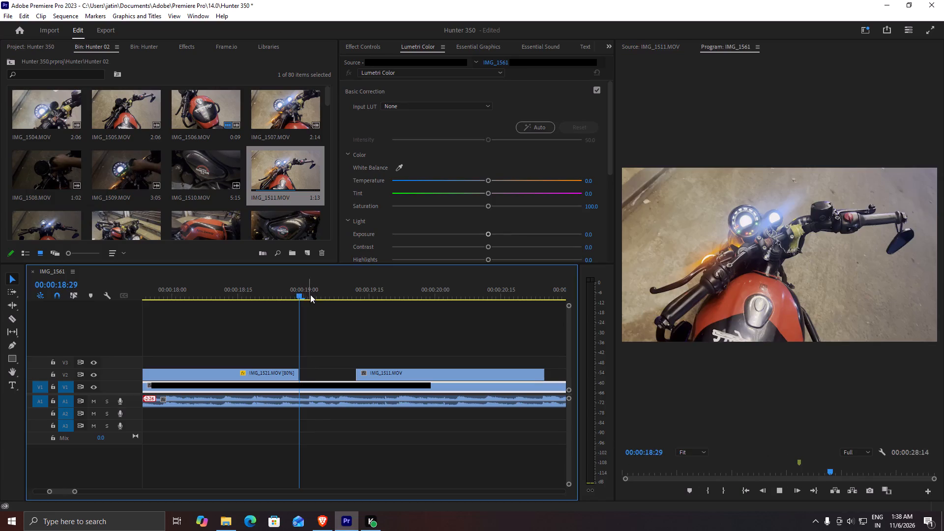
pyautogui.press('space')
pyautogui.press('space')
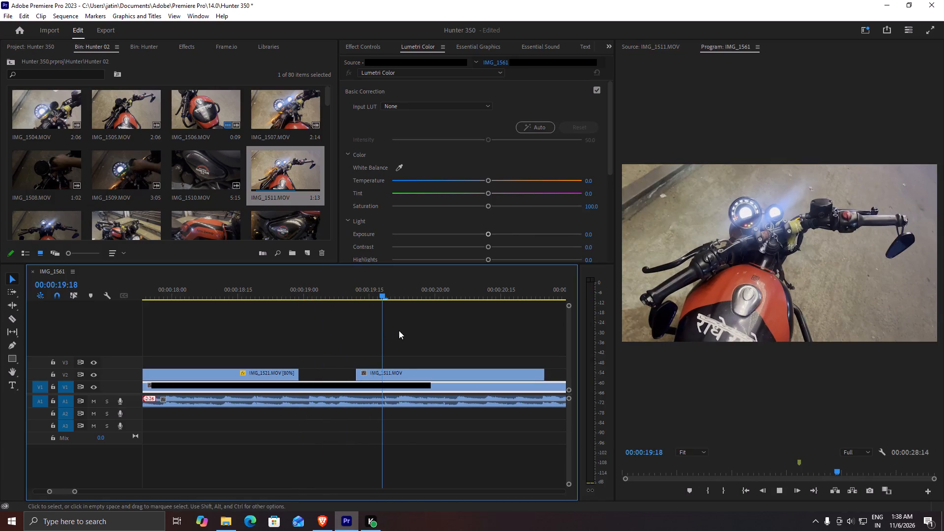
pyautogui.press('space')
pyautogui.keyDown('alt'); pyautogui.scroll(11, 426, 324); pyautogui.keyUp('alt')
pyautogui.moveTo(341, 283); pyautogui.dragTo(337, 285)
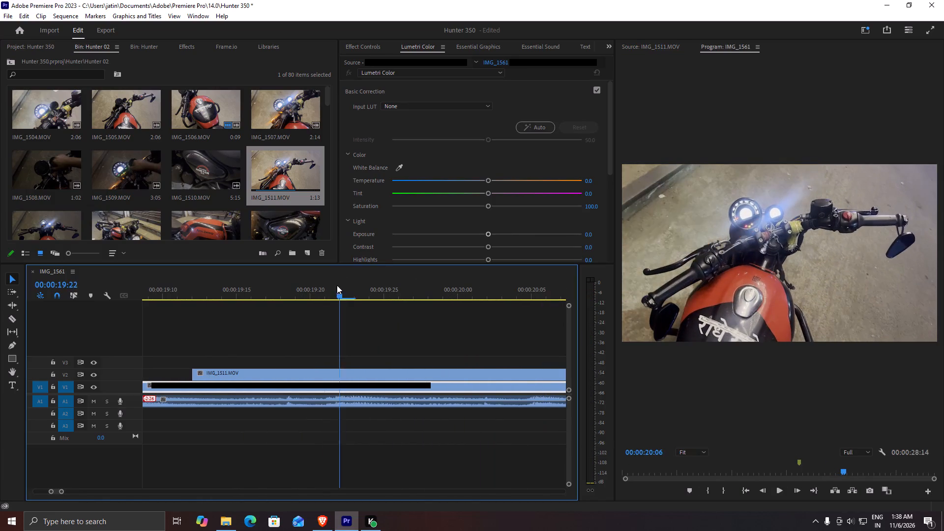
pyautogui.moveTo(337, 285); pyautogui.dragTo(319, 289)
pyautogui.press('space')
pyautogui.press('space')
pyautogui.moveTo(356, 291); pyautogui.dragTo(305, 294)
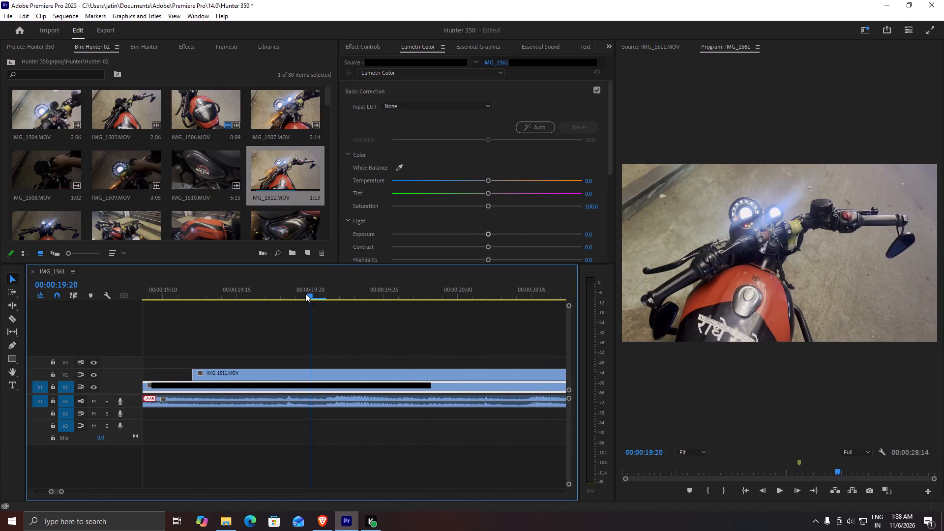
pyautogui.moveTo(305, 294); pyautogui.dragTo(305, 294)
pyautogui.moveTo(336, 371); pyautogui.dragTo(464, 375)
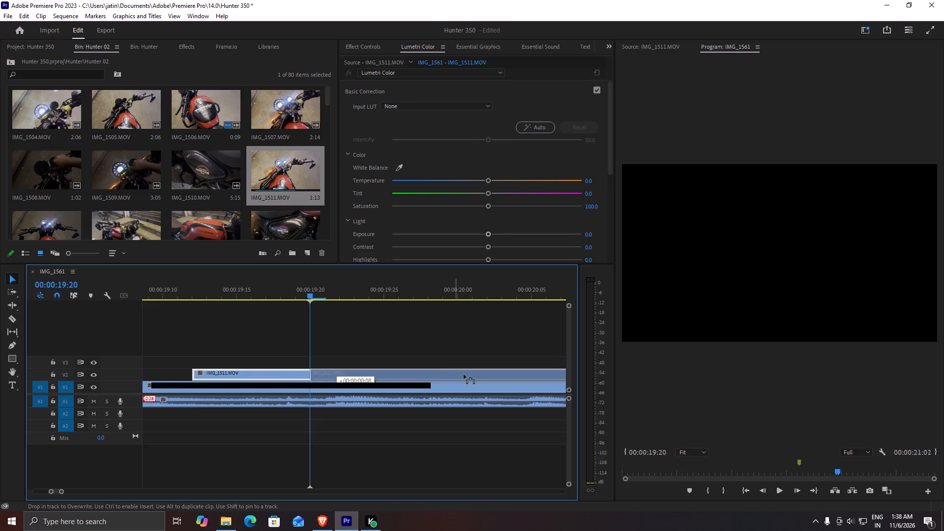
pyautogui.moveTo(464, 375); pyautogui.dragTo(456, 374)
# Replay the start of IMG_1511.MOV and shift the clip one frame later, to 00:00:19:21.
pyautogui.press('space')
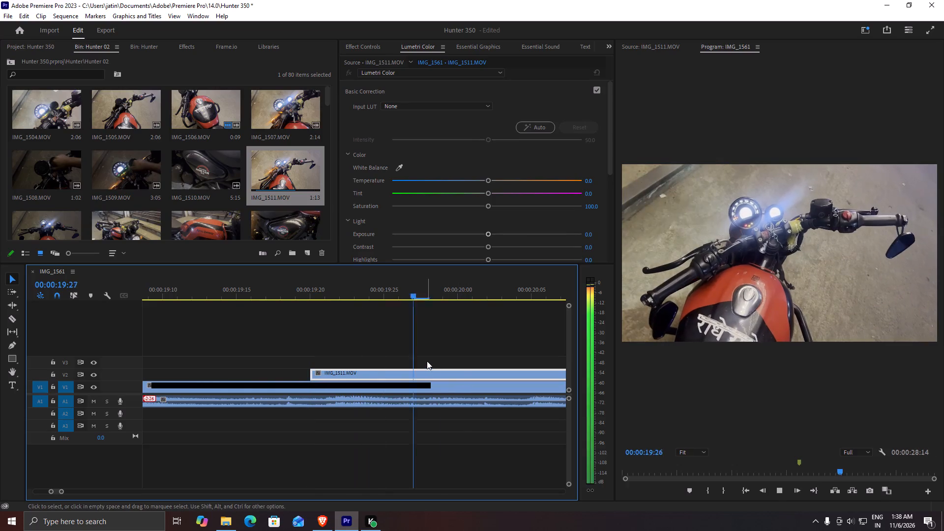
pyautogui.press('space')
pyautogui.keyDown('alt'); pyautogui.scroll(5, 319, 371); pyautogui.keyUp('alt')
pyautogui.moveTo(324, 284); pyautogui.dragTo(323, 292)
pyautogui.moveTo(351, 376); pyautogui.dragTo(361, 374)
# Mark IMG_1514.MOV from 00:00:00:07 to 00:00:01:12 and place it on V3, starting at the end of IMG_1521.MOV.
pyautogui.keyDown('alt'); pyautogui.scroll(-13, 233, 328); pyautogui.keyUp('alt')
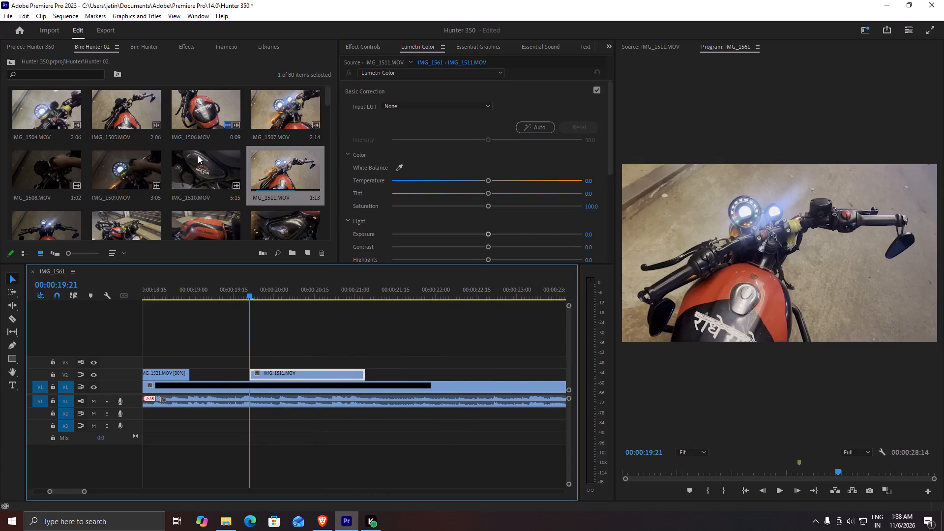
pyautogui.scroll(-2, 198, 155)
pyautogui.scroll(-1, 198, 200)
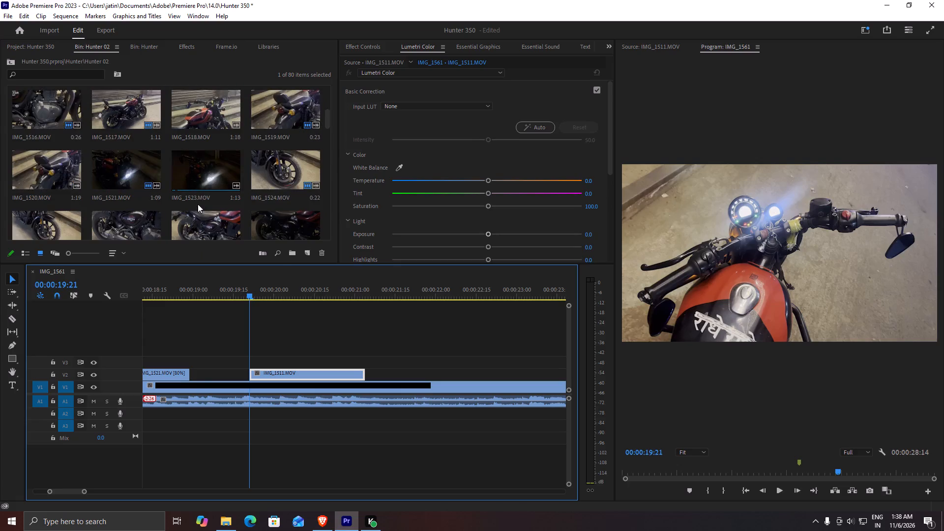
pyautogui.scroll(3, 192, 187)
pyautogui.scroll(-1, 202, 218)
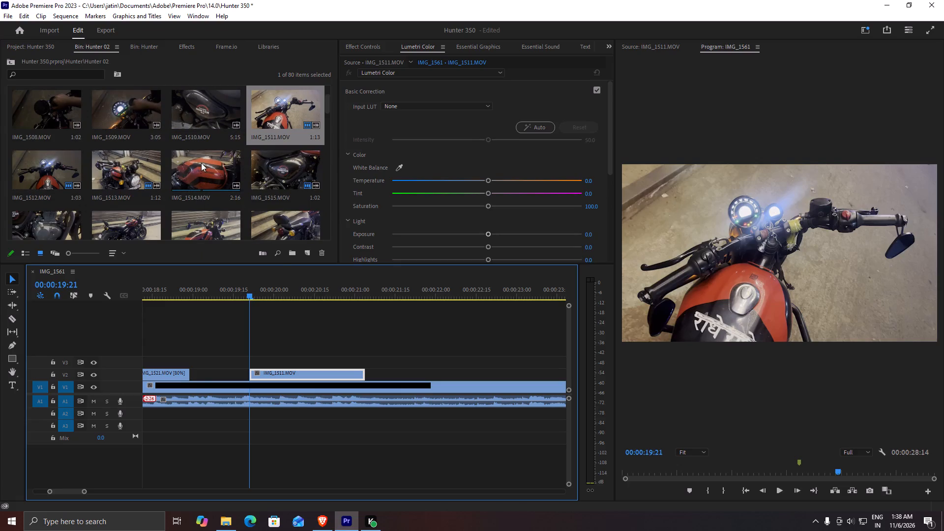
pyautogui.doubleClick(184, 169)
pyautogui.moveTo(720, 469); pyautogui.dragTo(652, 465)
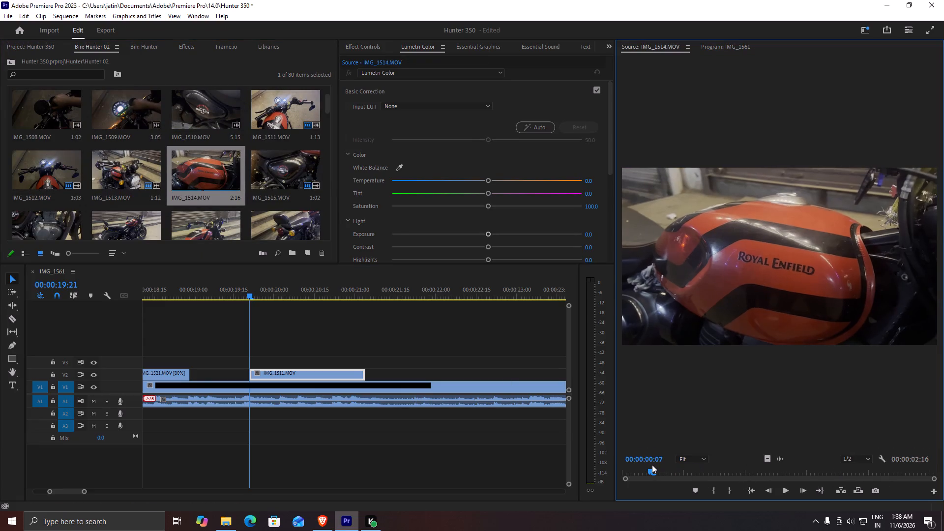
pyautogui.moveTo(652, 465); pyautogui.dragTo(793, 468)
pyautogui.press('i')
pyautogui.press('o')
pyautogui.moveTo(768, 461); pyautogui.dragTo(345, 430)
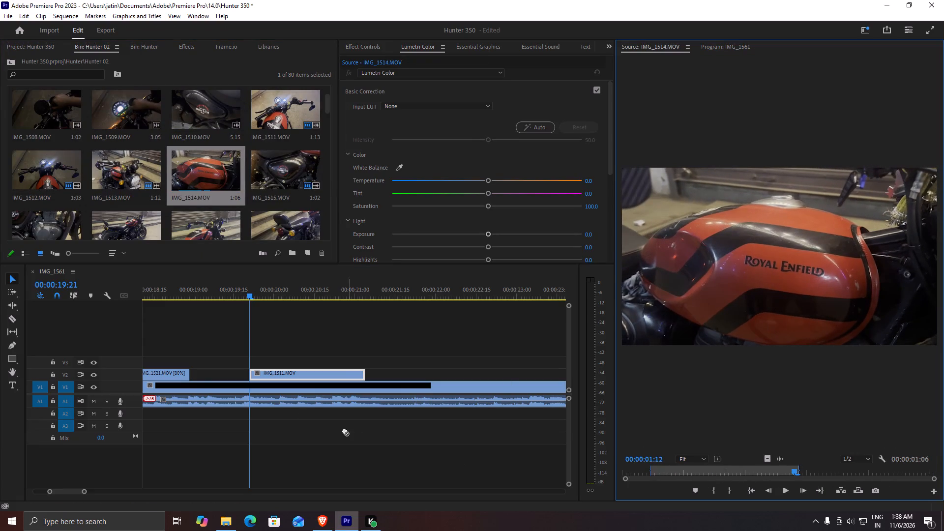
pyautogui.moveTo(345, 430); pyautogui.dragTo(194, 362)
# Slow IMG_1514.MOV on V3 to 80% speed.
pyautogui.click(201, 363)
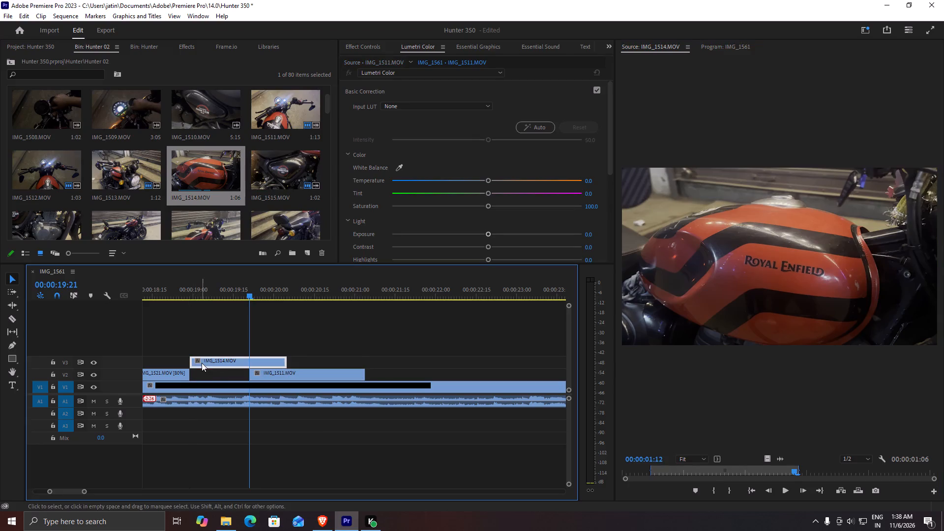
pyautogui.hotkey('ctrl', 'r')
pyautogui.write('80')
pyautogui.press('Return')
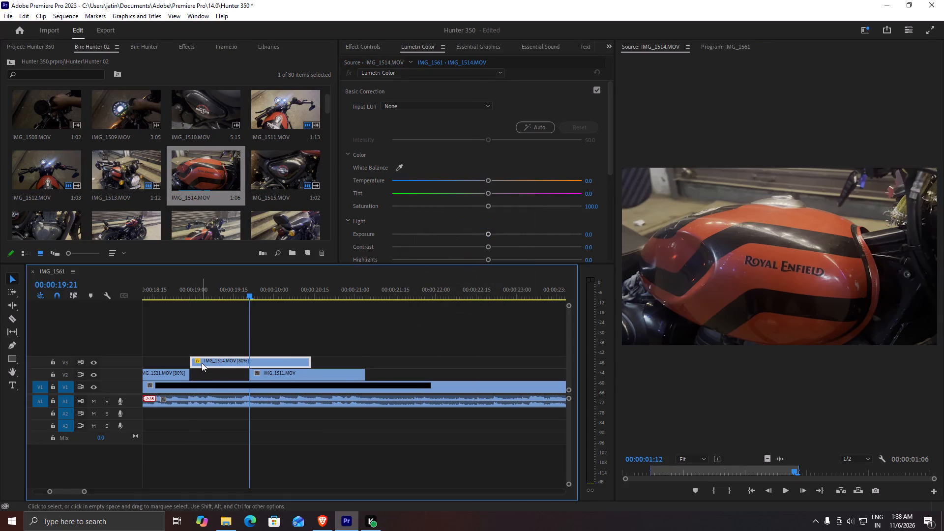
# Trim the end of IMG_1514.MOV to 00:00:19:21 and move it down into the V2 gap between IMG_1521.MOV and IMG_1511.MOV.
pyautogui.moveTo(311, 360); pyautogui.dragTo(236, 362)
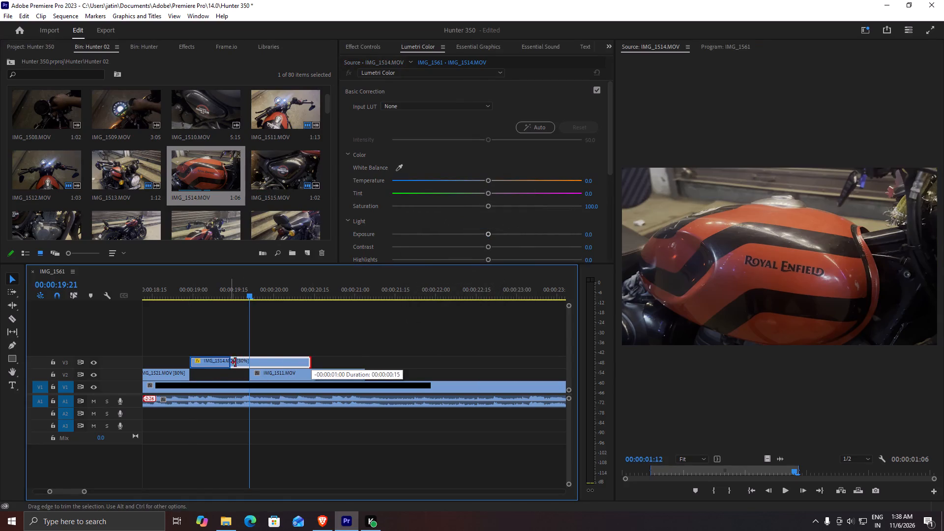
pyautogui.moveTo(236, 362); pyautogui.dragTo(247, 362)
pyautogui.moveTo(228, 366); pyautogui.dragTo(228, 373)
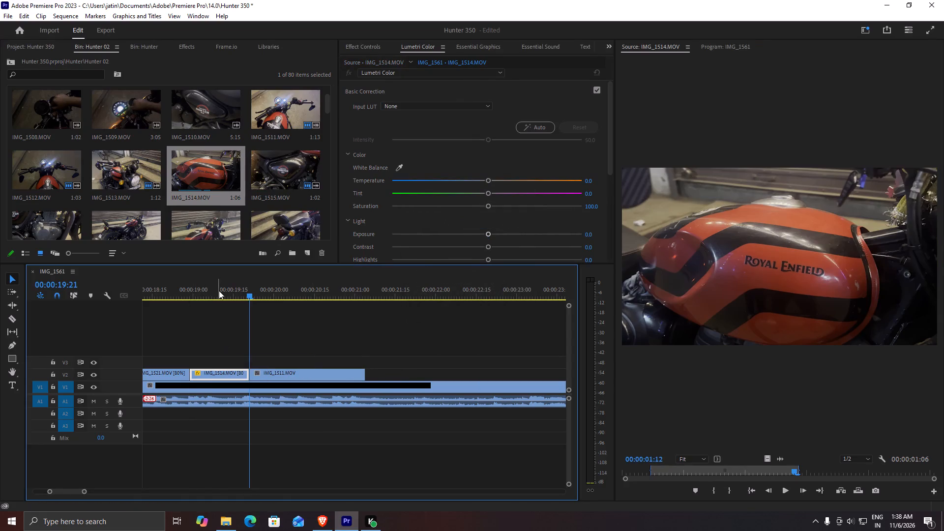
# Play back and scrub through the cut from IMG_1514.MOV to IMG_1511.MOV on V2.
pyautogui.moveTo(216, 290); pyautogui.dragTo(177, 296)
pyautogui.press('space')
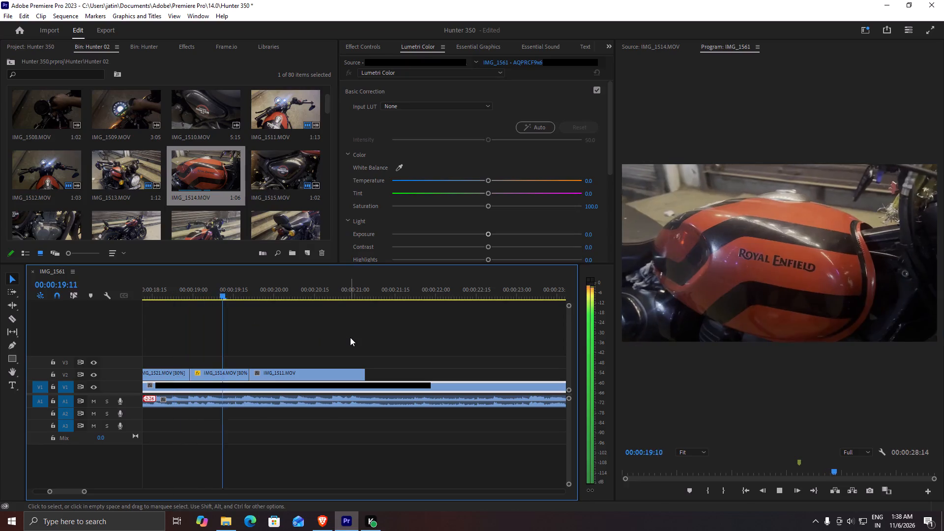
pyautogui.press('space')
pyautogui.moveTo(287, 300); pyautogui.dragTo(230, 310)
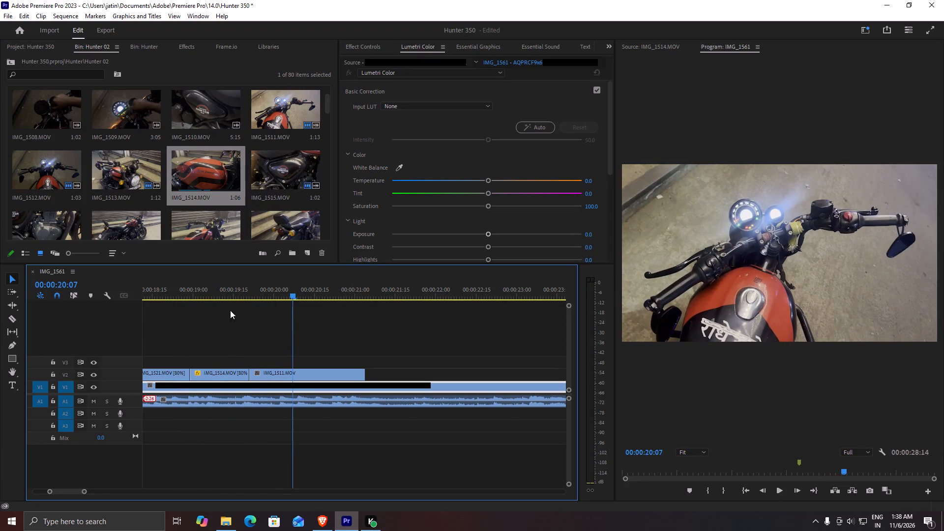
pyautogui.moveTo(230, 310); pyautogui.dragTo(202, 311)
# Copy the Lumetri Color effect from IMG_1537.MOV and paste it onto IMG_1519, IMG_1521, IMG_1514 and IMG_1511.MOV on V2.
pyautogui.keyDown('alt'); pyautogui.scroll(-13, 283, 370); pyautogui.keyUp('alt')
pyautogui.keyDown('alt'); pyautogui.scroll(-6, 250, 332); pyautogui.keyUp('alt')
pyautogui.keyDown('alt'); pyautogui.scroll(1, 250, 332); pyautogui.keyUp('alt')
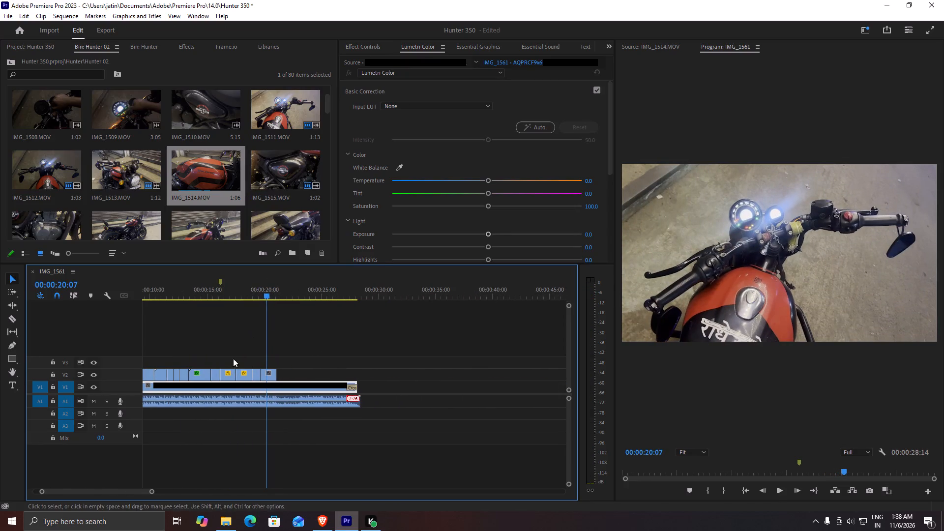
pyautogui.click(196, 373)
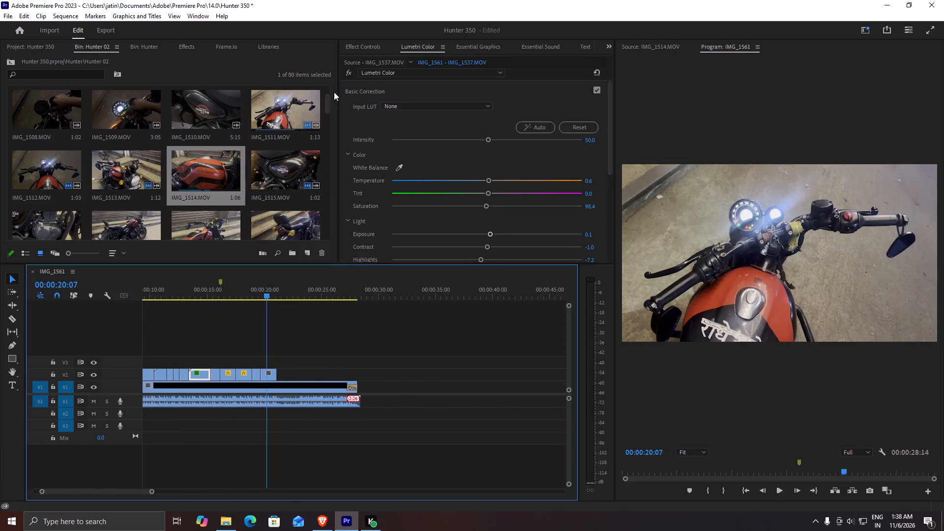
pyautogui.click(358, 54)
pyautogui.click(362, 48)
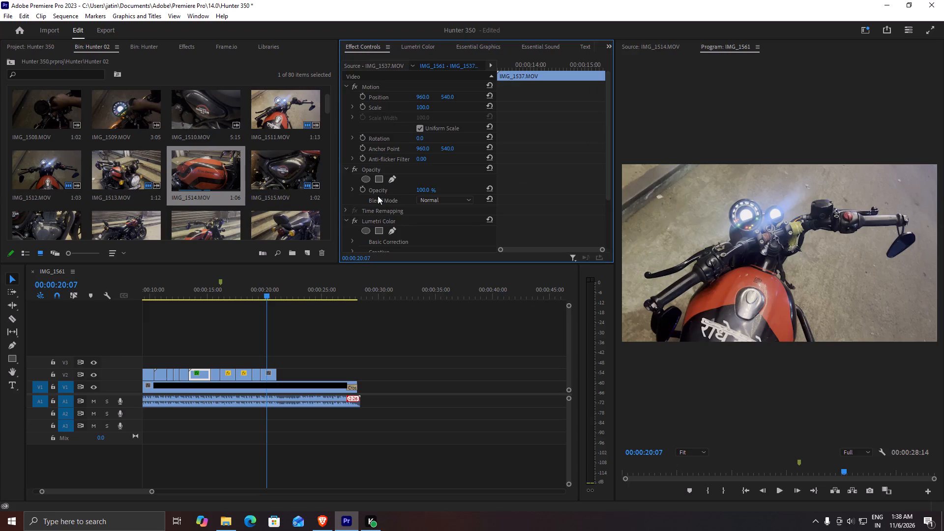
pyautogui.click(369, 216)
pyautogui.hotkey('ctrl', 'c')
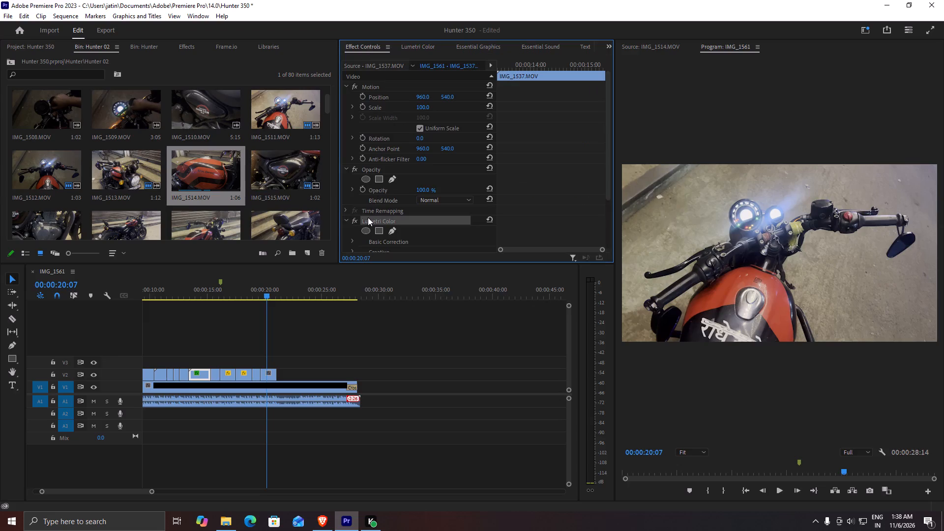
pyautogui.keyDown('alt'); pyautogui.scroll(16, 263, 385); pyautogui.keyUp('alt')
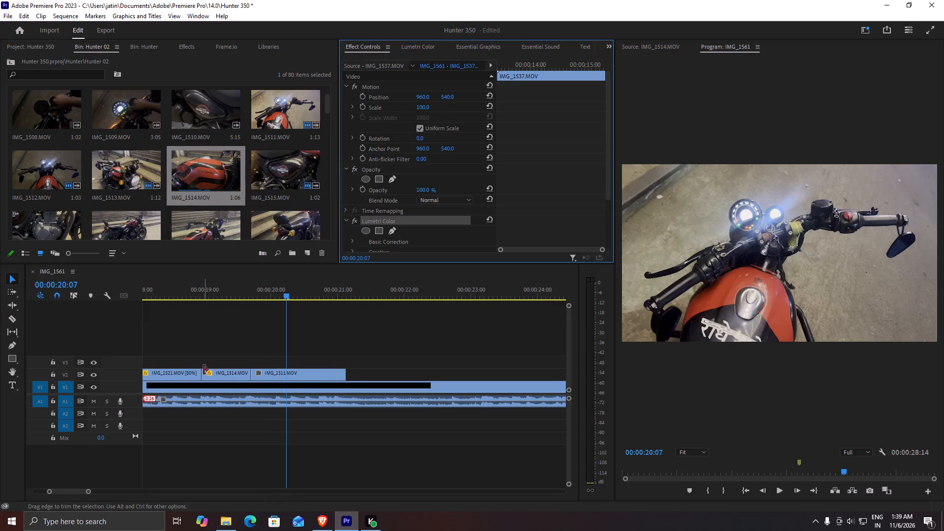
pyautogui.moveTo(277, 286); pyautogui.dragTo(329, 333)
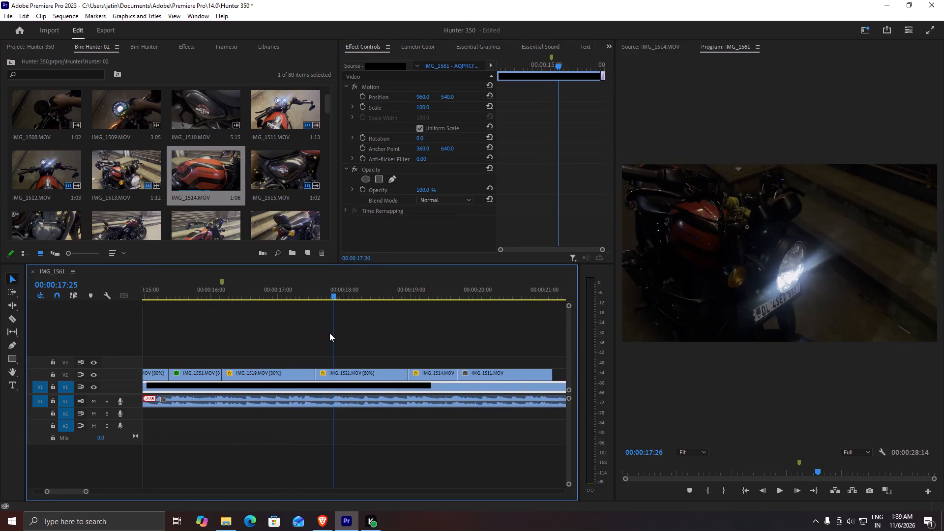
pyautogui.moveTo(329, 333); pyautogui.dragTo(259, 355)
pyautogui.moveTo(258, 358); pyautogui.dragTo(268, 363)
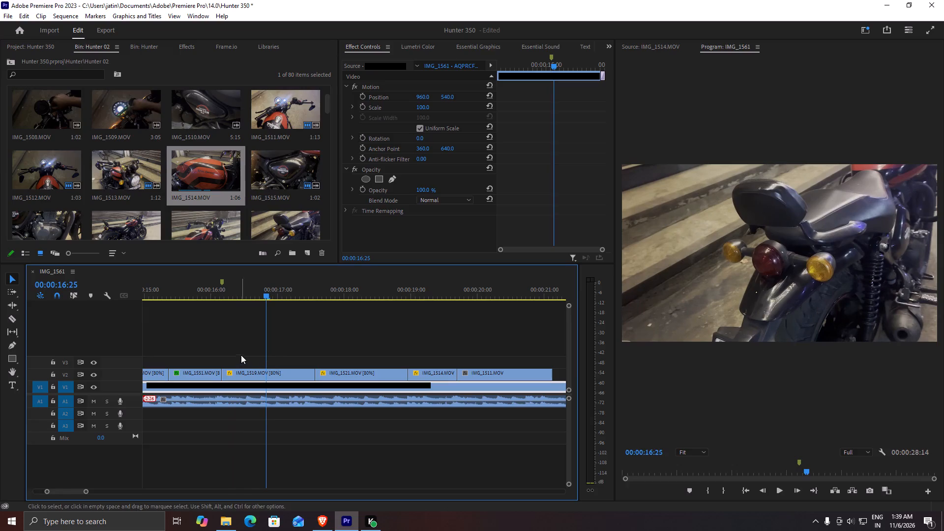
pyautogui.moveTo(241, 352); pyautogui.dragTo(501, 378)
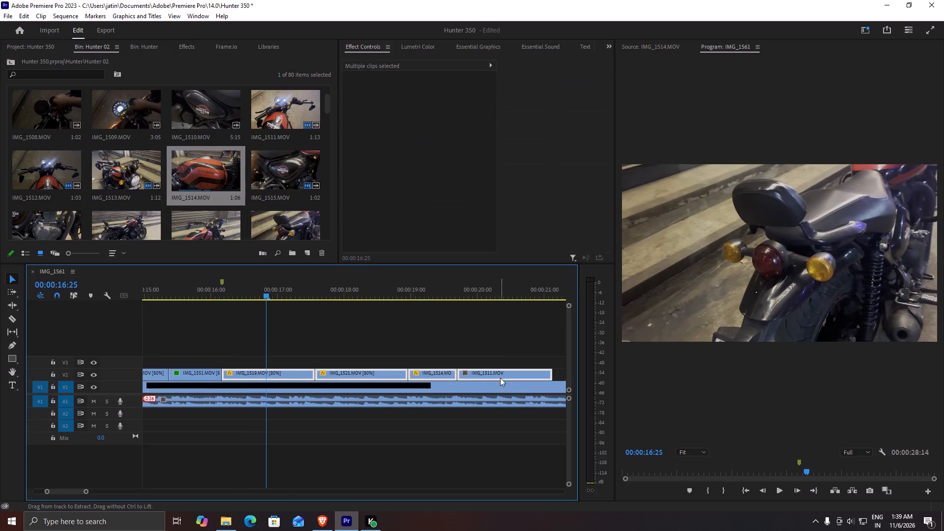
pyautogui.hotkey('ctrl', 'v')
# Play the newly graded clips, apply Auto color correction to IMG_1521.MOV, and set its exposure to 2.3.
pyautogui.moveTo(295, 284); pyautogui.dragTo(203, 294)
pyautogui.press('space')
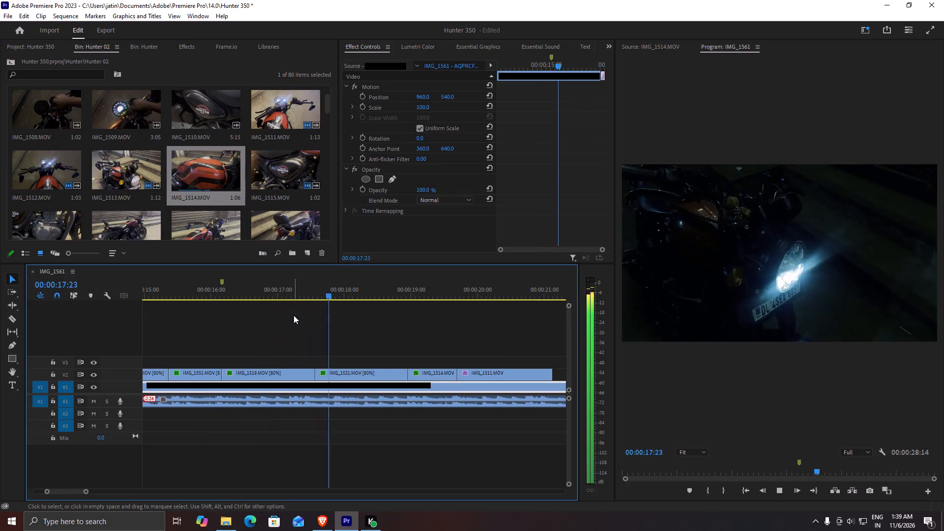
pyautogui.press('space')
pyautogui.click(365, 377)
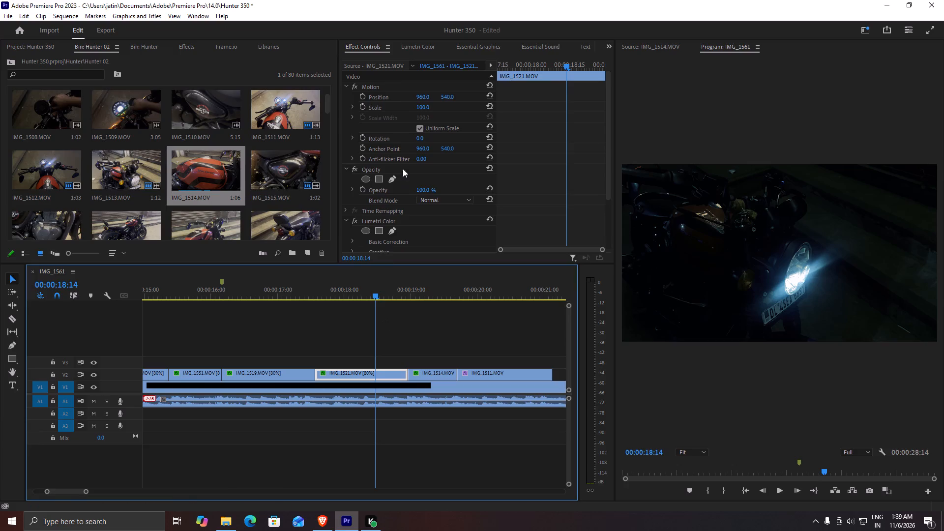
pyautogui.click(423, 39)
pyautogui.click(424, 45)
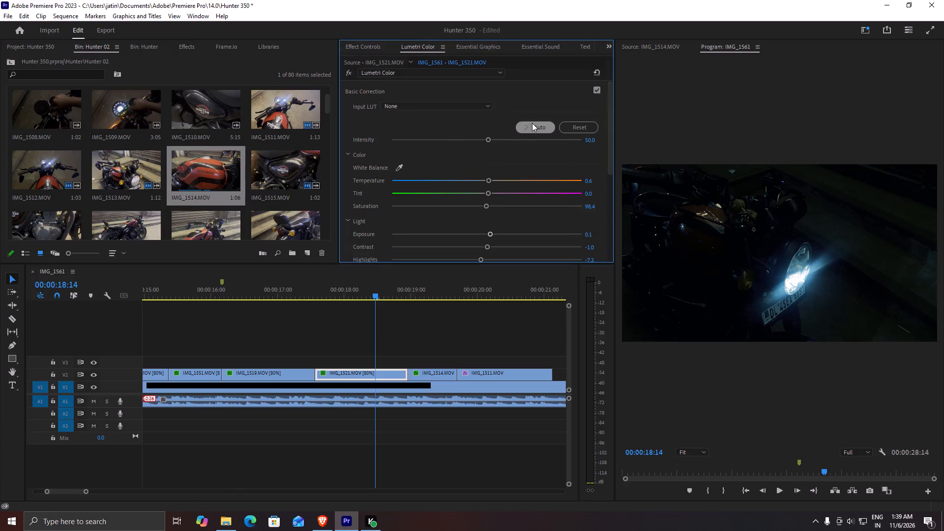
pyautogui.click(532, 123)
pyautogui.scroll(-3, 504, 224)
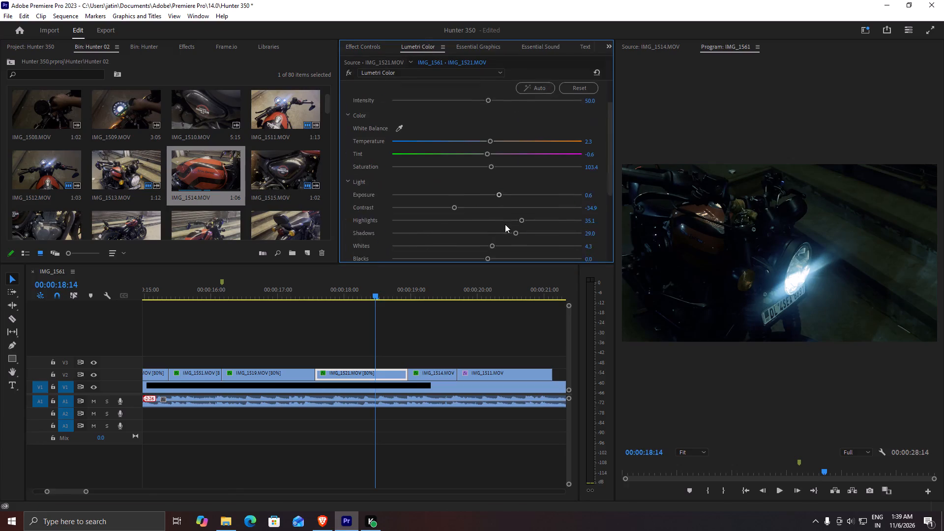
pyautogui.scroll(-3, 505, 224)
pyautogui.moveTo(500, 172); pyautogui.dragTo(526, 176)
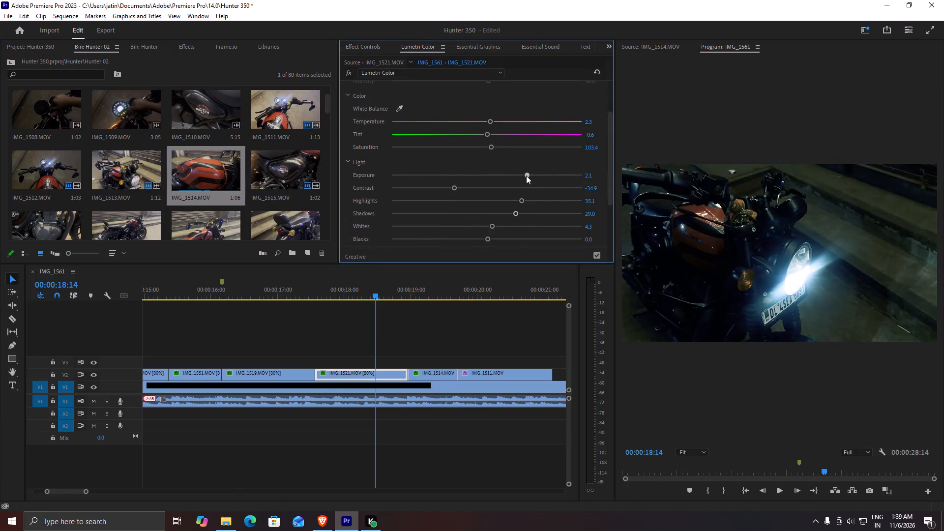
pyautogui.moveTo(526, 176); pyautogui.dragTo(530, 175)
# Review the graded sequence from the end of IMG_1519.MOV through IMG_1511.MOV and the reference shots that follow.
pyautogui.moveTo(381, 295); pyautogui.dragTo(309, 301)
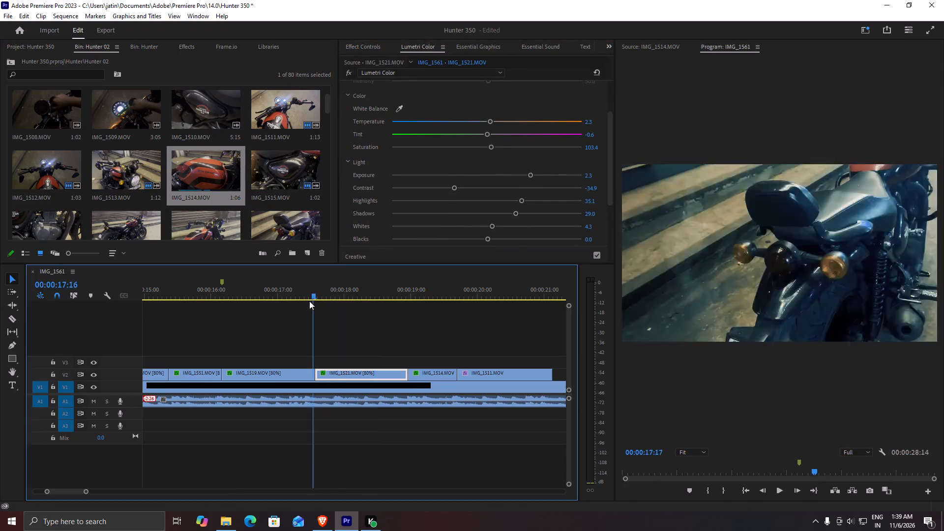
pyautogui.moveTo(309, 301); pyautogui.dragTo(297, 300)
pyautogui.press('space')
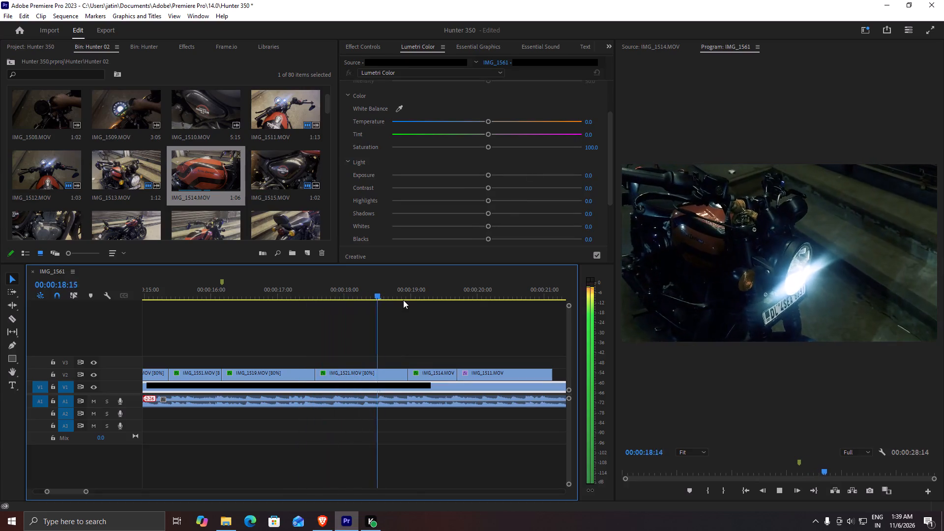
pyautogui.press('space')
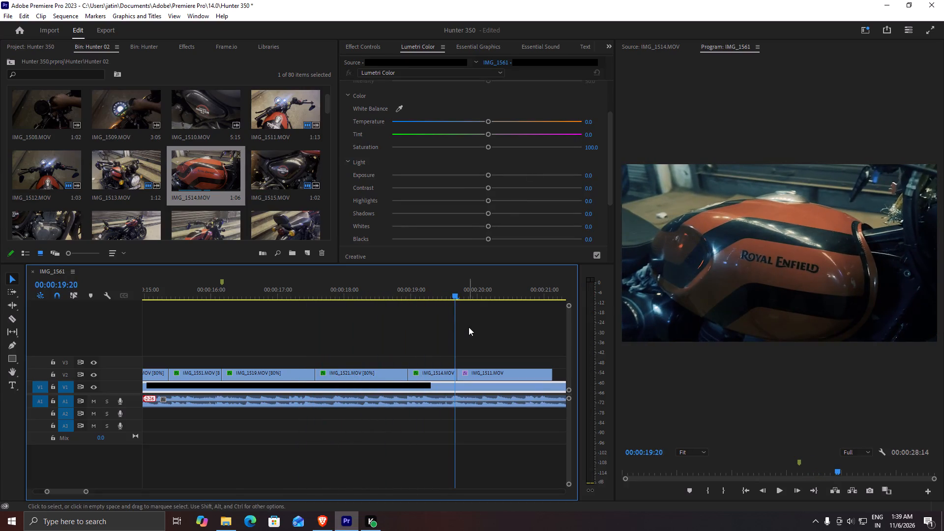
pyautogui.press('space')
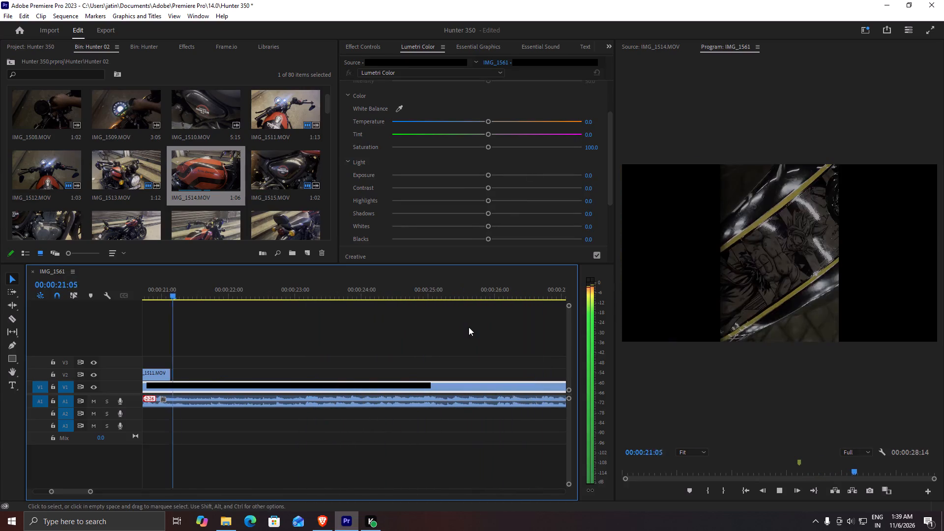
pyautogui.press('space')
pyautogui.keyDown('alt'); pyautogui.scroll(-11, 178, 314); pyautogui.keyUp('alt')
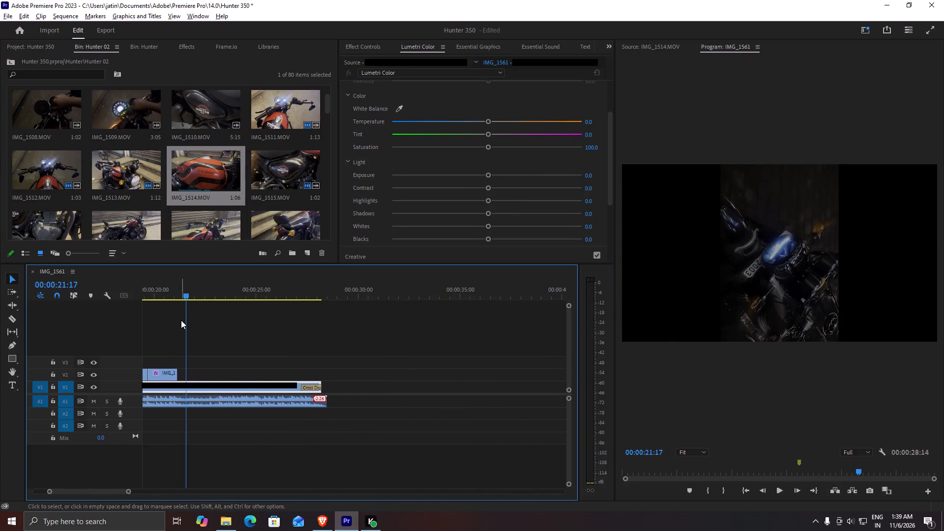
pyautogui.moveTo(190, 289); pyautogui.dragTo(142, 288)
pyautogui.press('space')
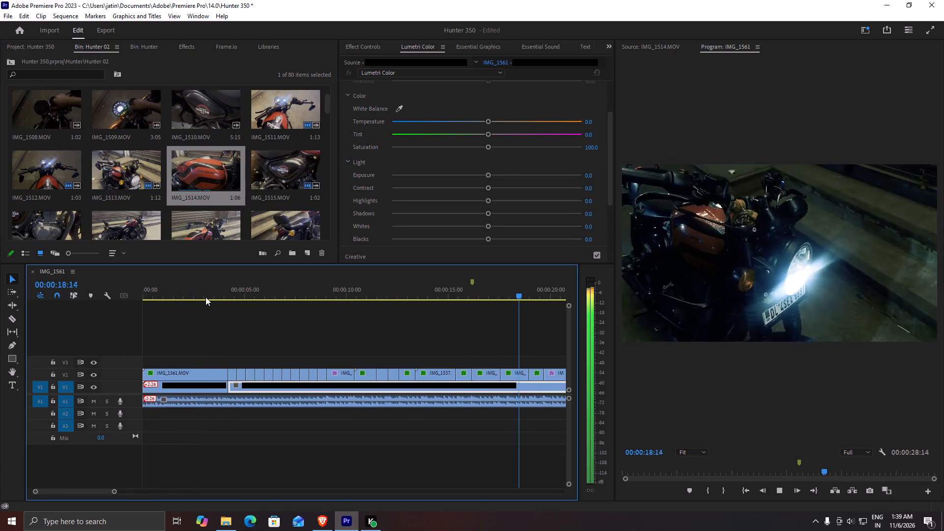
pyautogui.press('space')
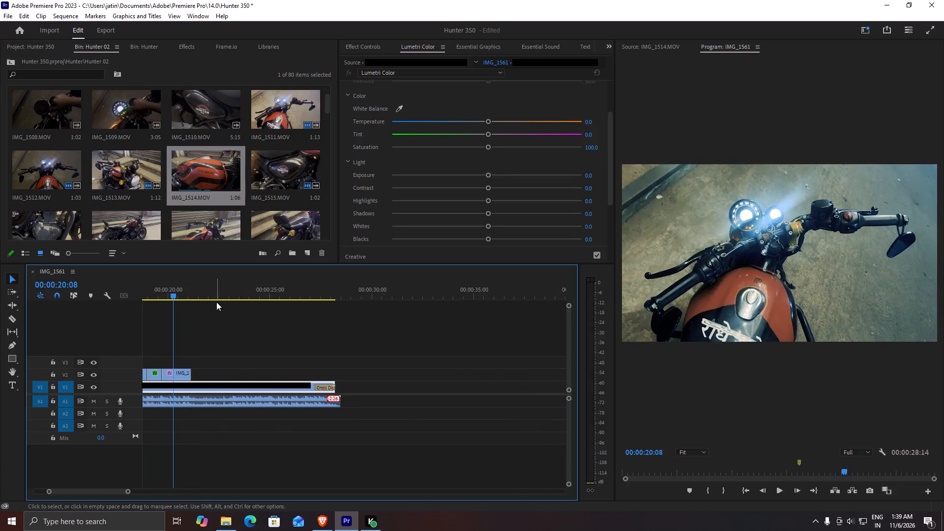
pyautogui.press('space')
pyautogui.press('space')
pyautogui.press('space')
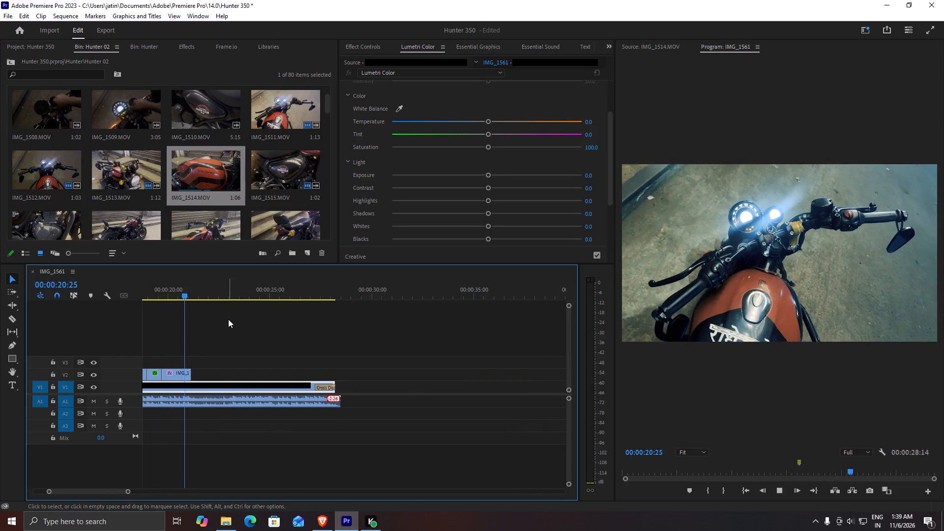
pyautogui.press('space')
# Place the video of IMG_1537.MOV from the Hunter 02 bin on V2, directly after IMG_1511.MOV.
pyautogui.scroll(-5, 180, 177)
pyautogui.scroll(-2, 221, 186)
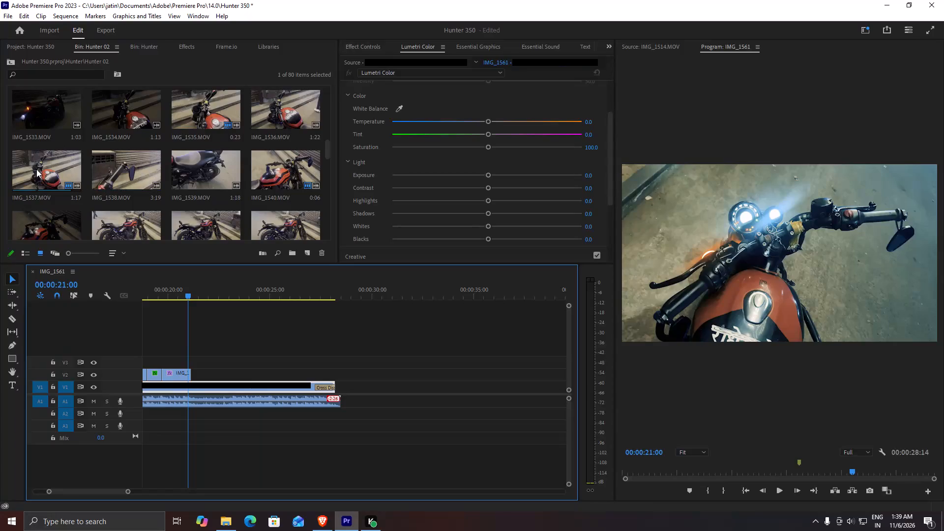
pyautogui.doubleClick(58, 168)
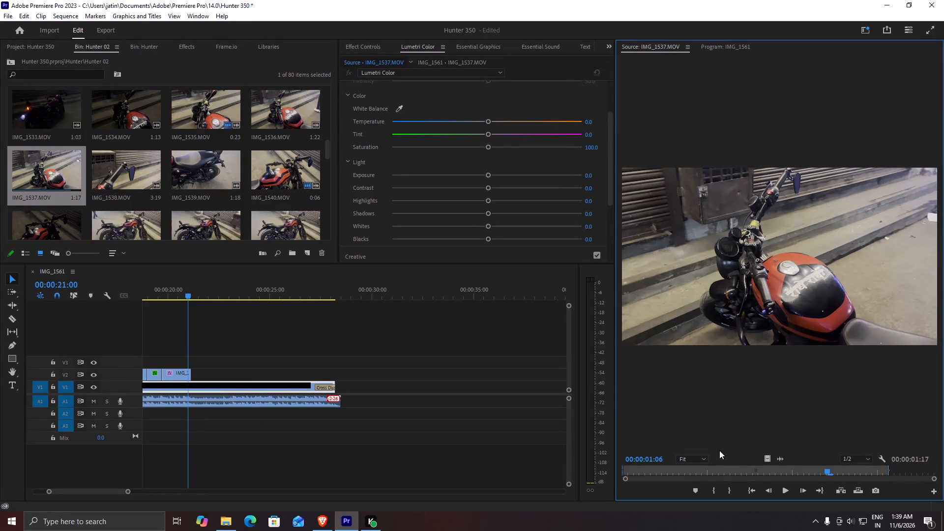
pyautogui.click(189, 286)
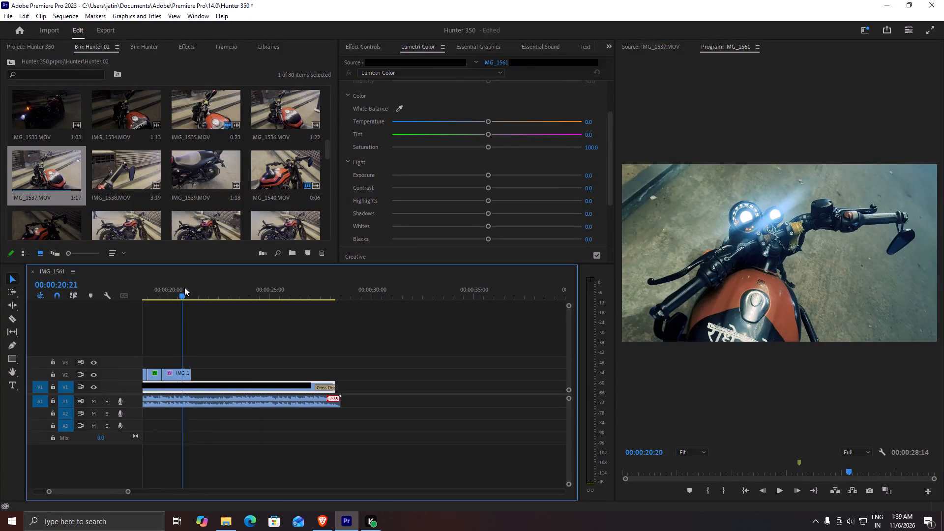
pyautogui.doubleClick(67, 176)
pyautogui.moveTo(769, 453); pyautogui.dragTo(769, 453)
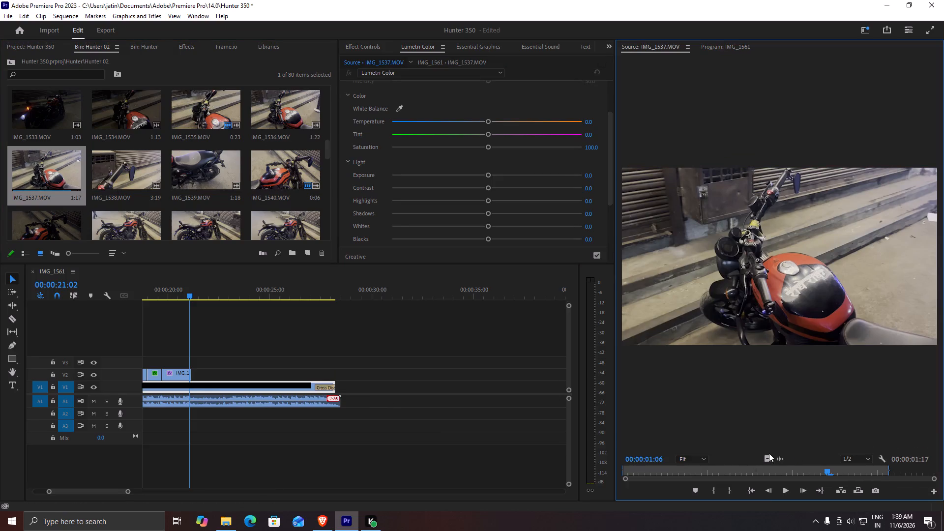
pyautogui.moveTo(769, 453); pyautogui.dragTo(685, 442)
pyautogui.moveTo(770, 458); pyautogui.dragTo(199, 380)
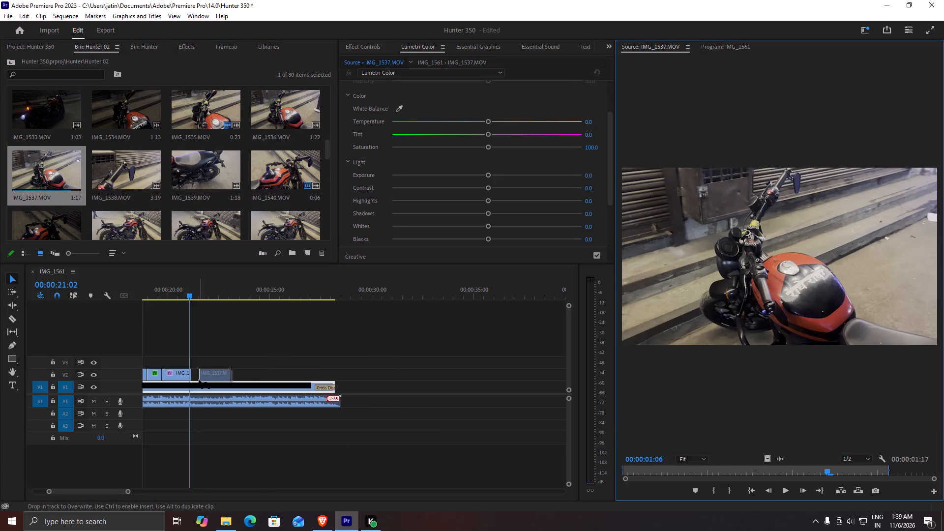
pyautogui.moveTo(199, 380); pyautogui.dragTo(195, 379)
# Slow the newly placed IMG_1537.MOV on V2 to 80% speed.
pyautogui.click(199, 378)
pyautogui.hotkey('ctrl', 'r')
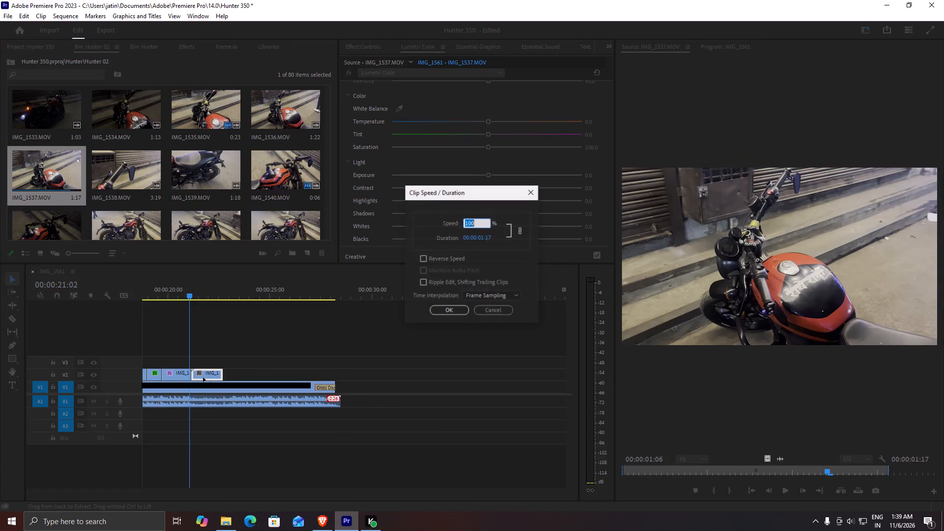
pyautogui.write('8-')
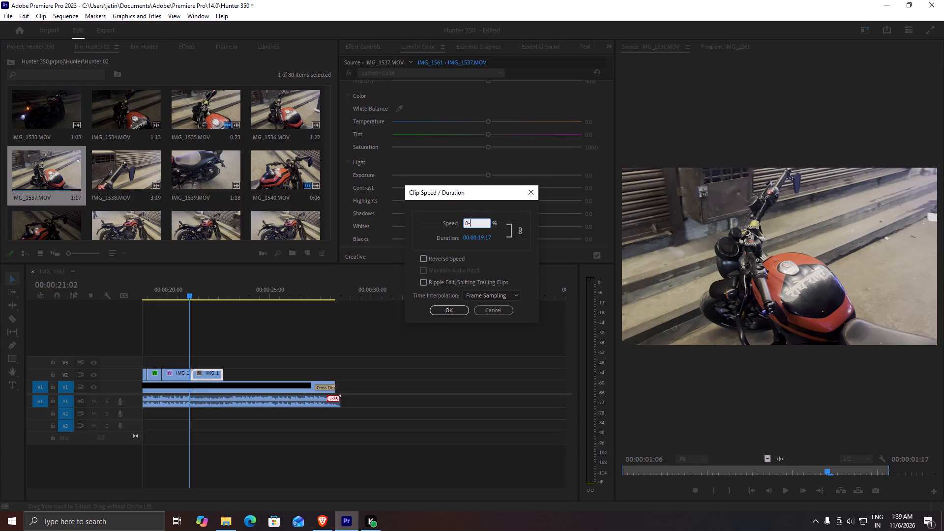
pyautogui.press('BackSpace')
pyautogui.press('0')
pyautogui.press('Return')
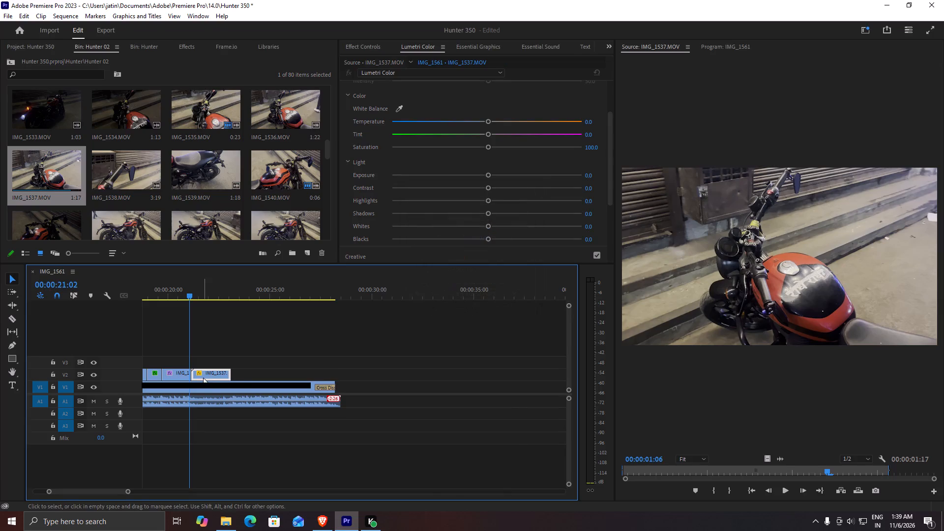
# Play back IMG_1537.MOV at the end of V2 and examine the reference shot following it.
pyautogui.moveTo(197, 280); pyautogui.dragTo(183, 283)
pyautogui.press('space')
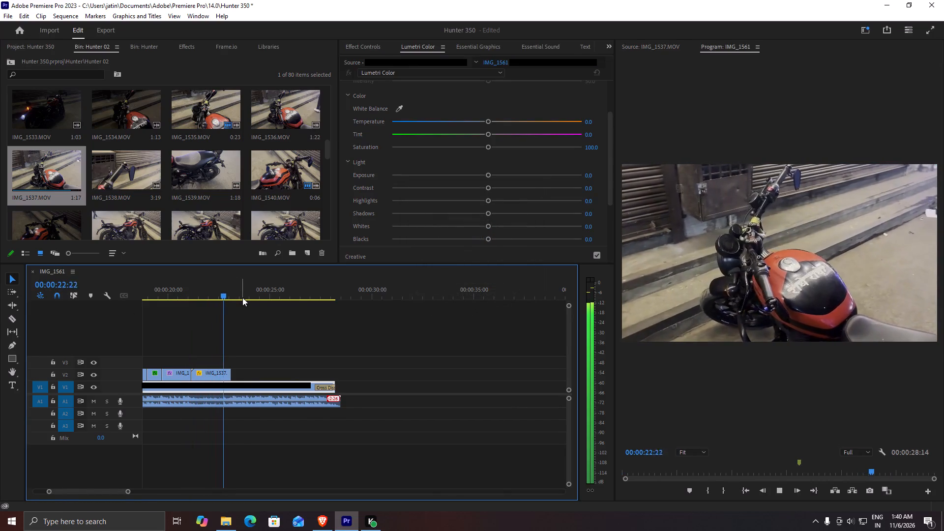
pyautogui.press('space')
pyautogui.moveTo(244, 294); pyautogui.dragTo(233, 291)
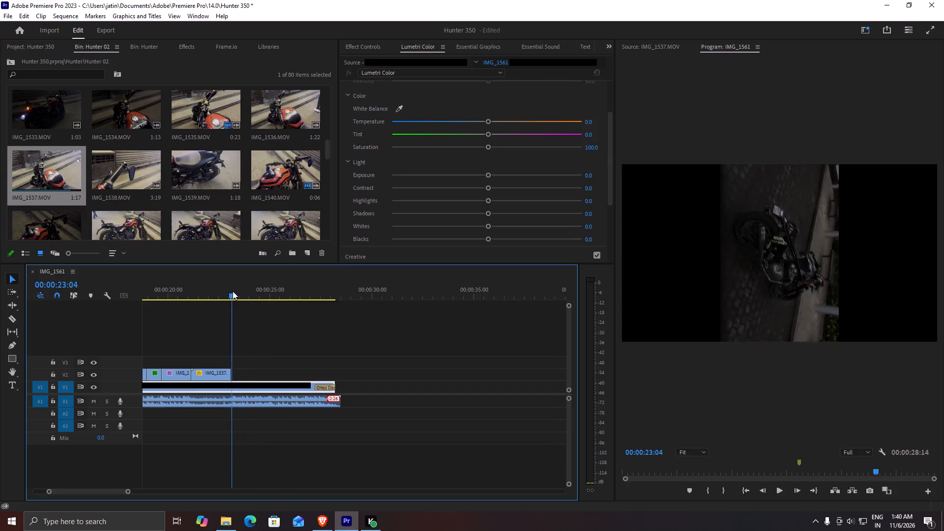
pyautogui.moveTo(233, 291); pyautogui.dragTo(239, 293)
pyautogui.keyDown('alt'); pyautogui.scroll(11, 239, 356); pyautogui.keyUp('alt')
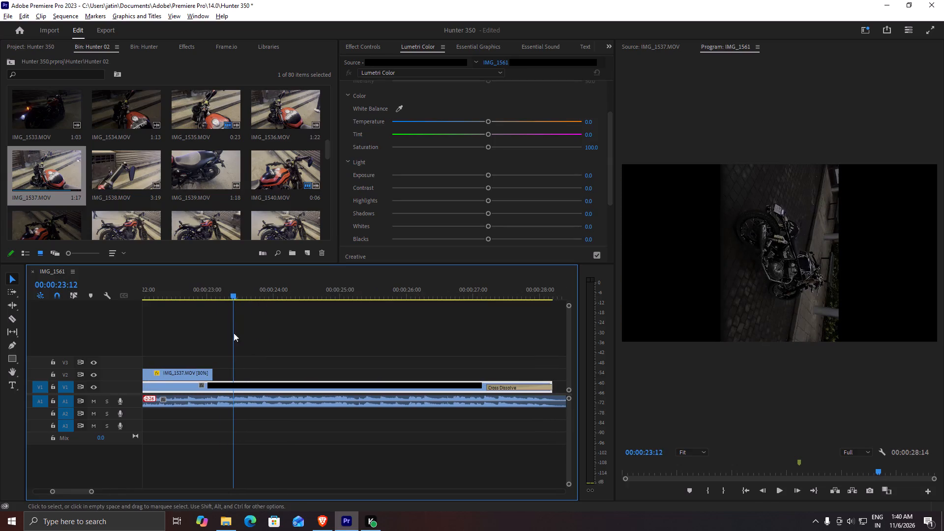
pyautogui.moveTo(230, 292); pyautogui.dragTo(214, 290)
pyautogui.press('space')
pyautogui.press('space')
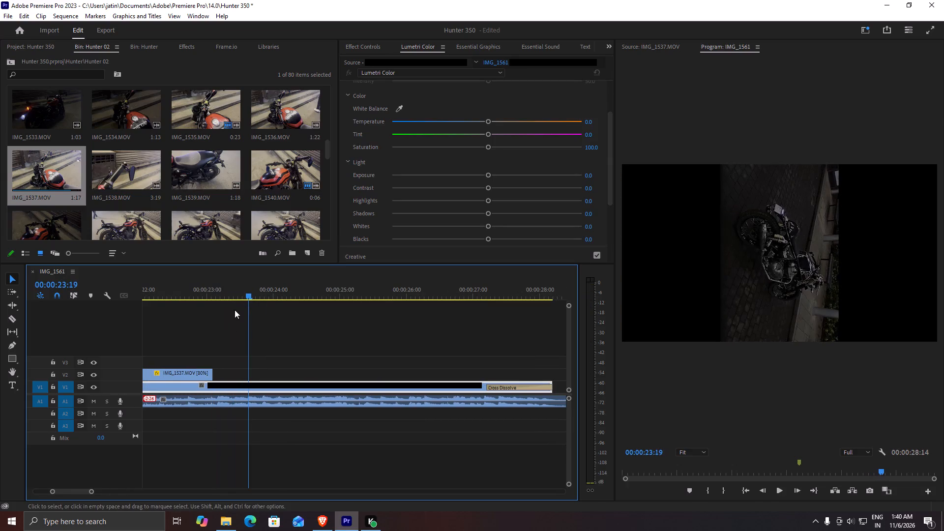
# Extend the end of IMG_1537.MOV on V2 to about 00:00:23:07, matching the cut in the reference video.
pyautogui.keyDown('alt'); pyautogui.scroll(4, 217, 376); pyautogui.keyUp('alt')
pyautogui.moveTo(209, 373); pyautogui.dragTo(230, 376)
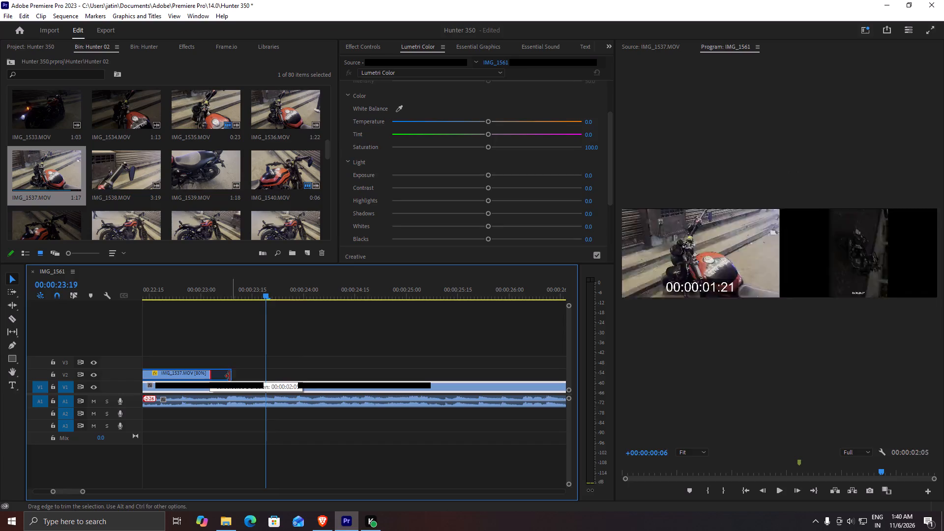
pyautogui.moveTo(230, 376); pyautogui.dragTo(223, 373)
pyautogui.keyDown('alt'); pyautogui.scroll(7, 221, 368); pyautogui.keyUp('alt')
pyautogui.moveTo(245, 286); pyautogui.dragTo(229, 291)
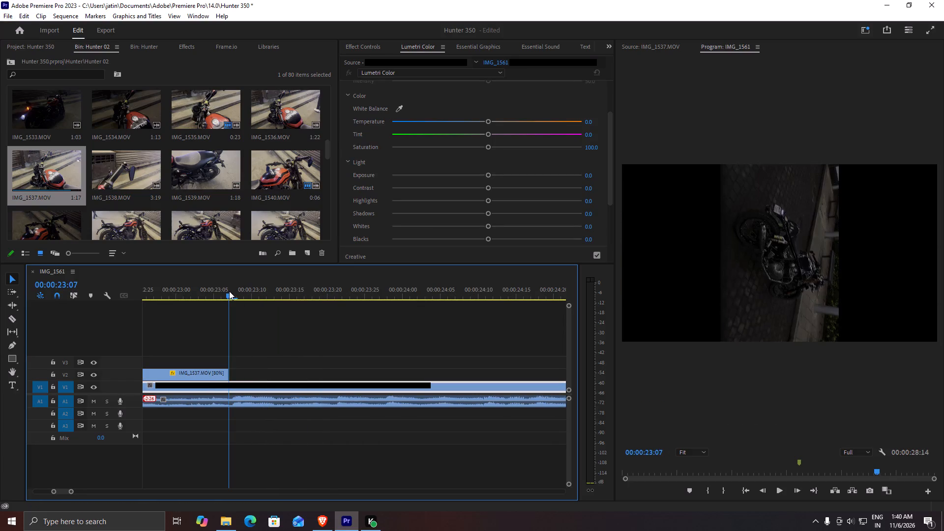
pyautogui.moveTo(229, 291); pyautogui.dragTo(229, 291)
# Play and scrub the reference shots after IMG_1537.MOV to examine which shot has to be matched.
pyautogui.moveTo(225, 287); pyautogui.dragTo(214, 285)
pyautogui.press('space')
pyautogui.press('space')
pyautogui.keyDown('alt'); pyautogui.scroll(-20, 265, 318); pyautogui.keyUp('alt')
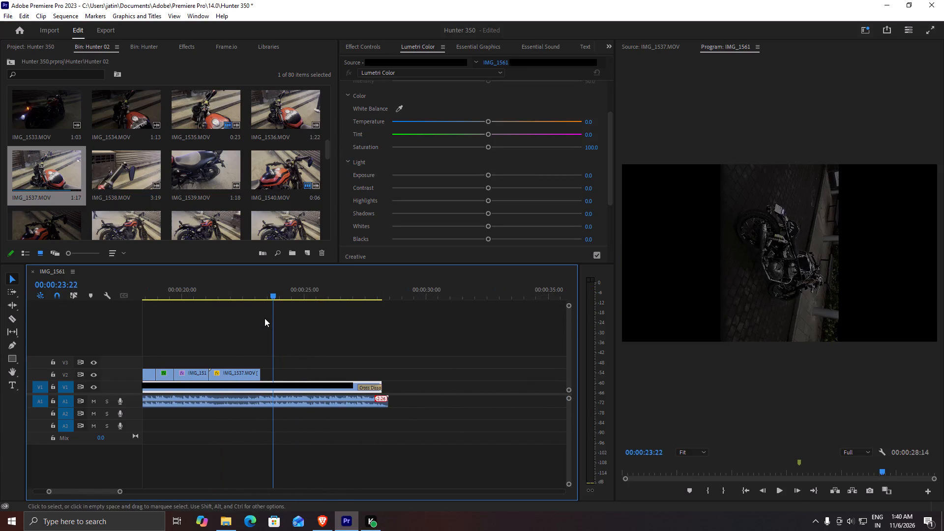
pyautogui.press('space')
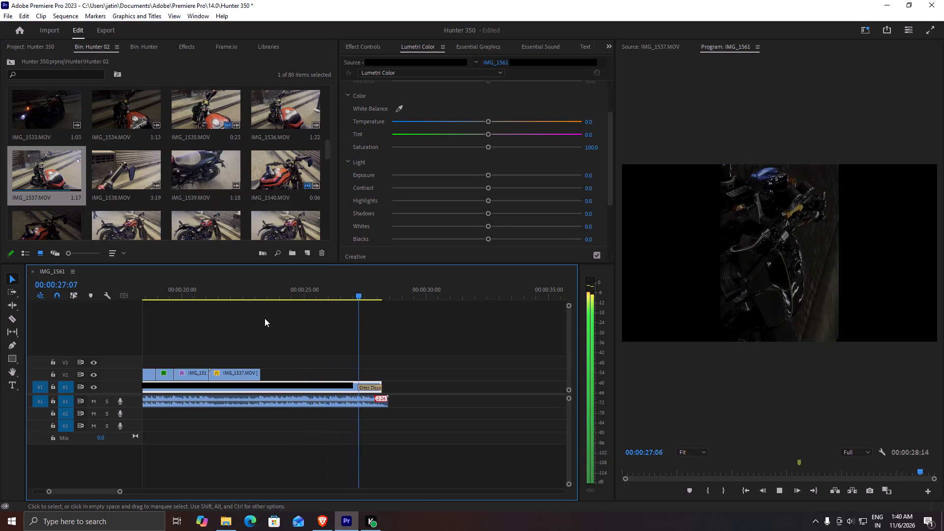
pyautogui.press('space')
pyautogui.moveTo(370, 286); pyautogui.dragTo(270, 302)
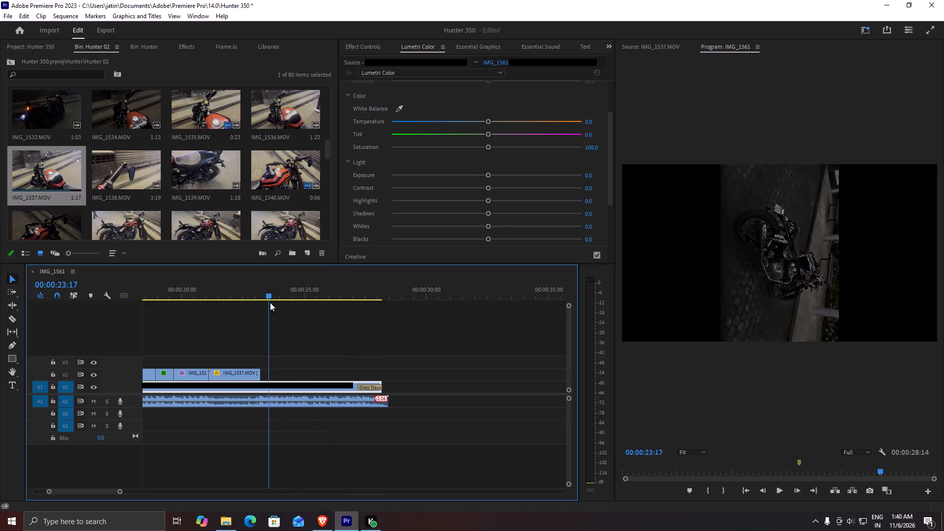
pyautogui.moveTo(270, 302); pyautogui.dragTo(361, 323)
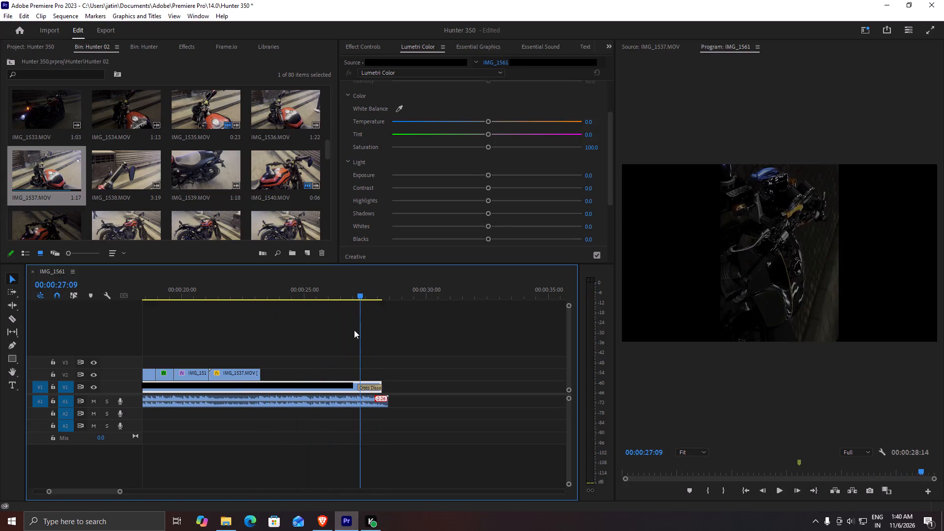
pyautogui.moveTo(351, 293); pyautogui.dragTo(277, 294)
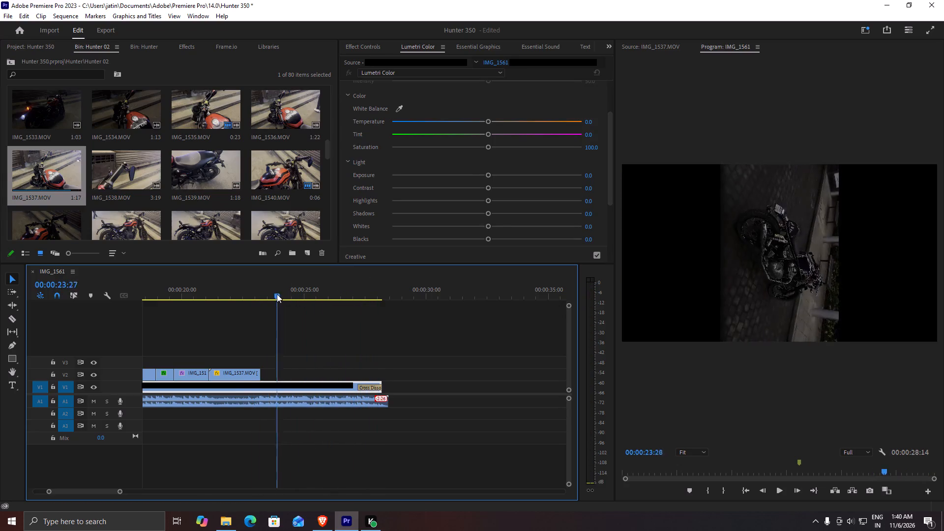
pyautogui.moveTo(277, 294); pyautogui.dragTo(274, 299)
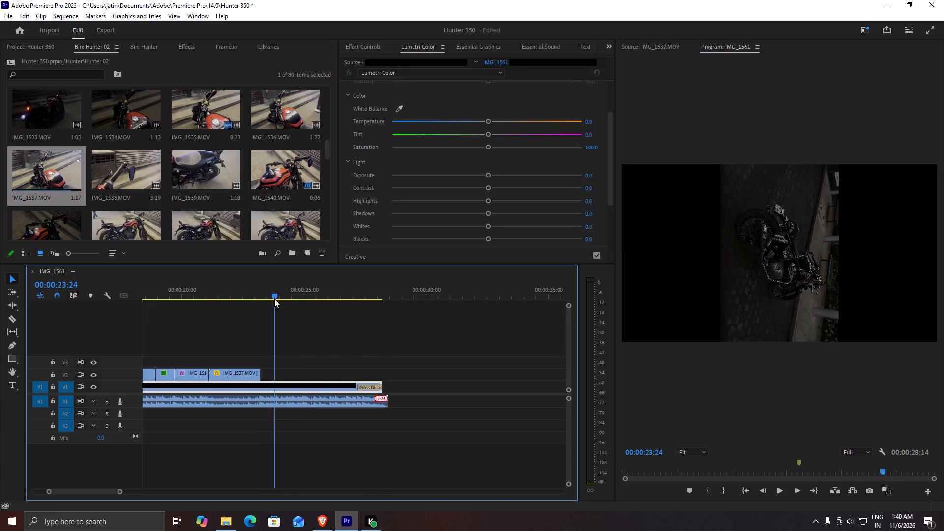
pyautogui.moveTo(274, 299); pyautogui.dragTo(320, 301)
# Place the video of IMG_1540.MOV on V2 directly after IMG_1537.MOV and extend its end to about 00:00:23:23.
pyautogui.doubleClick(292, 168)
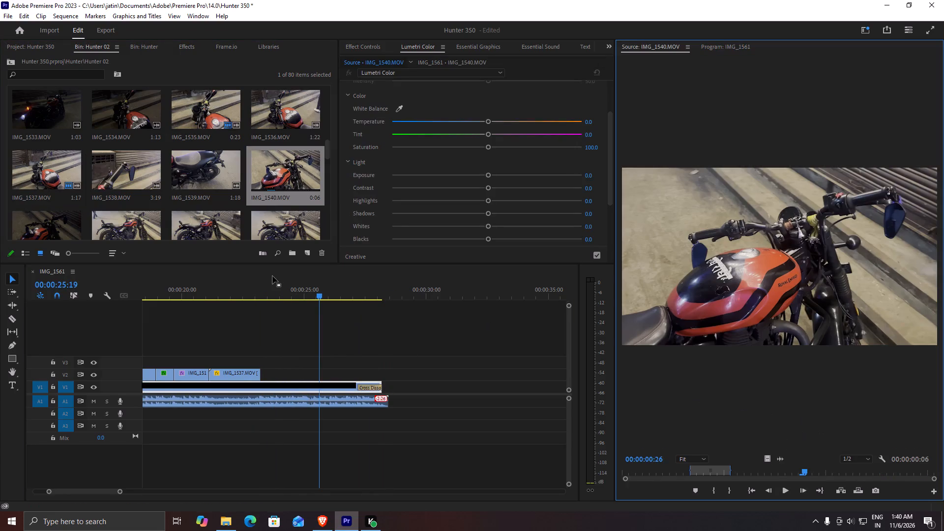
pyautogui.moveTo(278, 278); pyautogui.dragTo(249, 287)
pyautogui.moveTo(244, 290); pyautogui.dragTo(185, 295)
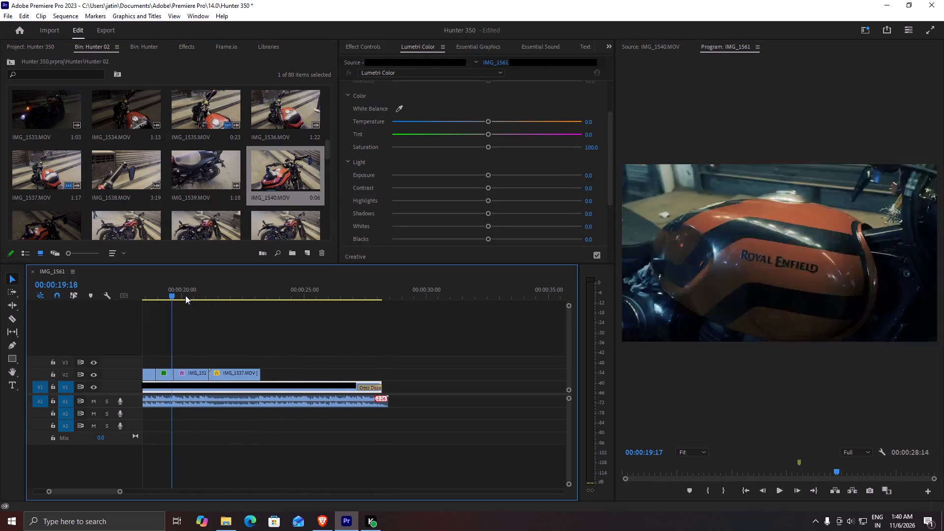
pyautogui.moveTo(185, 295); pyautogui.dragTo(265, 295)
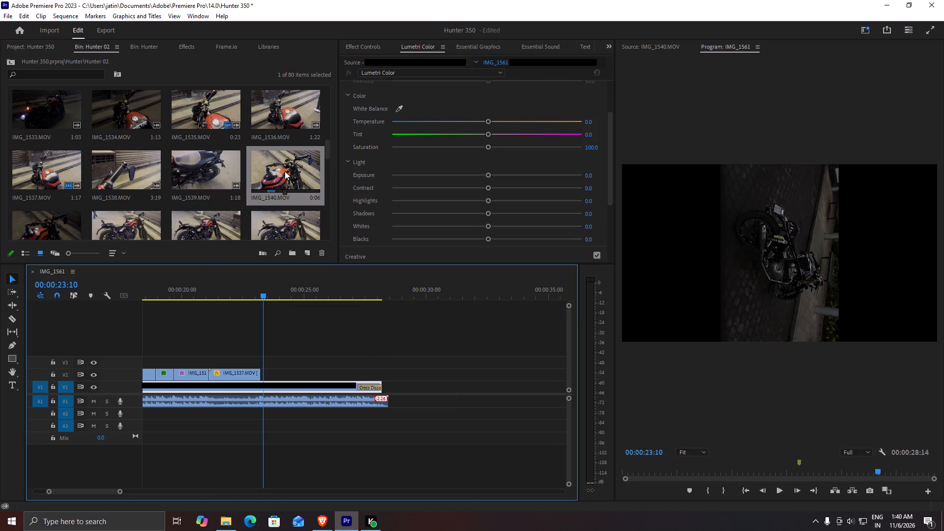
pyautogui.doubleClick(285, 171)
pyautogui.moveTo(771, 460); pyautogui.dragTo(294, 360)
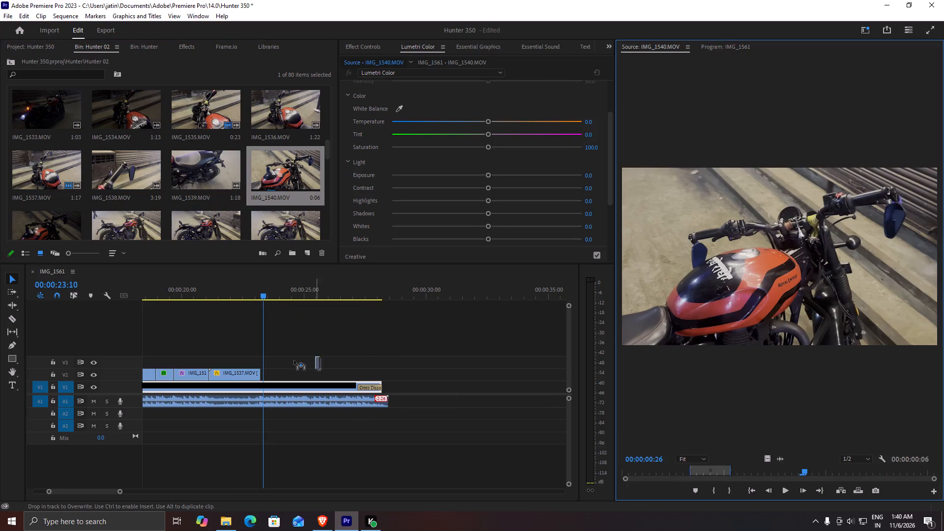
pyautogui.moveTo(294, 360); pyautogui.dragTo(261, 375)
pyautogui.keyDown('alt'); pyautogui.scroll(11, 268, 376); pyautogui.keyUp('alt')
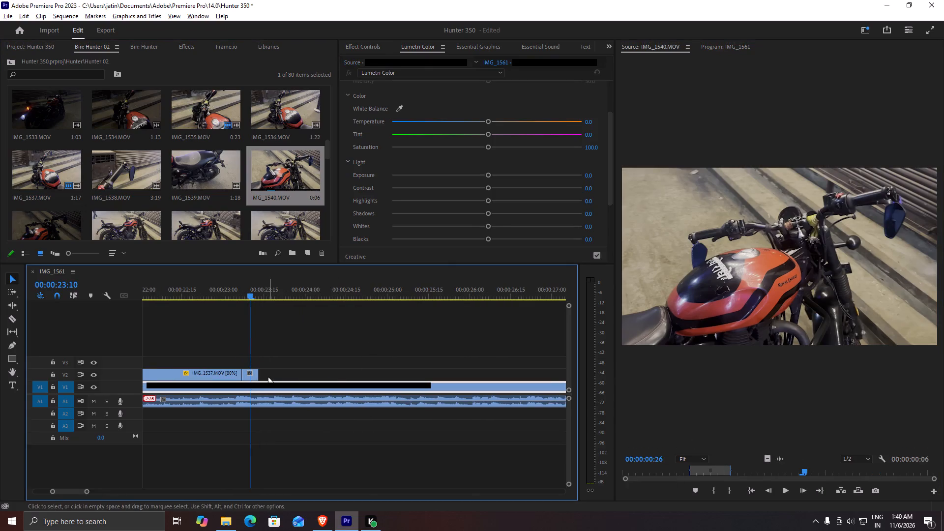
pyautogui.moveTo(259, 373); pyautogui.dragTo(287, 368)
# Slow the newly placed IMG_1540.MOV on V2 to 80% speed.
pyautogui.click(267, 376)
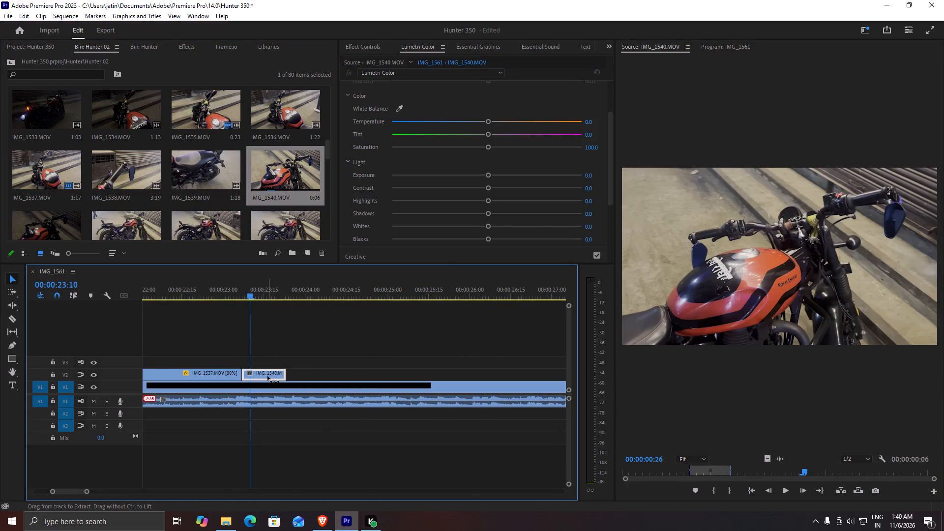
pyautogui.hotkey('ctrl', 'r')
pyautogui.press('6')
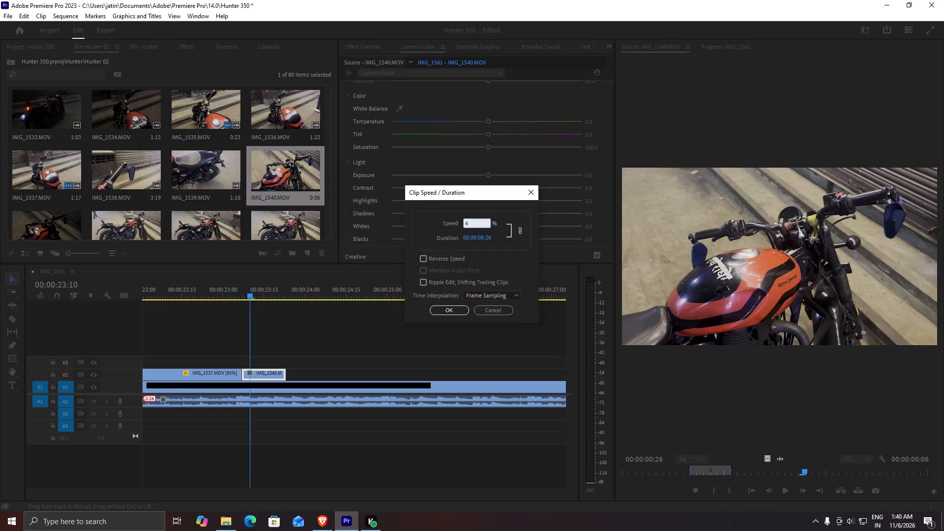
pyautogui.press('BackSpace')
pyautogui.write('80')
pyautogui.press('Return')
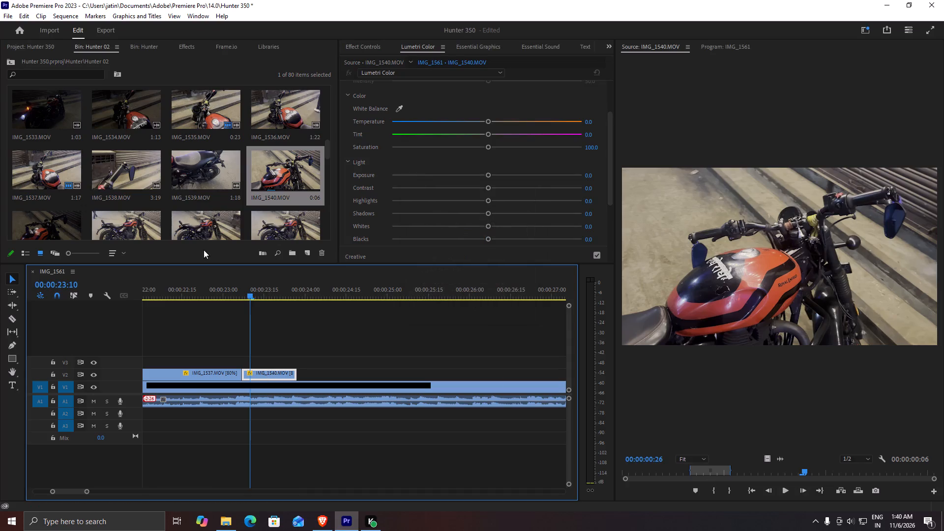
# Play back the cut from IMG_1537.MOV to IMG_1540.MOV and examine the reference shot that follows.
pyautogui.moveTo(240, 295); pyautogui.dragTo(205, 298)
pyautogui.press('space')
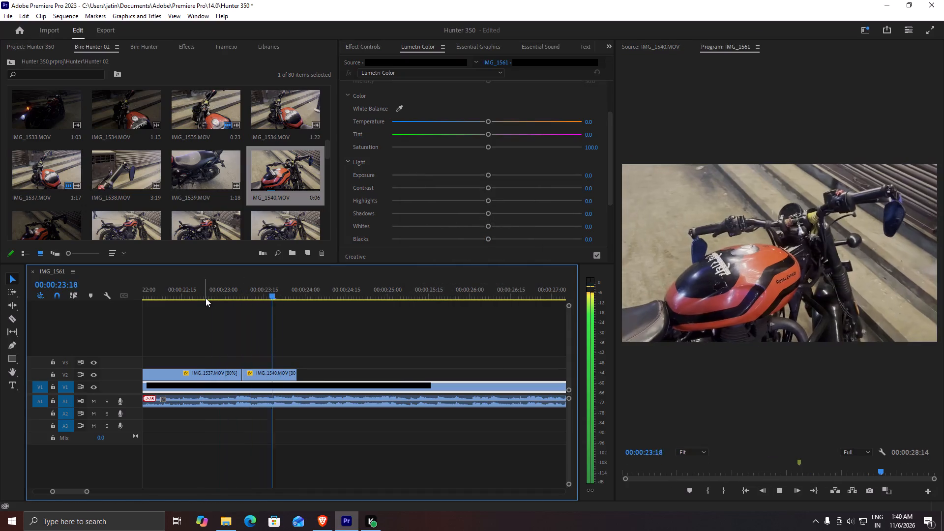
pyautogui.press('space')
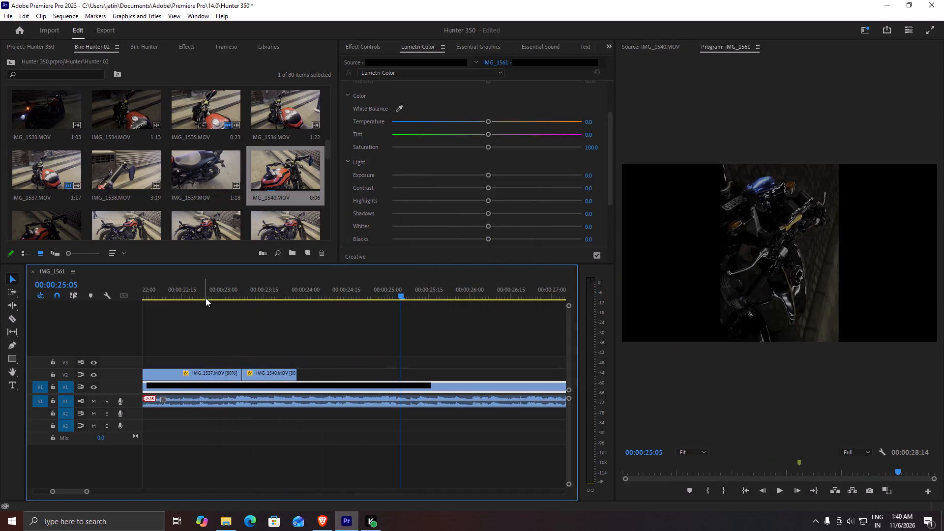
pyautogui.moveTo(258, 281); pyautogui.dragTo(228, 282)
pyautogui.press('space')
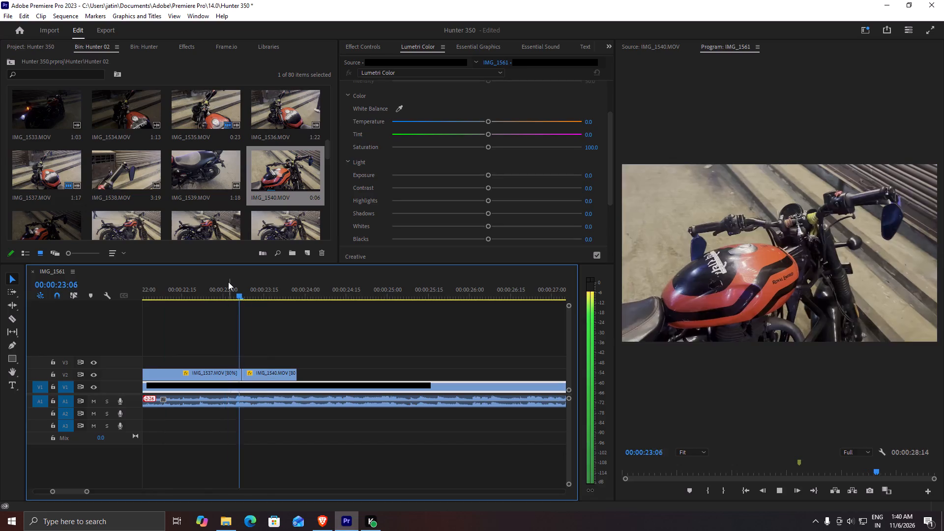
pyautogui.press('space')
# Find IMG_1517.MOV in the Hunter 02 bin and place its video on V2 directly after IMG_1540.MOV.
pyautogui.scroll(-5, 137, 145)
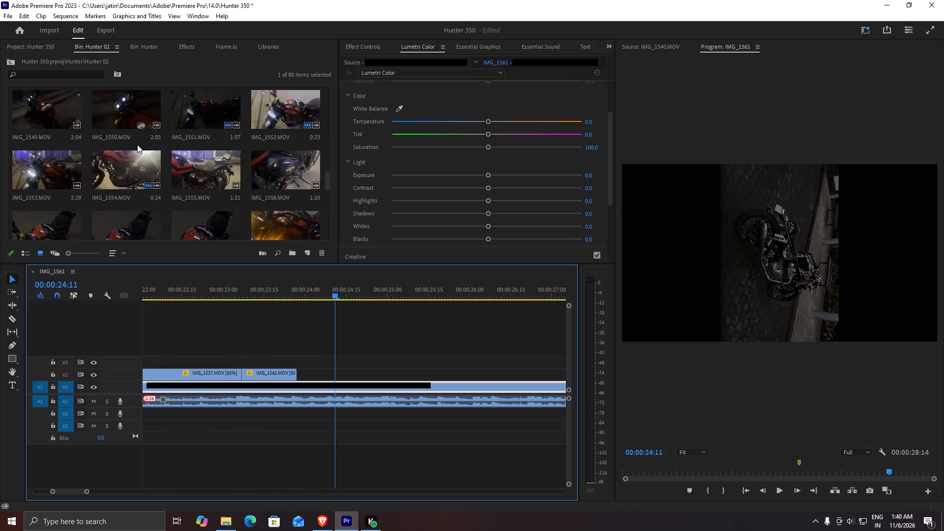
pyautogui.scroll(4, 137, 145)
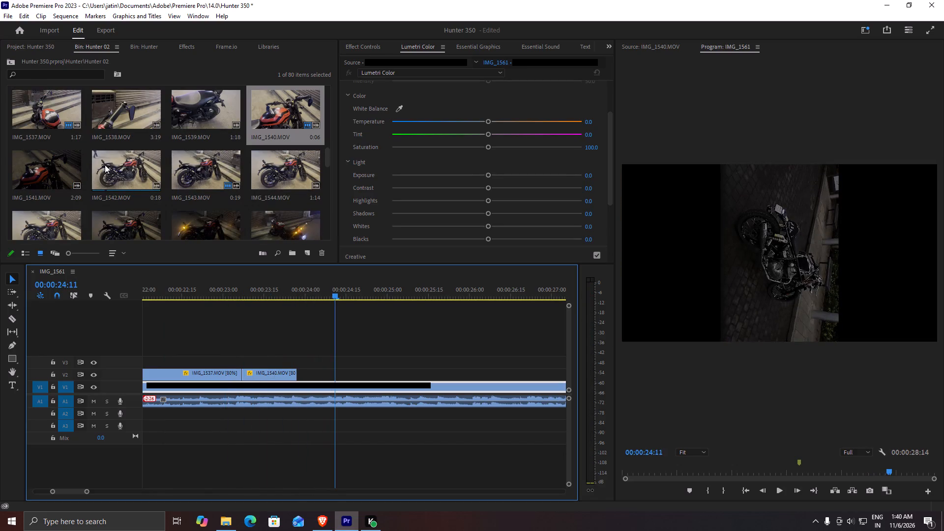
pyautogui.scroll(-6, 177, 178)
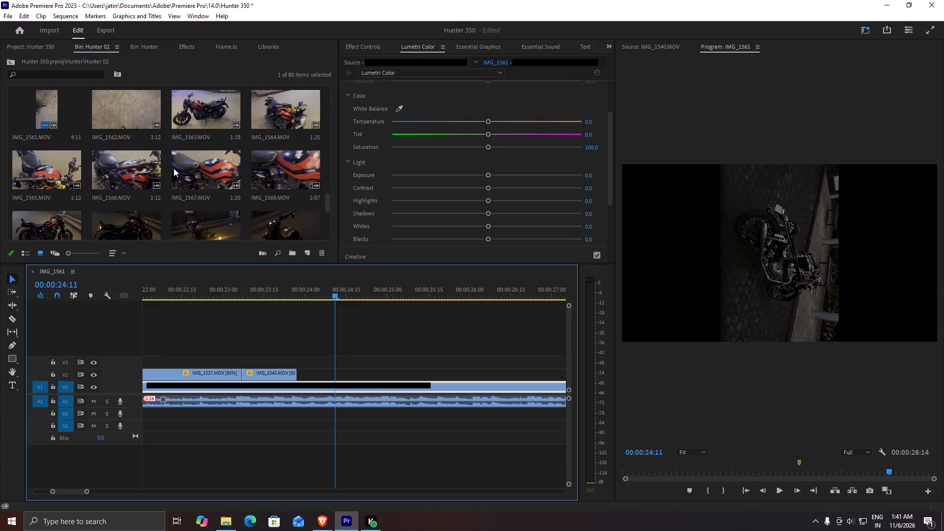
pyautogui.scroll(-1, 241, 187)
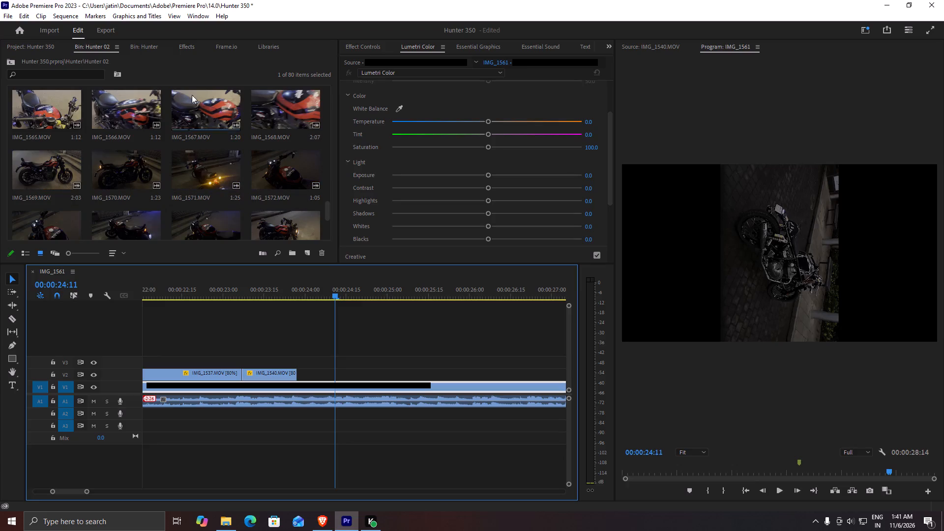
pyautogui.scroll(-10, 239, 166)
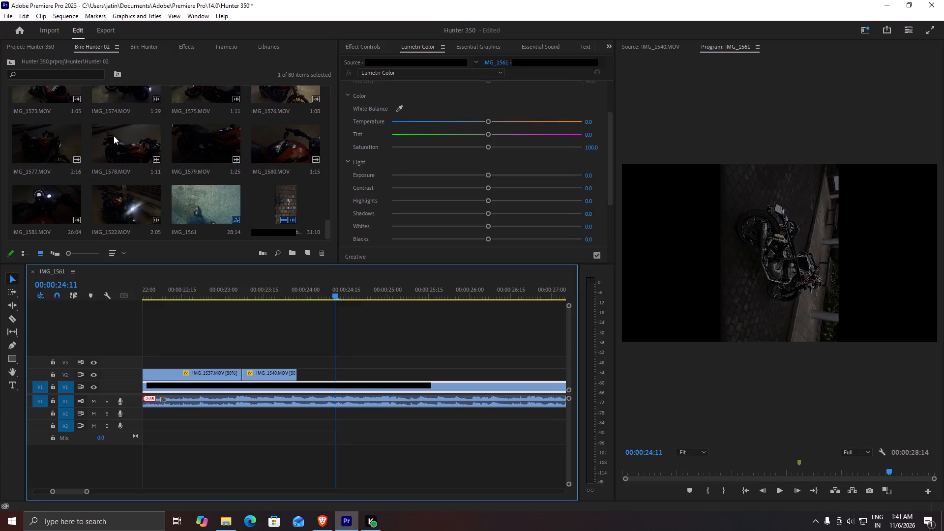
pyautogui.scroll(11, 114, 136)
pyautogui.scroll(11, 119, 135)
pyautogui.scroll(-5, 119, 135)
pyautogui.scroll(4, 119, 135)
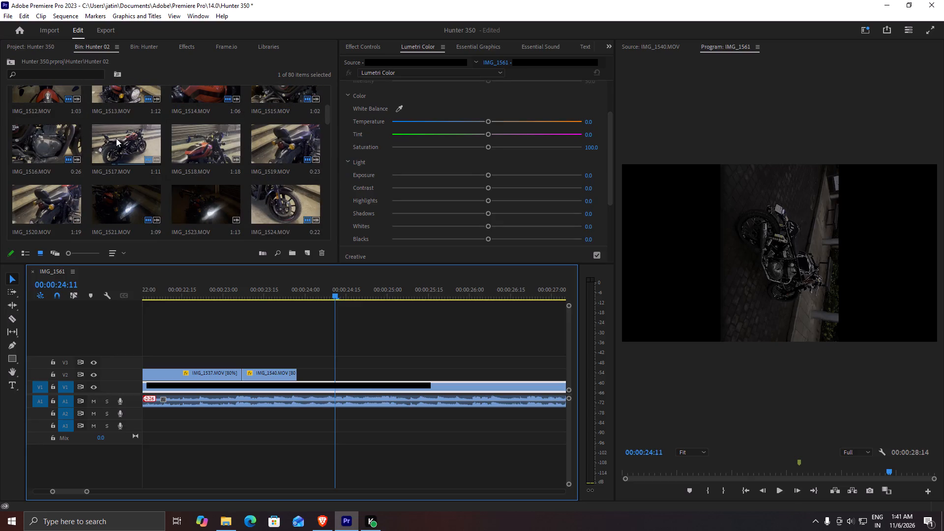
pyautogui.doubleClick(140, 138)
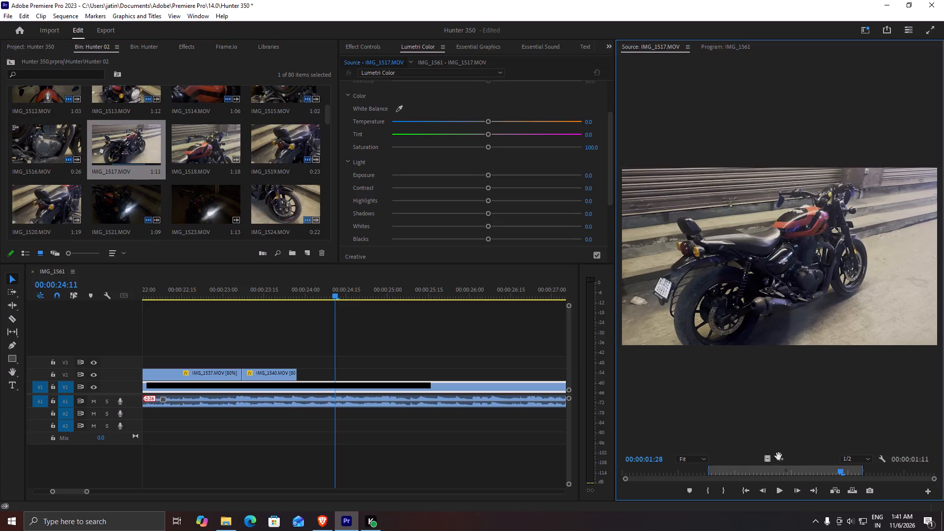
pyautogui.moveTo(770, 457); pyautogui.dragTo(300, 377)
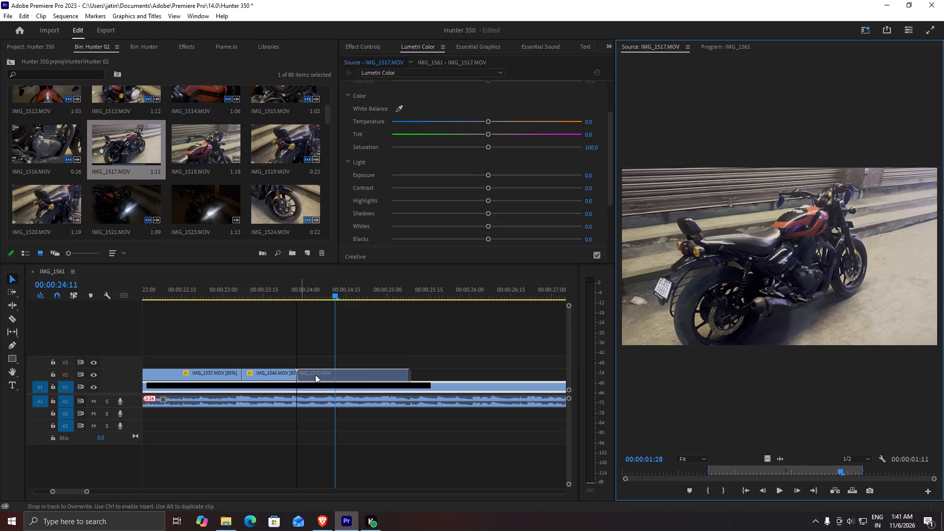
# Slow the newly placed IMG_1517.MOV on V2 to 80% speed and play it back with the reference shot after it.
pyautogui.click(315, 375)
pyautogui.hotkey('ctrl', 'r')
pyautogui.write('80')
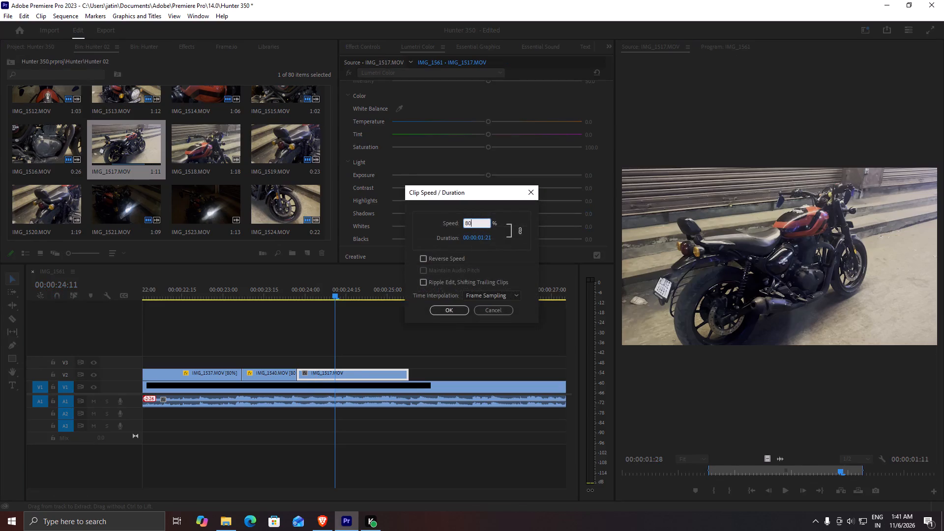
pyautogui.press('Return')
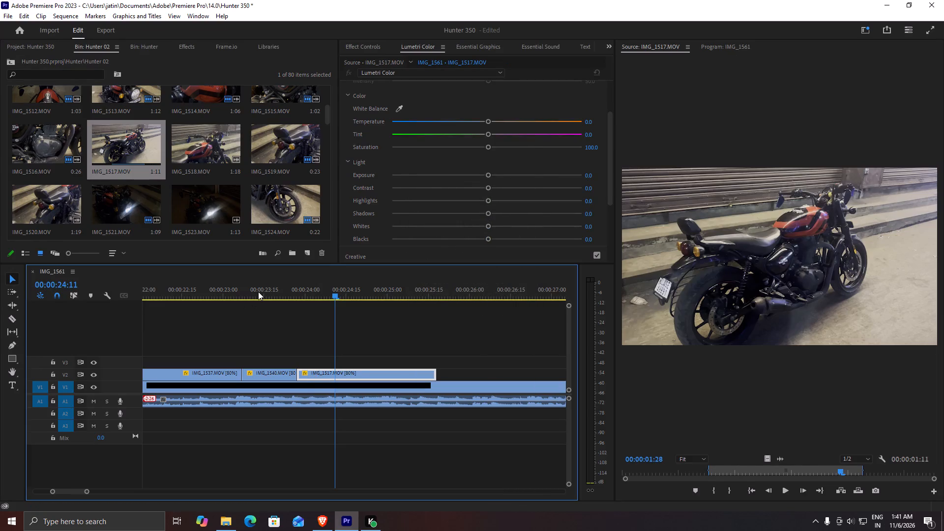
pyautogui.click(264, 290)
pyautogui.press('space')
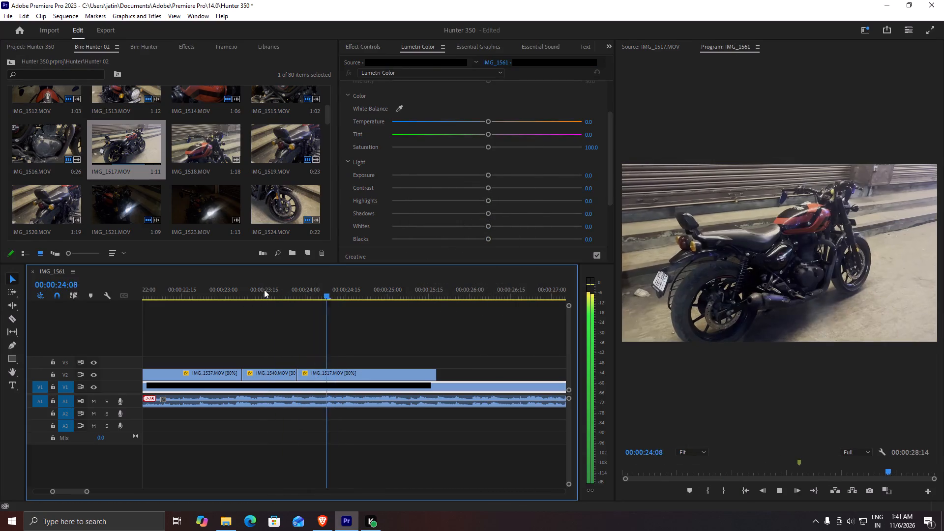
pyautogui.press('space')
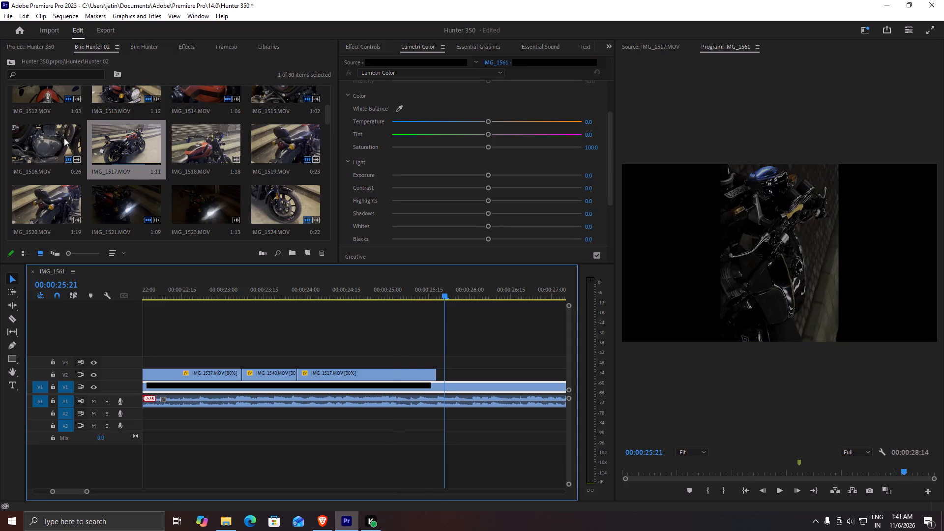
# Place the video of IMG_1512.MOV from the Hunter 02 bin on V2, directly after IMG_1517.MOV.
pyautogui.scroll(-6, 123, 128)
pyautogui.scroll(3, 125, 130)
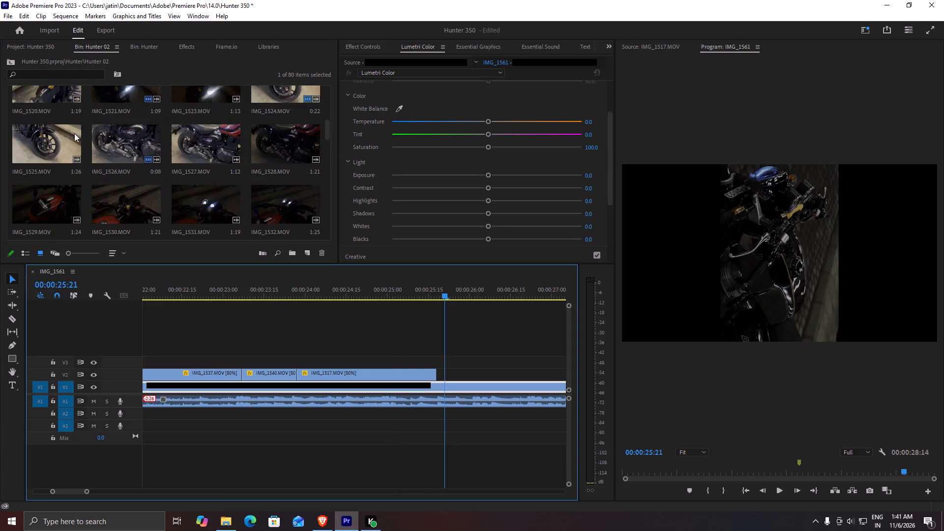
pyautogui.scroll(2, 73, 129)
pyautogui.doubleClick(59, 94)
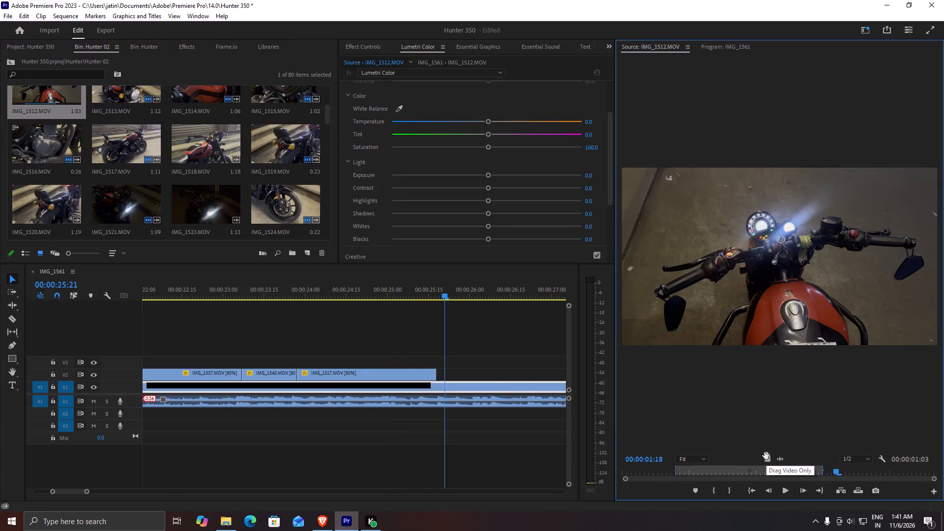
pyautogui.moveTo(766, 456); pyautogui.dragTo(441, 376)
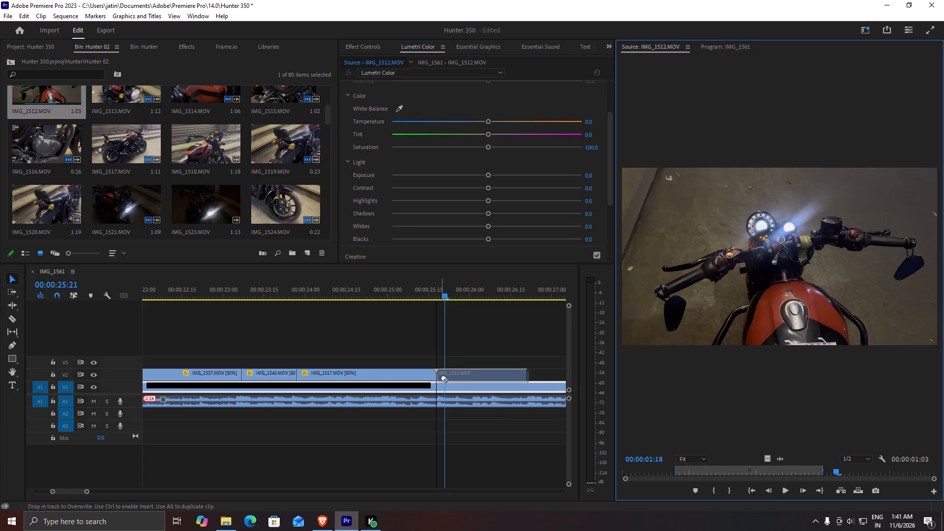
# Slow the newly placed IMG_1512.MOV on V2 to 80% speed.
pyautogui.click(453, 375)
pyautogui.hotkey('ctrl', 'r')
pyautogui.write('80')
pyautogui.press('Return')
pyautogui.scroll(1, 453, 375)
pyautogui.keyDown('alt'); pyautogui.scroll(-13, 486, 350); pyautogui.keyUp('alt')
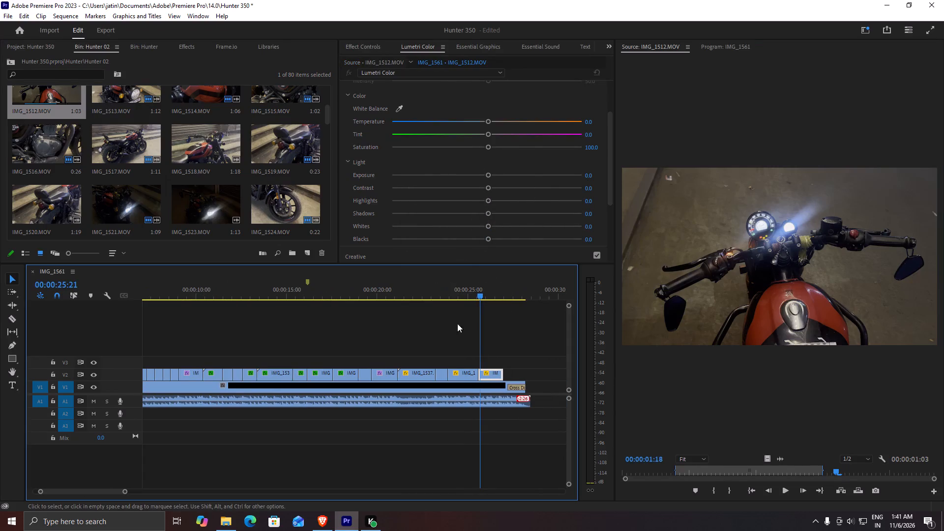
# Play the end of the sequence from about 25 s and delete the remaining reference clip on V1.
pyautogui.moveTo(471, 289); pyautogui.dragTo(461, 290)
pyautogui.press('space')
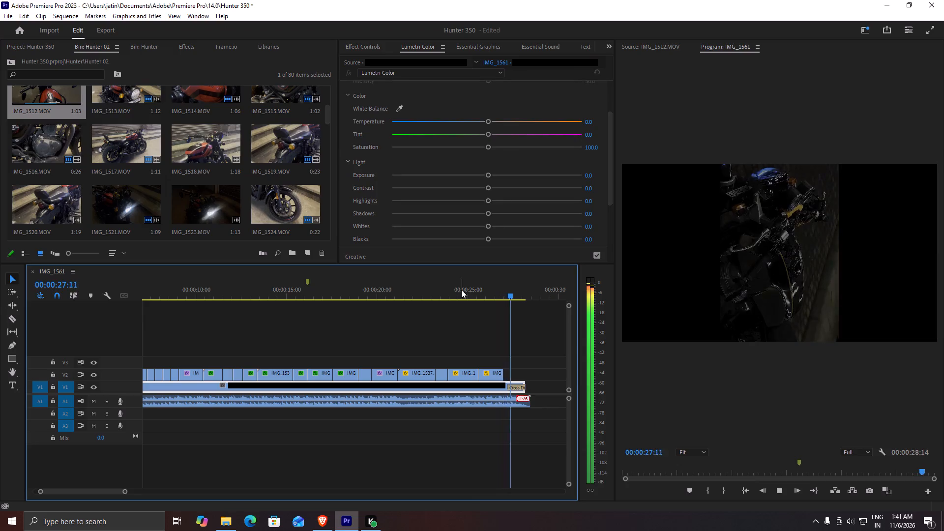
pyautogui.scroll(1, 461, 290)
pyautogui.press('space')
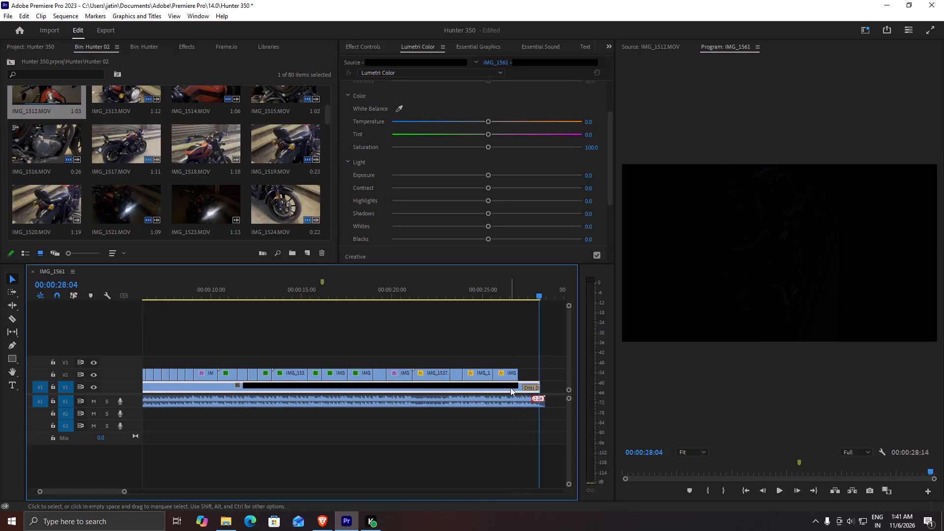
pyautogui.click(510, 387)
pyautogui.press('x')
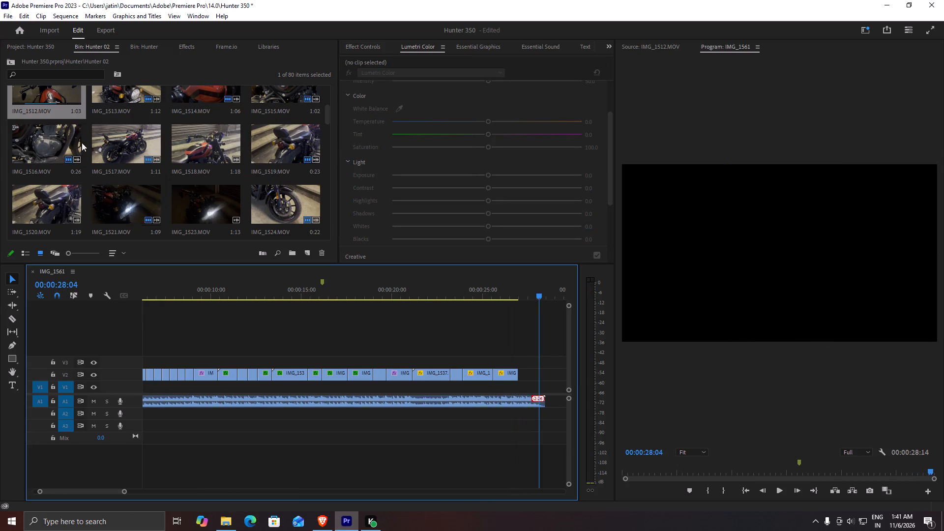
# Examine IMG_1504.MOV and IMG_1507.MOV from the Hunter 02 bin as candidates for the closing shot.
pyautogui.scroll(8, 84, 125)
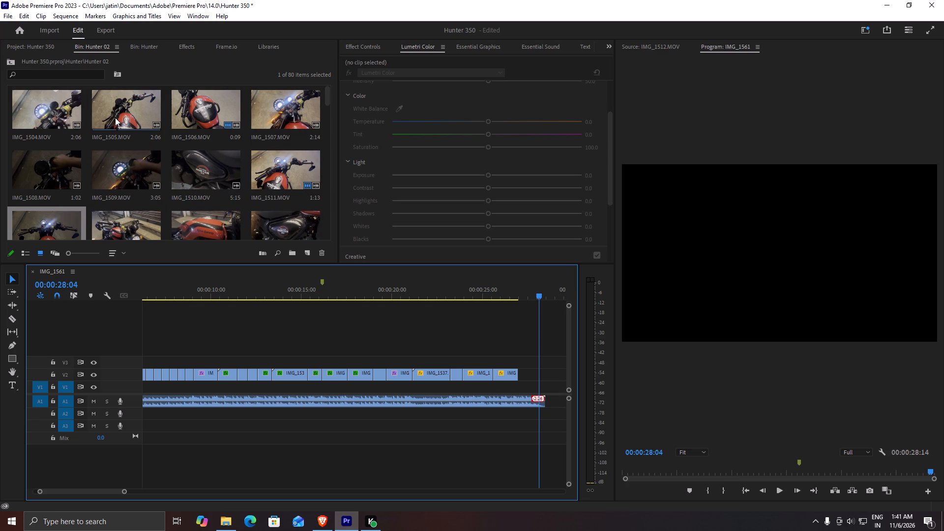
pyautogui.doubleClick(48, 108)
pyautogui.moveTo(767, 464); pyautogui.dragTo(698, 464)
pyautogui.moveTo(721, 467); pyautogui.dragTo(687, 466)
pyautogui.doubleClick(264, 102)
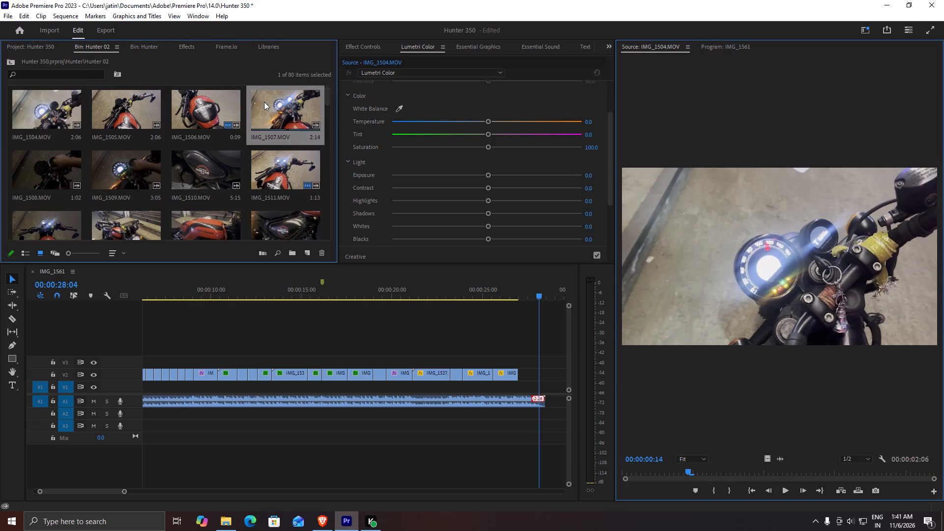
pyautogui.moveTo(775, 474); pyautogui.dragTo(692, 476)
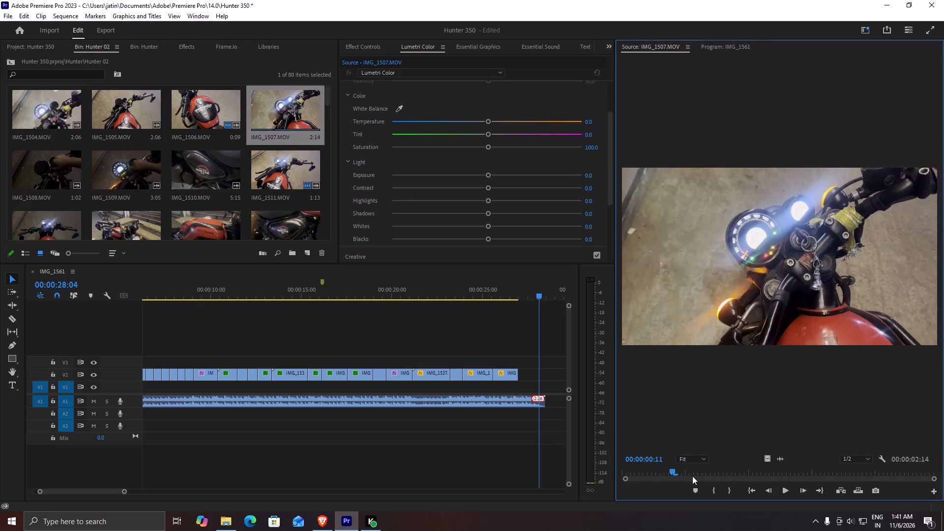
pyautogui.moveTo(692, 476); pyautogui.dragTo(591, 470)
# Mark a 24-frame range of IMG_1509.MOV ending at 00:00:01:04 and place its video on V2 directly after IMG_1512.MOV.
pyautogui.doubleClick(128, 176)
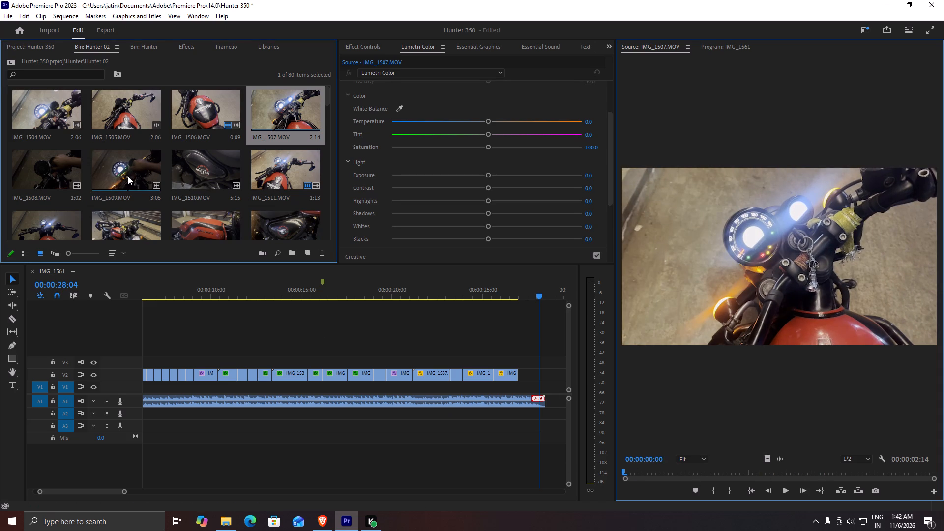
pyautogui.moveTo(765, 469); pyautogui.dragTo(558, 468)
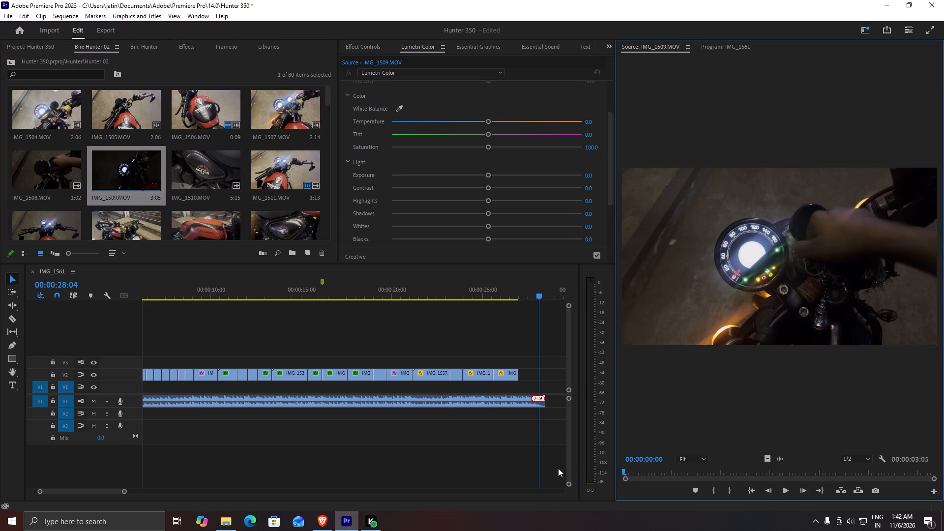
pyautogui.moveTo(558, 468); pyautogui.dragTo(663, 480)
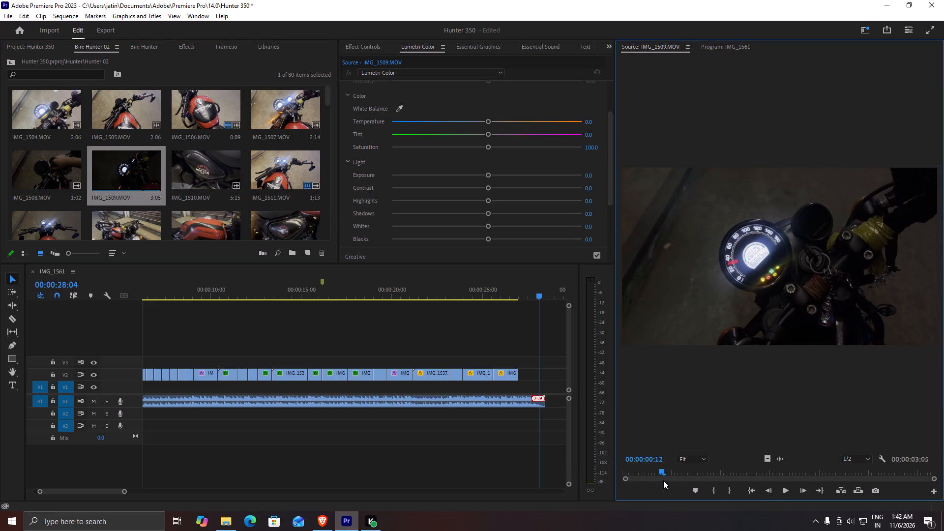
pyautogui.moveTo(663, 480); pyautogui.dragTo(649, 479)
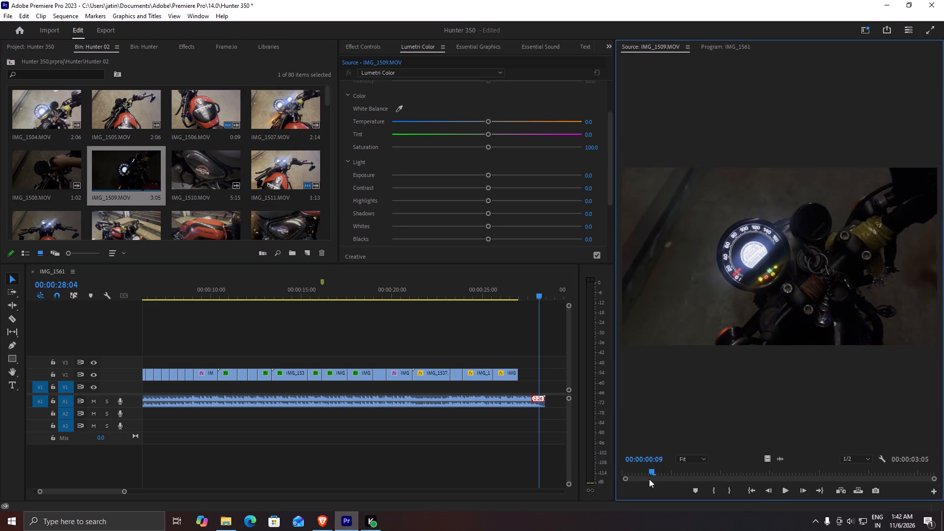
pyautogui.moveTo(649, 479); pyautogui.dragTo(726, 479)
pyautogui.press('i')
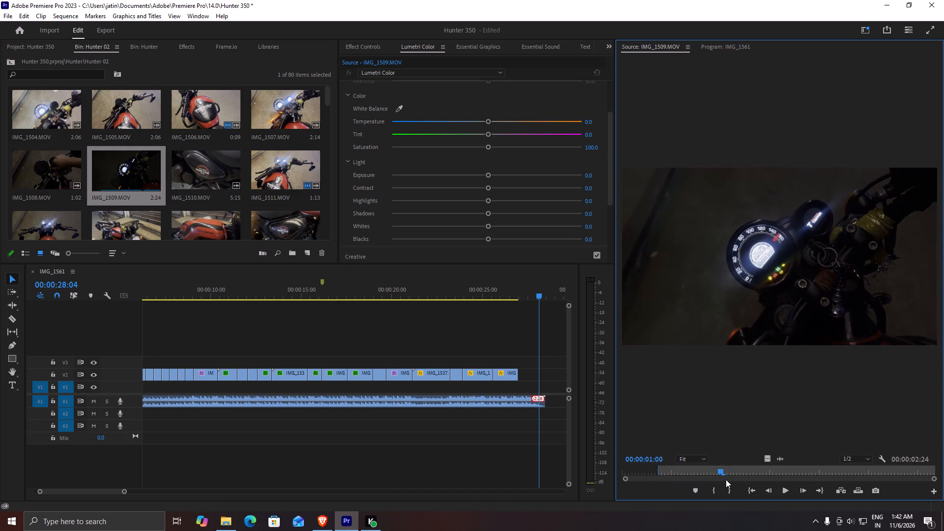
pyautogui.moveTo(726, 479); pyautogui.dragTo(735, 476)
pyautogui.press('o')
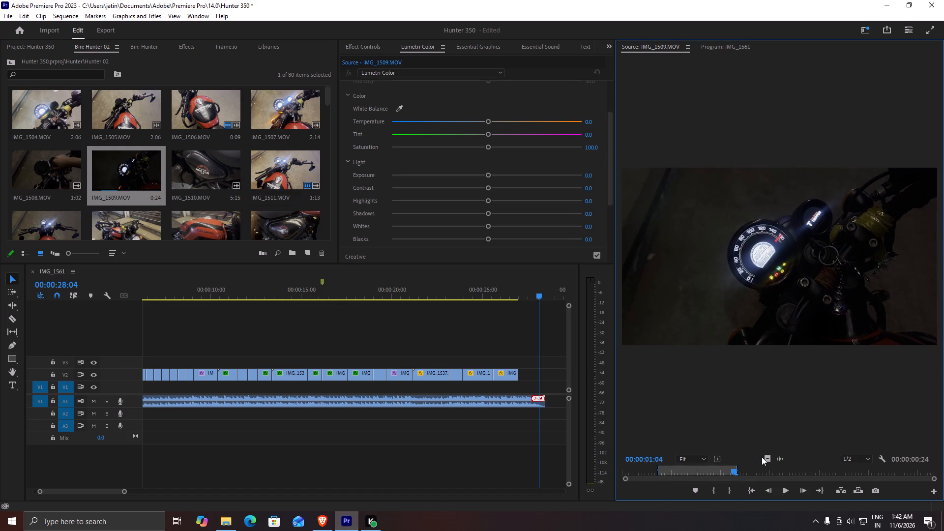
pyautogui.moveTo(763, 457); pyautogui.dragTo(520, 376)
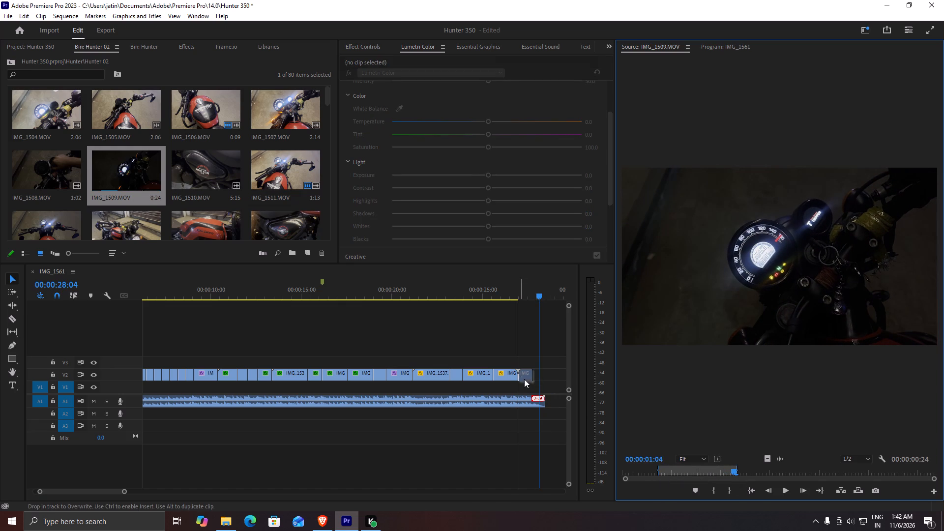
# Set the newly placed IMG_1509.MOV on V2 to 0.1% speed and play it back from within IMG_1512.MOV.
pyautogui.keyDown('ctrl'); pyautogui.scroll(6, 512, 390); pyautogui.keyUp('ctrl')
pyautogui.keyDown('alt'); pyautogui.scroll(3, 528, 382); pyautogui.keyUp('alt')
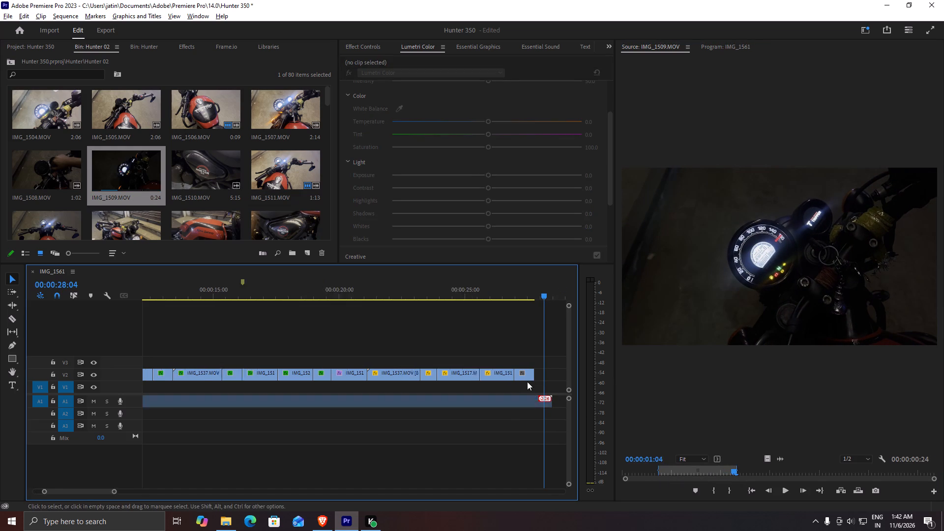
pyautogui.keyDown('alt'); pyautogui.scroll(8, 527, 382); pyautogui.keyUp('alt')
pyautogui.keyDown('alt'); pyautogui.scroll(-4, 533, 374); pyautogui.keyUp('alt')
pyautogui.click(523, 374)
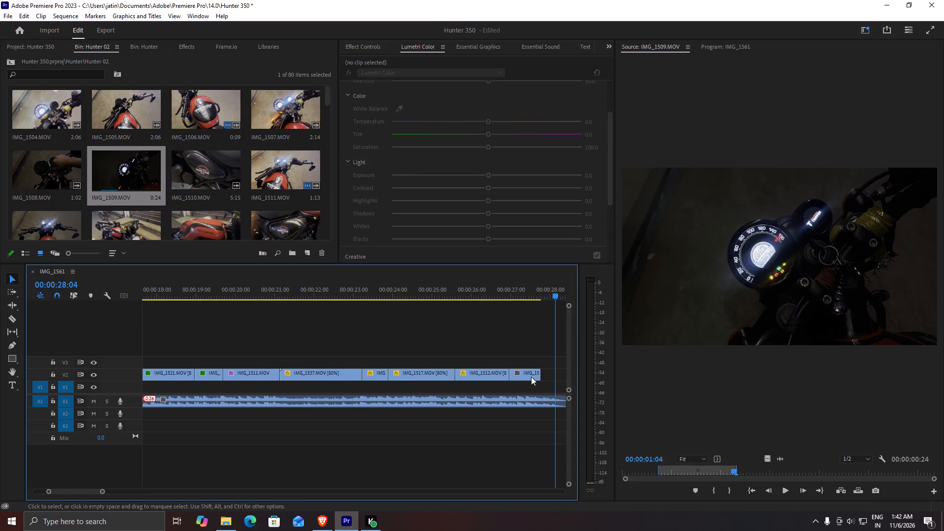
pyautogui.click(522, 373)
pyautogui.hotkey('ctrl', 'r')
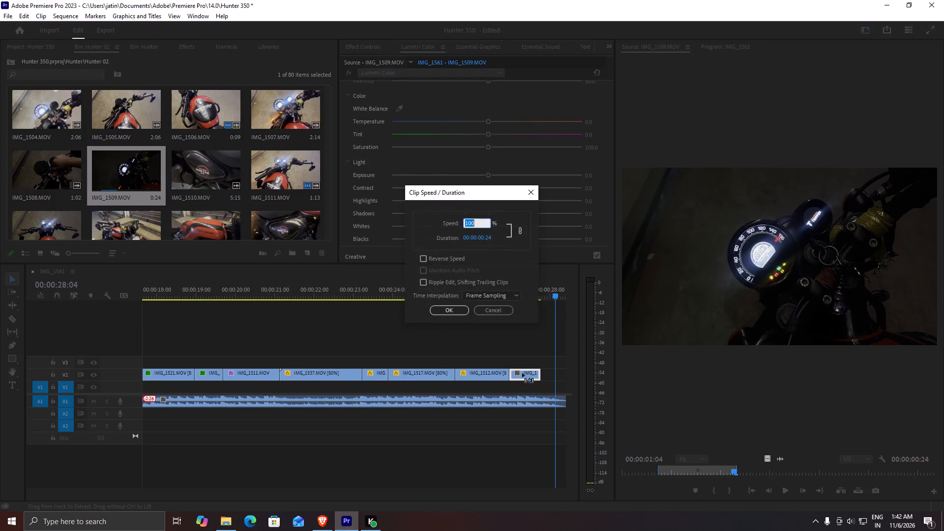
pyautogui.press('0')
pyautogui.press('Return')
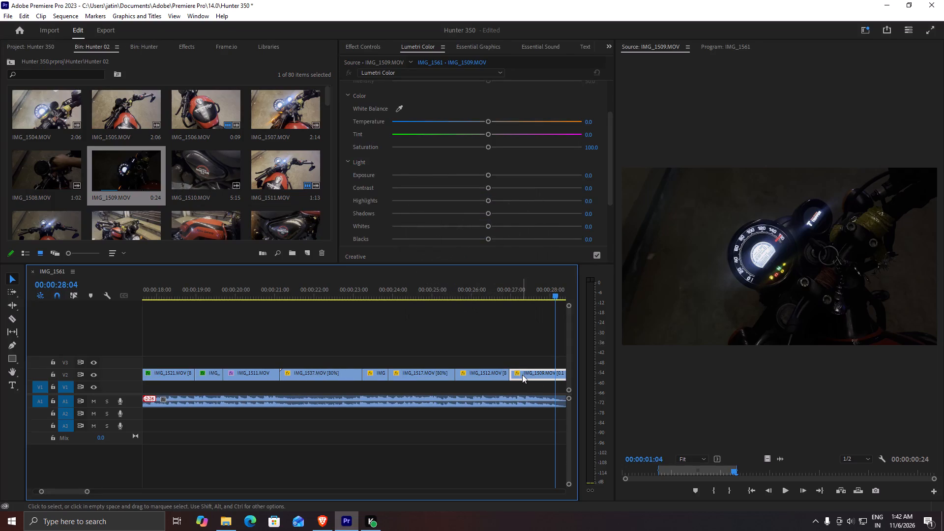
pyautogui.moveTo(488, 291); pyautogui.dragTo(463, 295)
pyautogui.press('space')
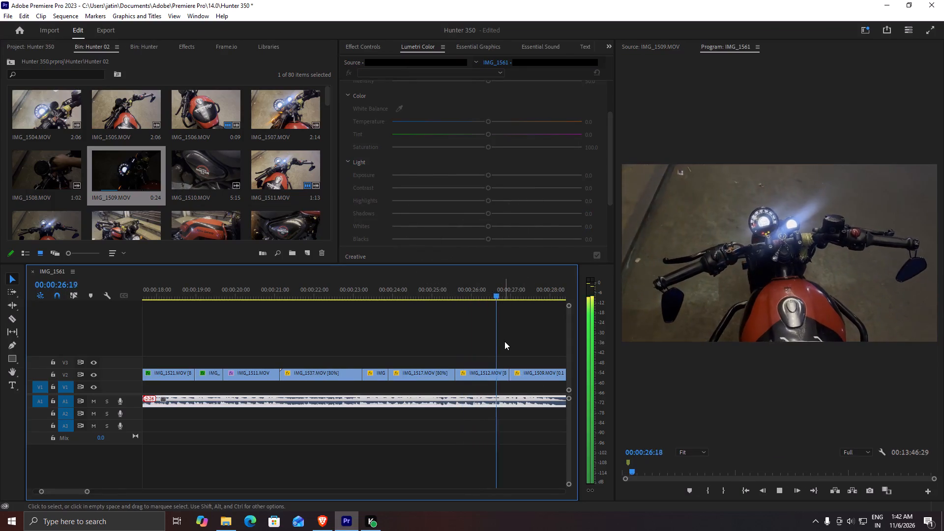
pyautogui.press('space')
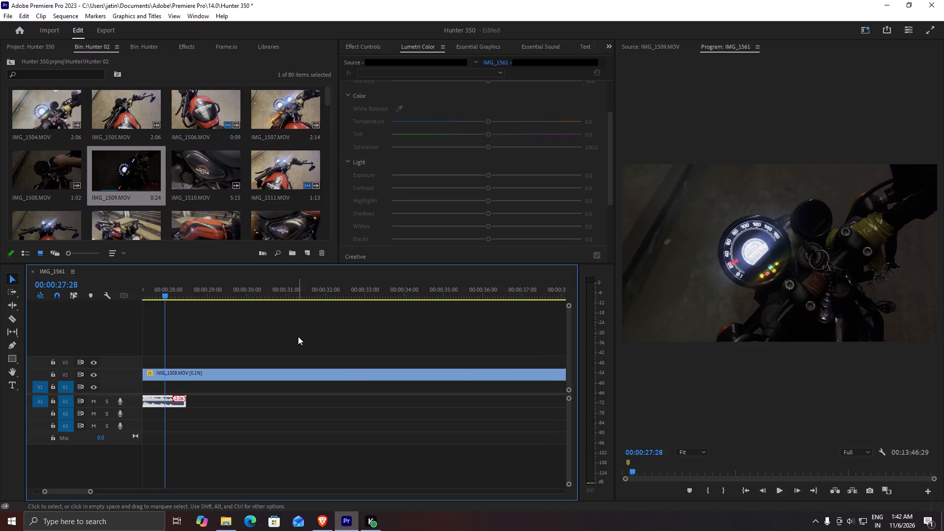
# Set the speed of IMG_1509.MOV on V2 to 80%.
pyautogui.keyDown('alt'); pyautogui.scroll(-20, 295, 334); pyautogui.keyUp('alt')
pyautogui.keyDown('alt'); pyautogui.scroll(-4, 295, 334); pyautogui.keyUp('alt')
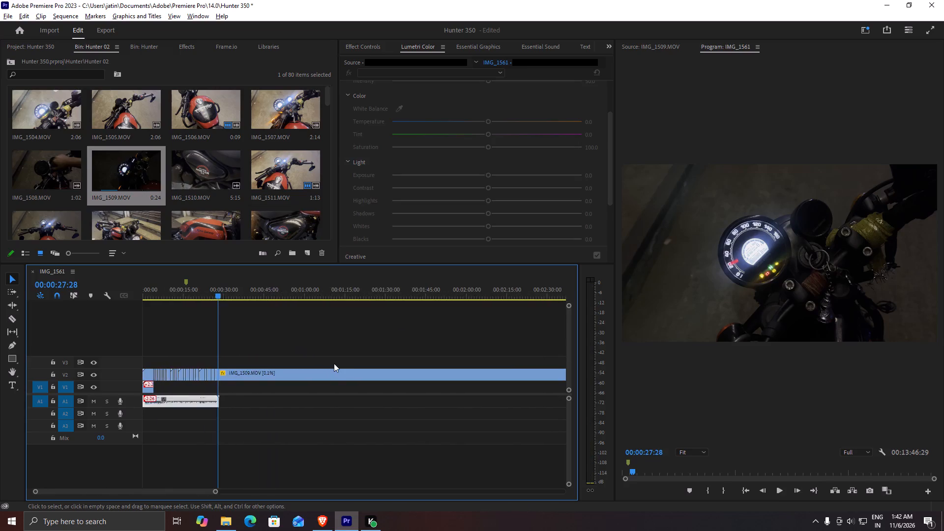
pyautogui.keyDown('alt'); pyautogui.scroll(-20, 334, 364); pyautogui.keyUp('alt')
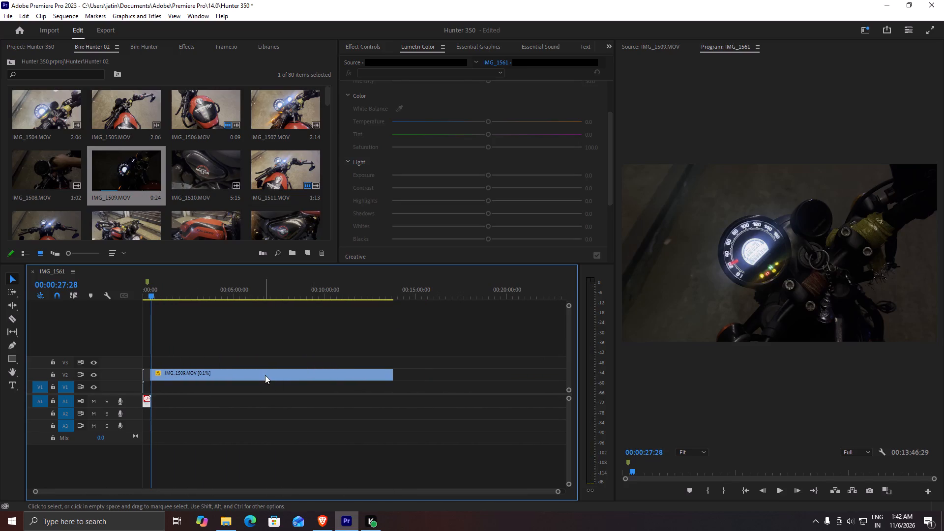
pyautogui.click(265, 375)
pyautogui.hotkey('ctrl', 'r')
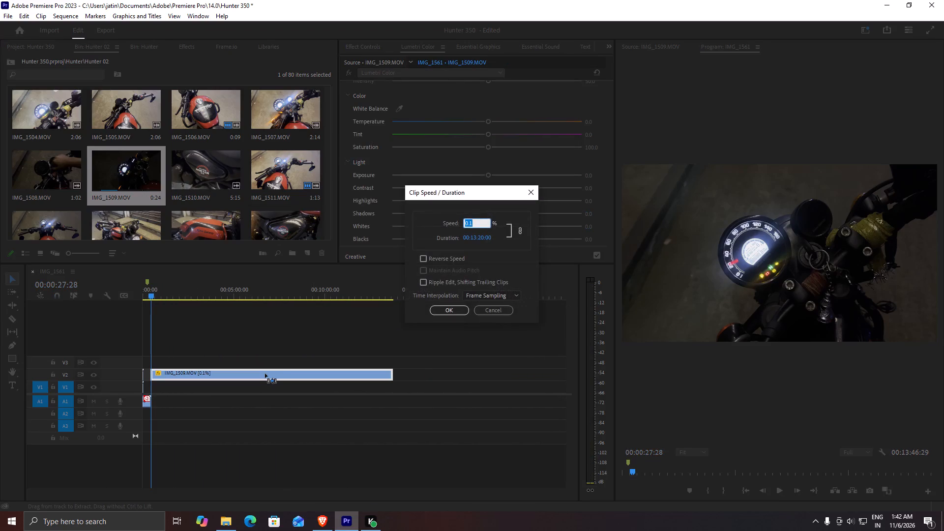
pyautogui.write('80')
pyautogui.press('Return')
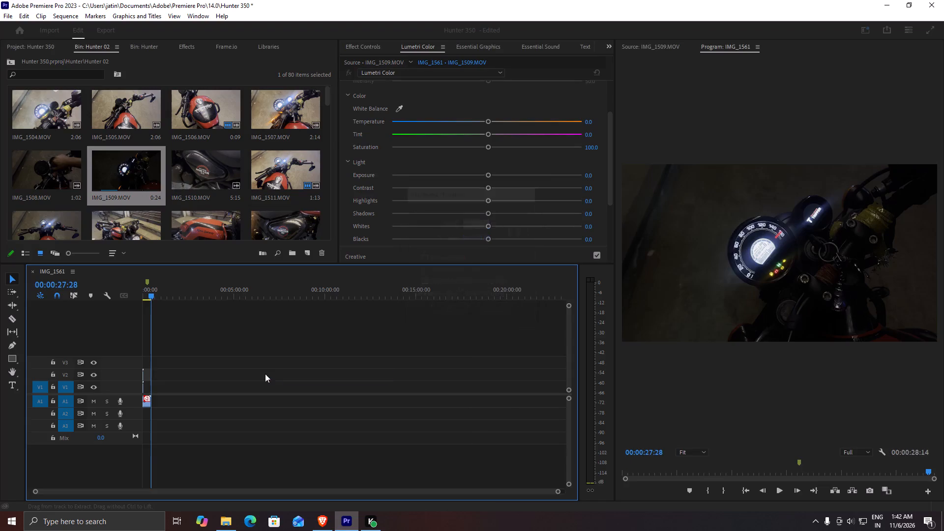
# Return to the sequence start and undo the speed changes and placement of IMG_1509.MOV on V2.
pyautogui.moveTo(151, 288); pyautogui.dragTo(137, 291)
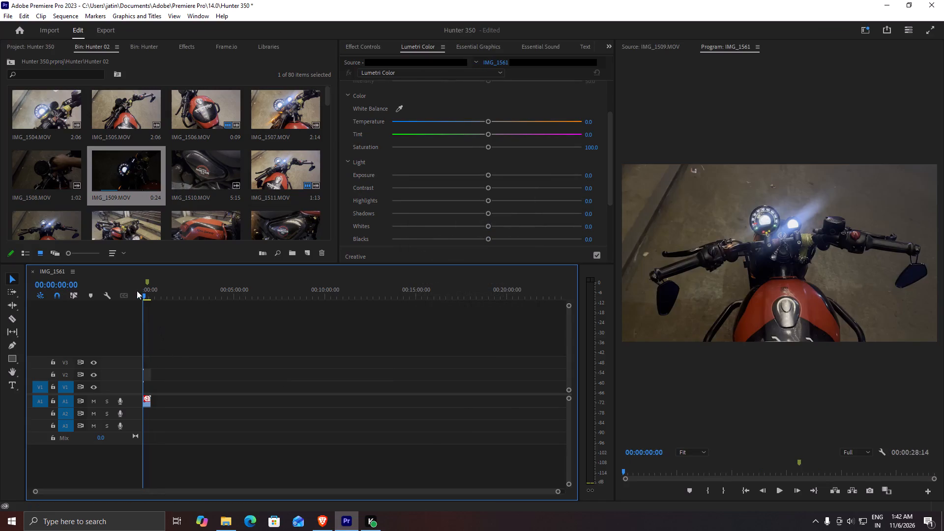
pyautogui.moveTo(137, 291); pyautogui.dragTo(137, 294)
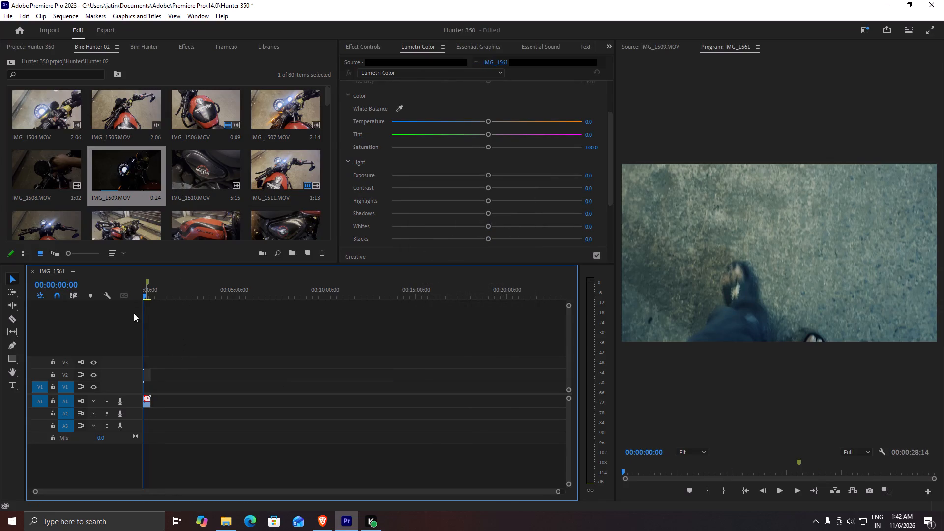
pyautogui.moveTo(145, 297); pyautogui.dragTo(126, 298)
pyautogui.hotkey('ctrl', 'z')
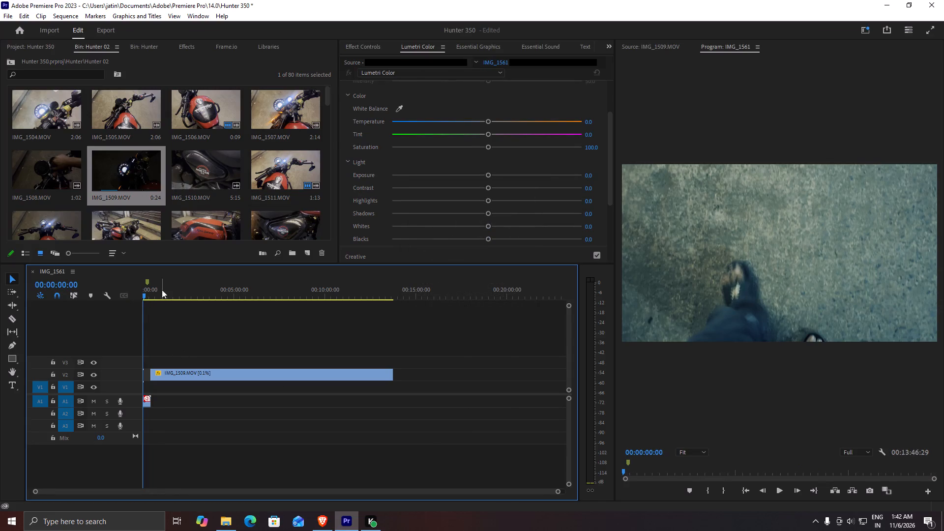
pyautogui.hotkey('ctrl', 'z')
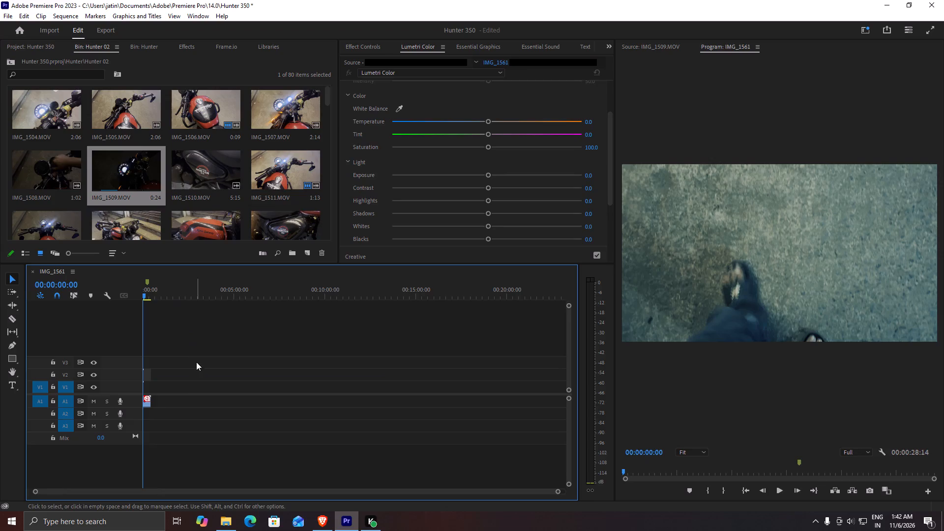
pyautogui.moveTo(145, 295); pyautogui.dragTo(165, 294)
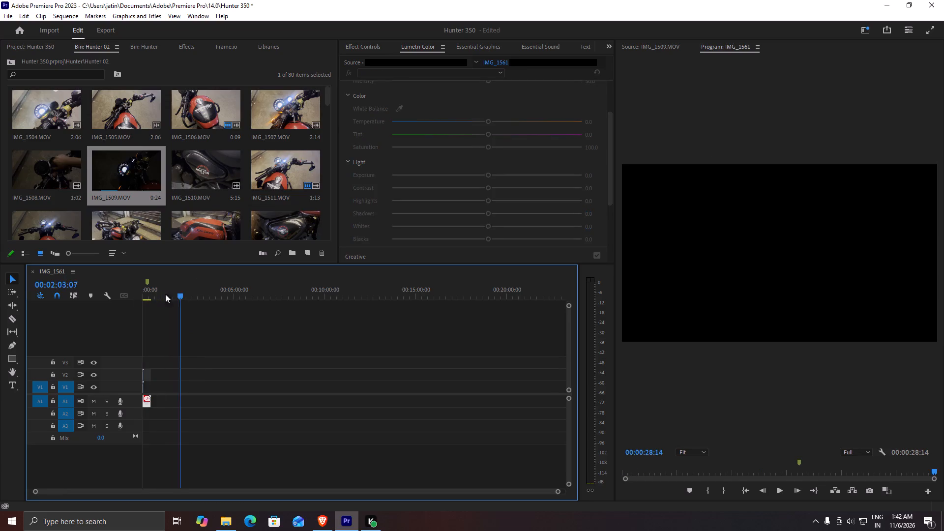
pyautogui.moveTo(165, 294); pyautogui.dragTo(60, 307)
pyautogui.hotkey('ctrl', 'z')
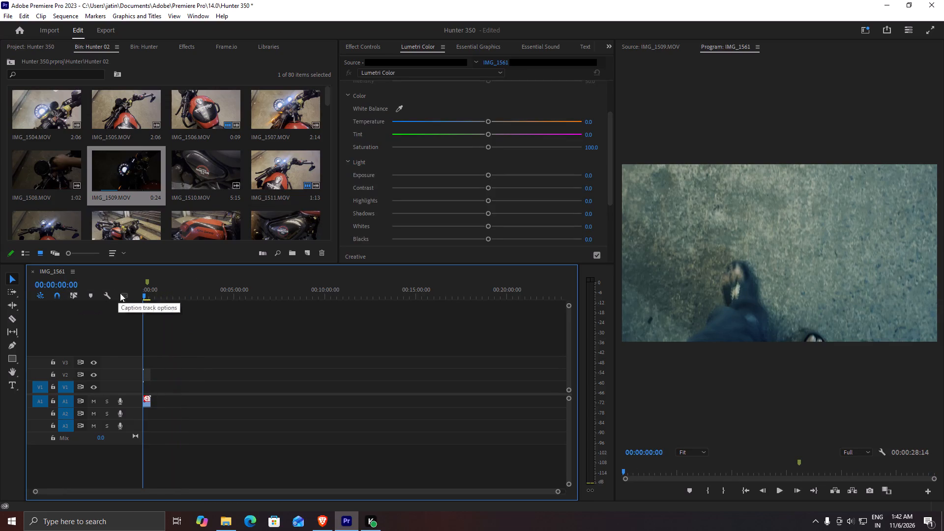
# Select all clips in the IMG_1561 sequence and save the project.
pyautogui.hotkey('ctrl', 'a')
pyautogui.hotkey('ctrl', 's')
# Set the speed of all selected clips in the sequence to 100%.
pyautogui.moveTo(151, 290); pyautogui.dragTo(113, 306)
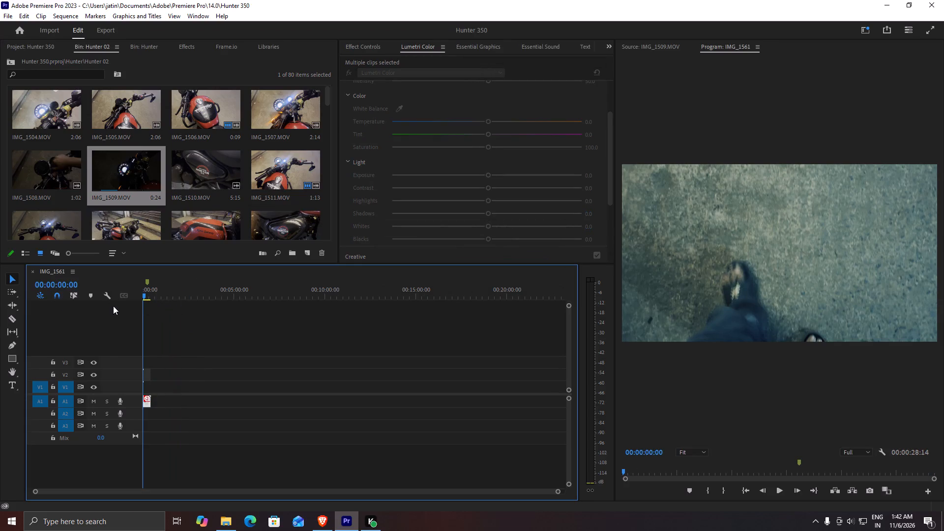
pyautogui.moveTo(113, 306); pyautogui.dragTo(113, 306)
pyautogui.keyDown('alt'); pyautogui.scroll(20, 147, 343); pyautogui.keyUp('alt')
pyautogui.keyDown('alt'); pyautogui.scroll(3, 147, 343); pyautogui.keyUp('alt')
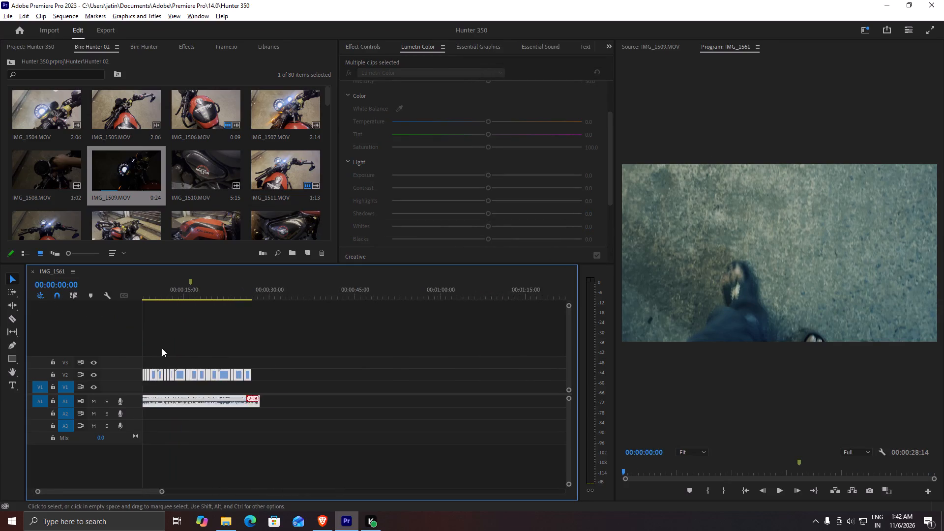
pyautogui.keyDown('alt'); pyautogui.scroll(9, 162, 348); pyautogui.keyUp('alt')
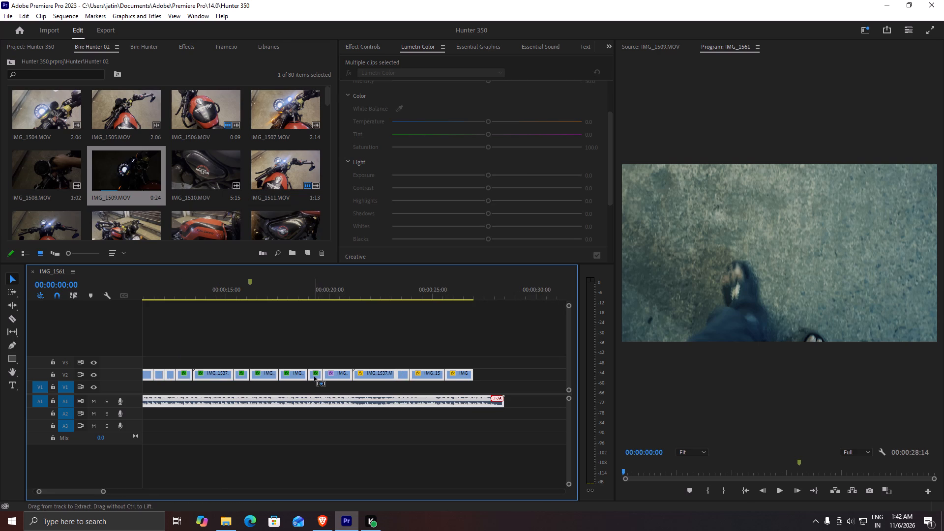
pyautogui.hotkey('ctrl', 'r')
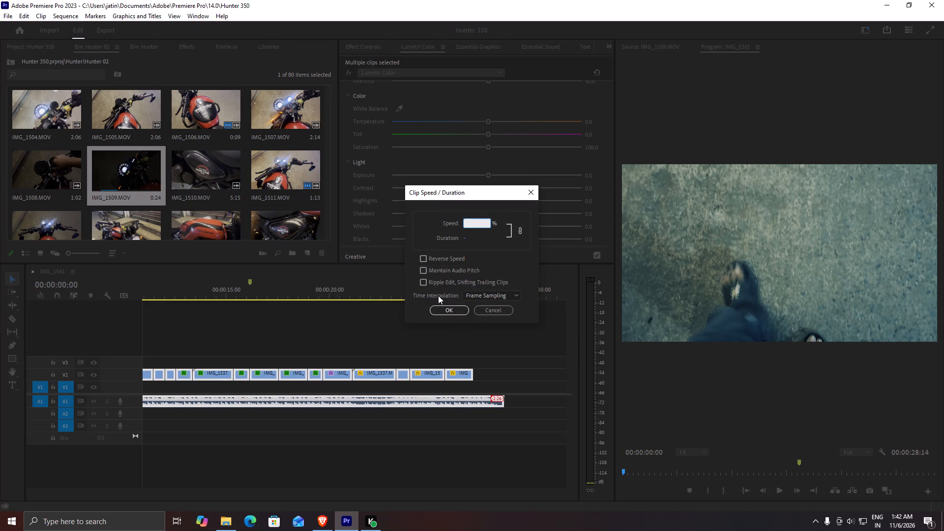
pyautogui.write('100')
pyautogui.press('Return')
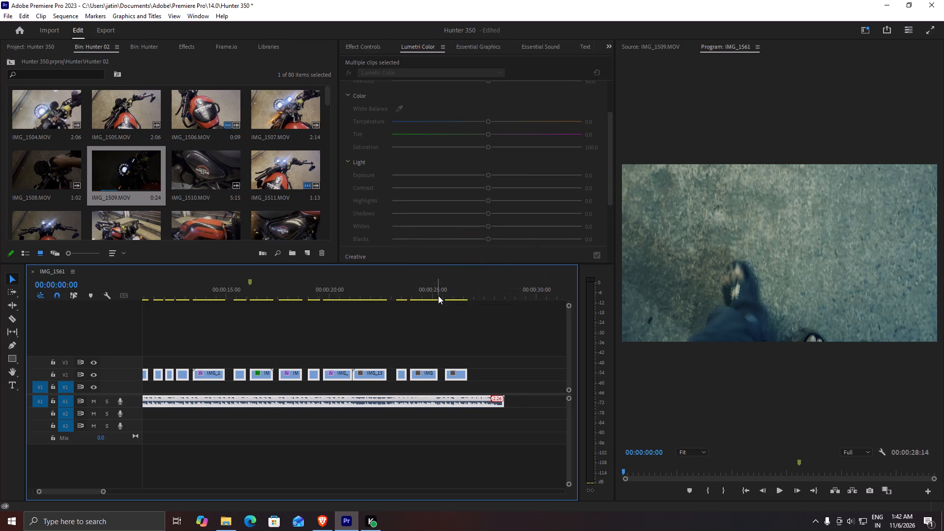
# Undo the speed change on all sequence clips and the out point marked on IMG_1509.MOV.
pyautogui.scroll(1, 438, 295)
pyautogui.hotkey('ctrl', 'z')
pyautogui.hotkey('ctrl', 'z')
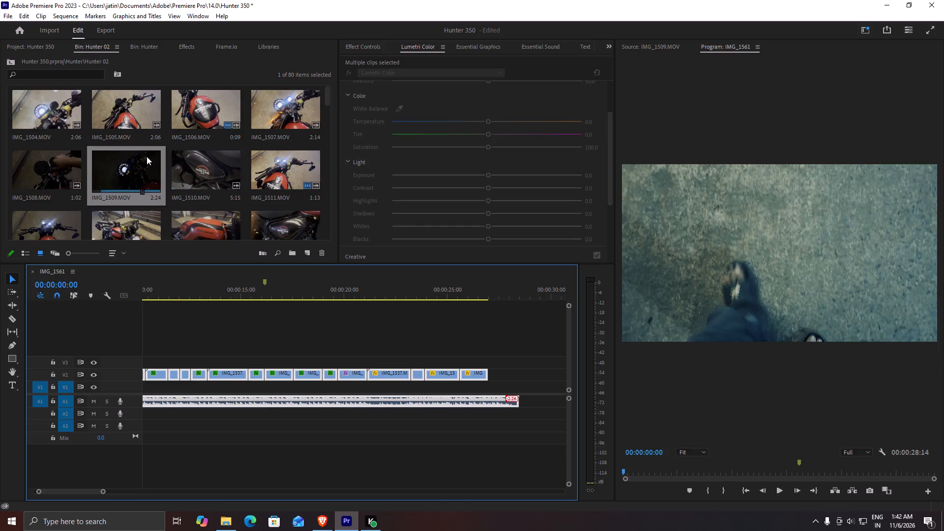
# Play back the IMG_1561 sequence from its start to the end of the video clips to review the cut.
pyautogui.click(167, 299)
pyautogui.click(174, 327)
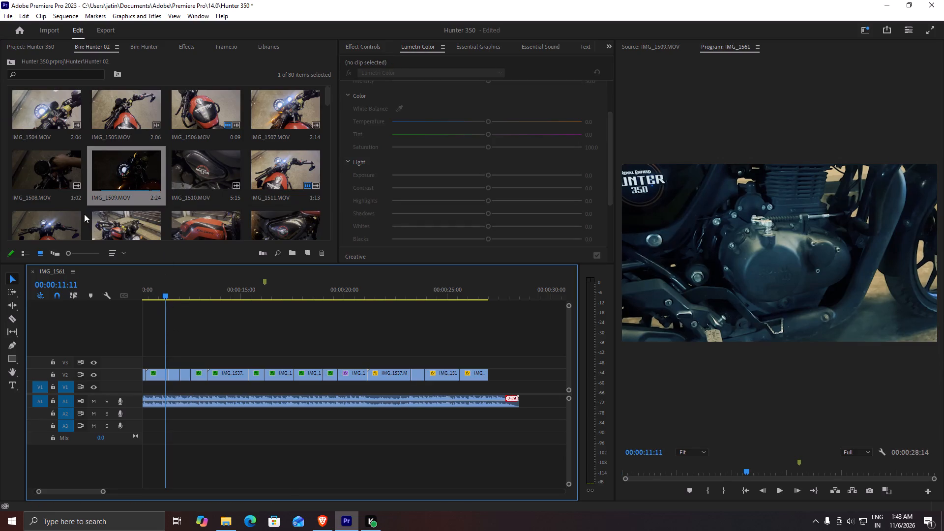
pyautogui.moveTo(171, 290); pyautogui.dragTo(60, 295)
pyautogui.moveTo(60, 295); pyautogui.dragTo(47, 302)
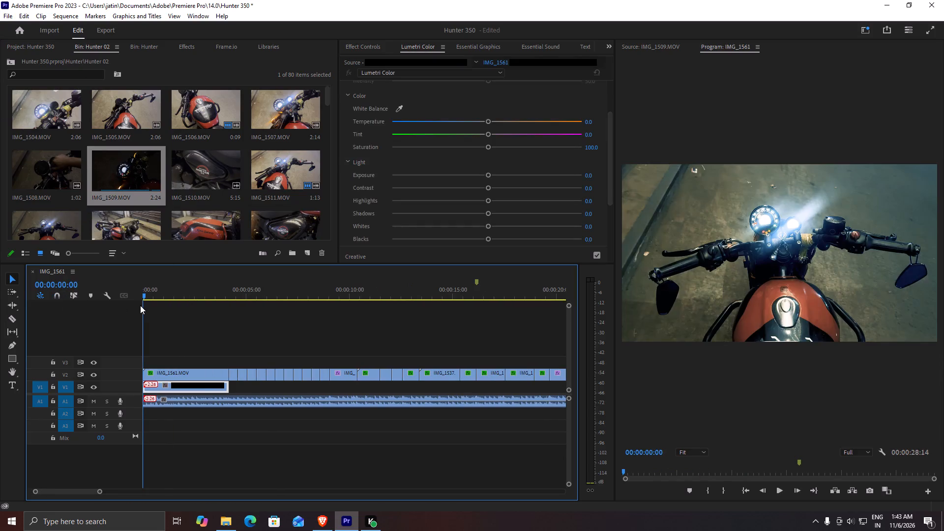
pyautogui.keyDown('alt'); pyautogui.scroll(-12, 143, 306); pyautogui.keyUp('alt')
pyautogui.moveTo(173, 296); pyautogui.dragTo(105, 292)
pyautogui.press('space')
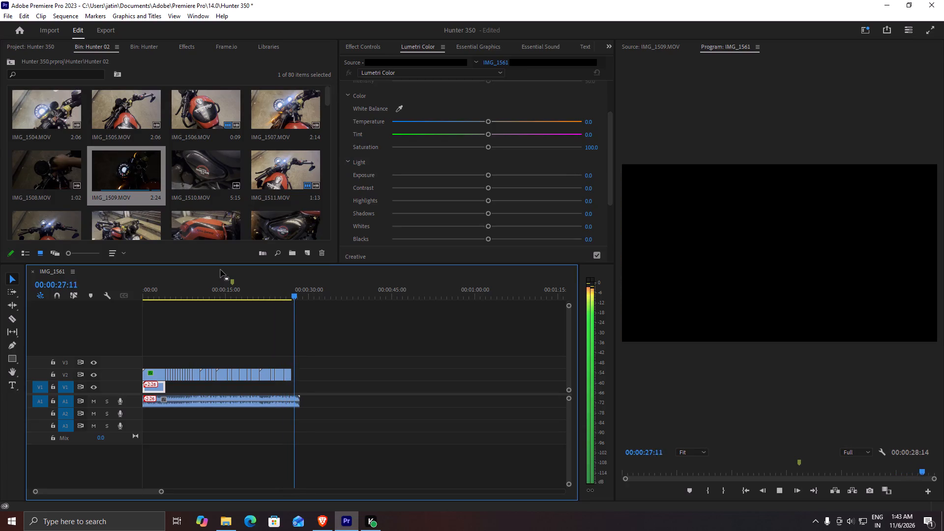
pyautogui.press('space')
# Place IMG_1509.MOV on V2 directly after the last clip, near 00:00:26:24.
pyautogui.moveTo(277, 294); pyautogui.dragTo(283, 296)
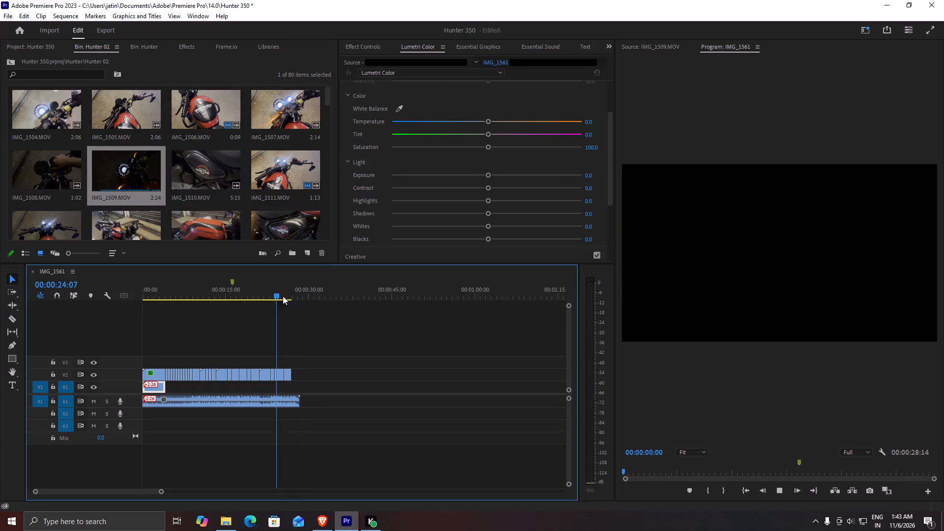
pyautogui.moveTo(283, 296); pyautogui.dragTo(286, 302)
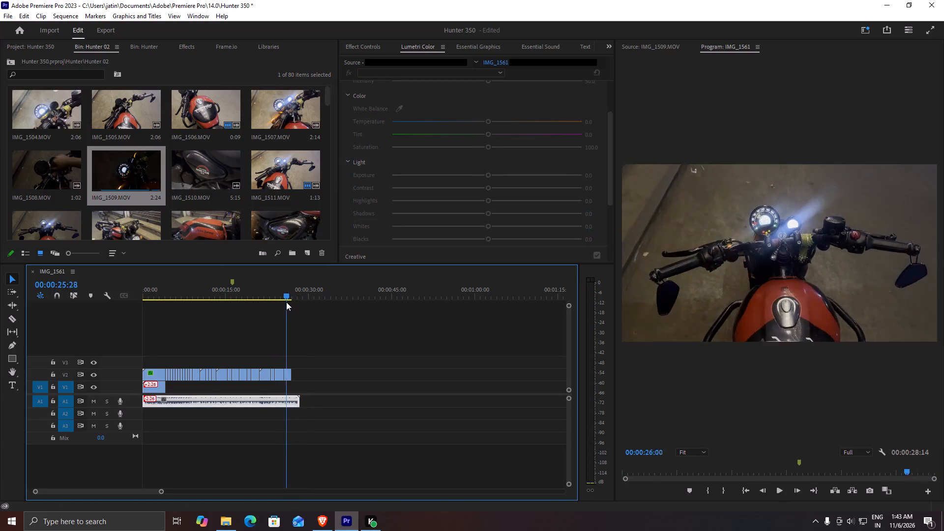
pyautogui.moveTo(286, 302); pyautogui.dragTo(283, 303)
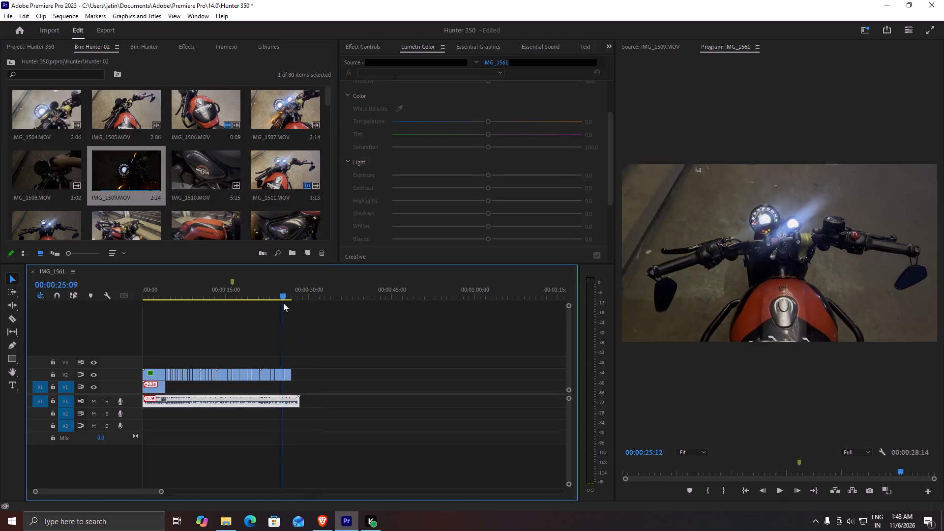
pyautogui.moveTo(283, 303); pyautogui.dragTo(292, 306)
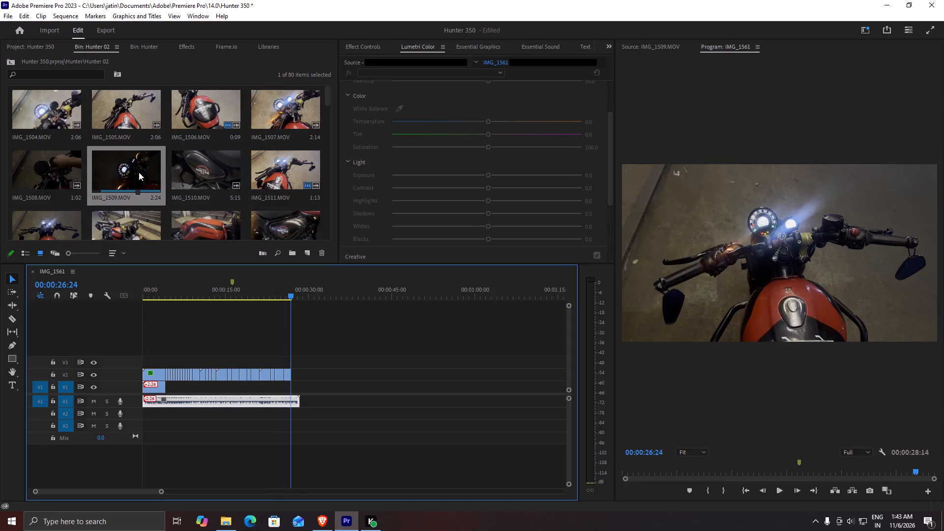
pyautogui.doubleClick(139, 172)
pyautogui.moveTo(767, 461); pyautogui.dragTo(737, 454)
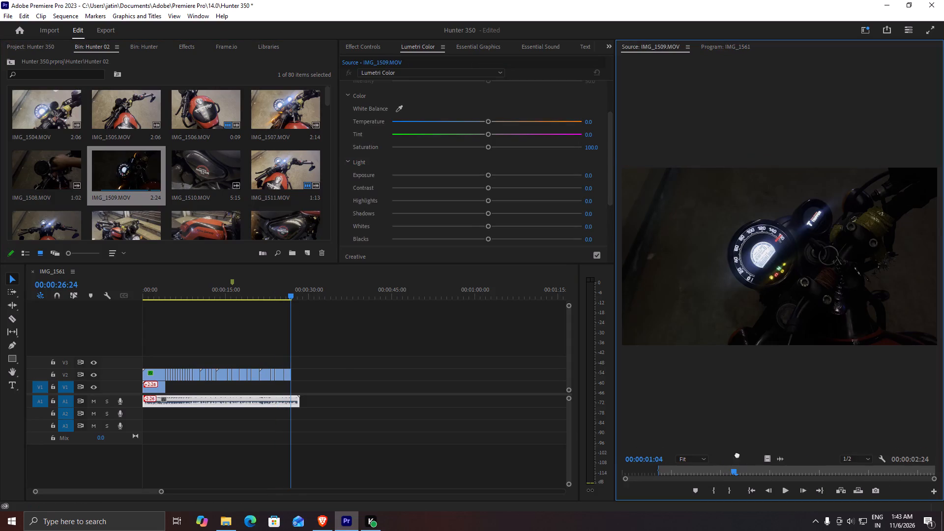
pyautogui.moveTo(737, 454); pyautogui.dragTo(295, 376)
pyautogui.scroll(13, 299, 377)
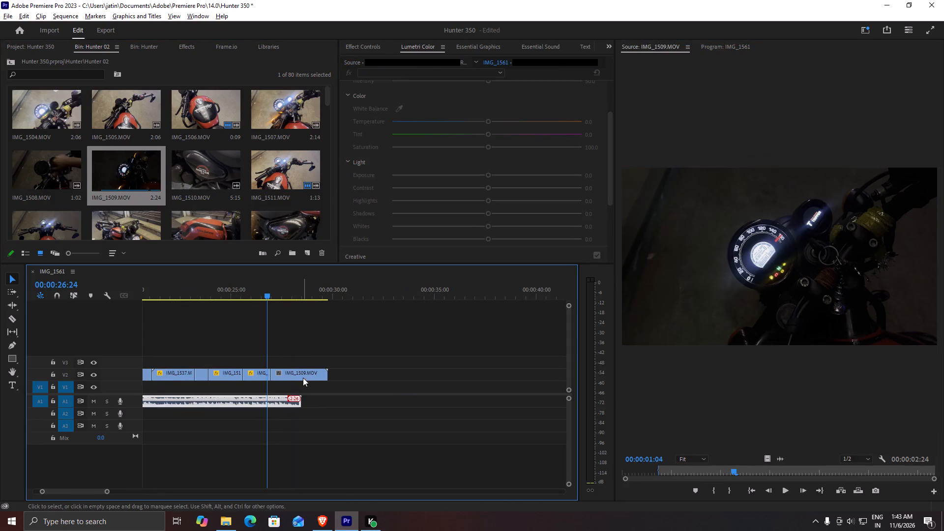
# Set the speed of the IMG_1509.MOV clip at the end of V2 to 80%.
pyautogui.click(280, 375)
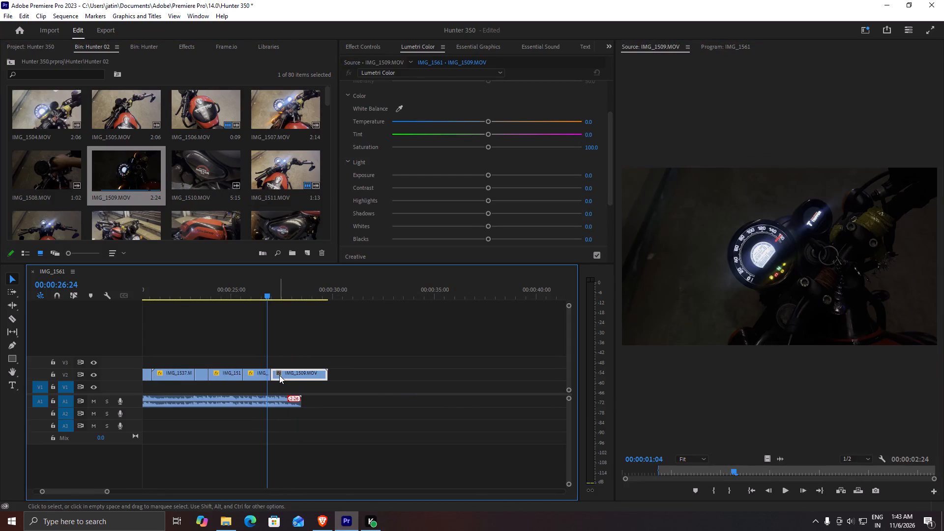
pyautogui.hotkey('ctrl', 'r')
pyautogui.write('80')
pyautogui.press('Return')
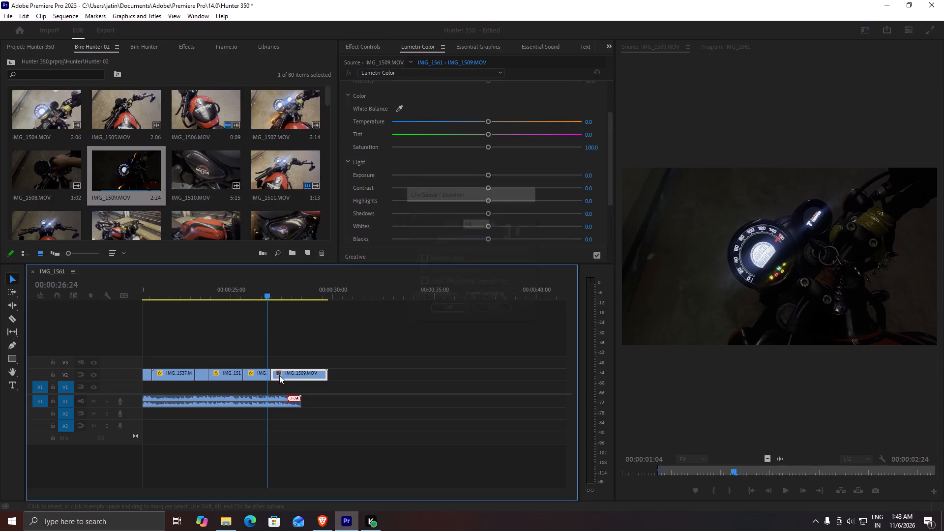
# Play the ending and trim the end of IMG_1509.MOV on V2 back to where the music ends, at 00:00:28:14.
pyautogui.moveTo(271, 292); pyautogui.dragTo(256, 295)
pyautogui.press('space')
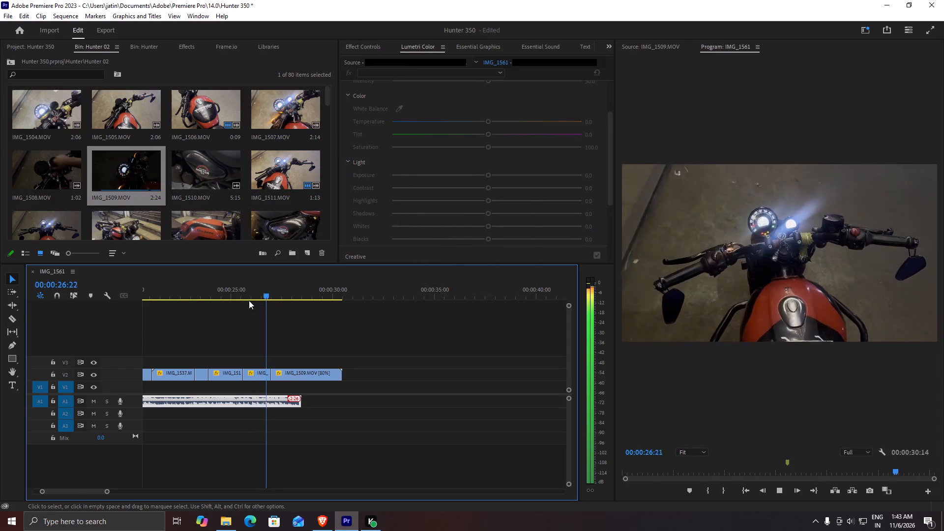
pyautogui.press('space')
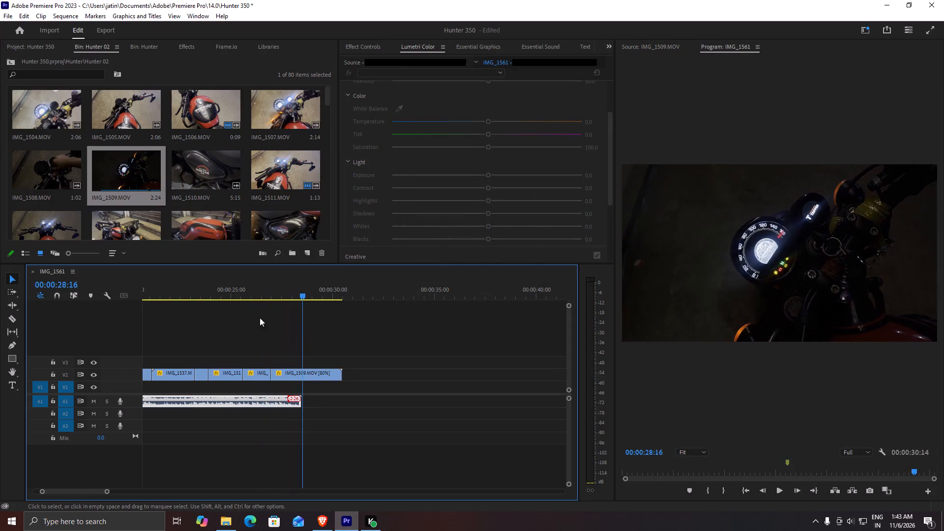
pyautogui.moveTo(341, 372); pyautogui.dragTo(300, 375)
# Add a cross dissolve to the end of IMG_1509.MOV, shorten it, check the ending and save the project.
pyautogui.click(287, 374)
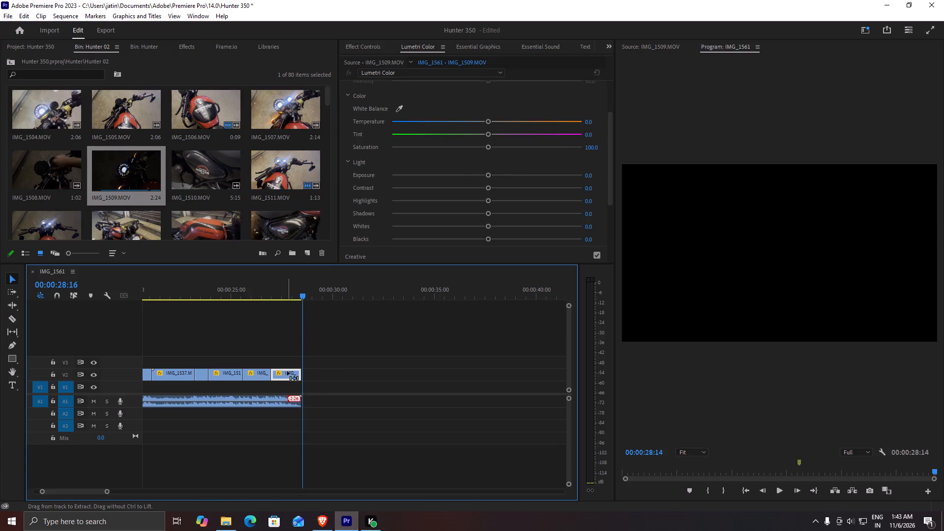
pyautogui.hotkey('ctrl', 'd')
pyautogui.moveTo(295, 283); pyautogui.dragTo(280, 289)
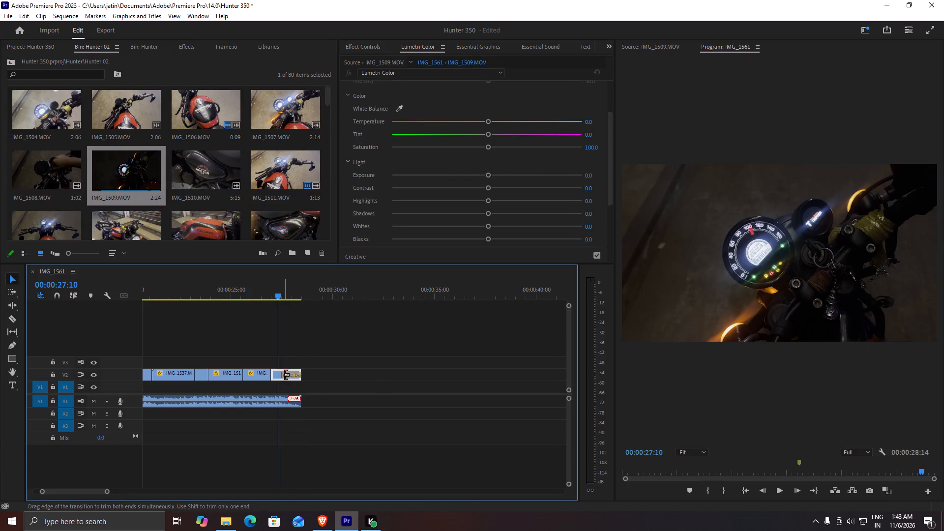
pyautogui.moveTo(283, 375); pyautogui.dragTo(295, 374)
pyautogui.moveTo(275, 292); pyautogui.dragTo(257, 294)
pyautogui.press('space')
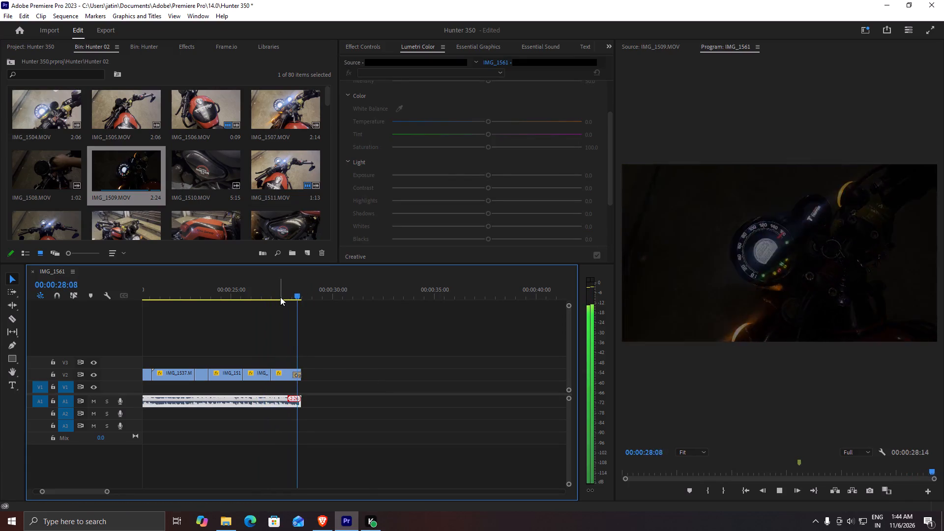
pyautogui.hotkey('ctrl', 's')
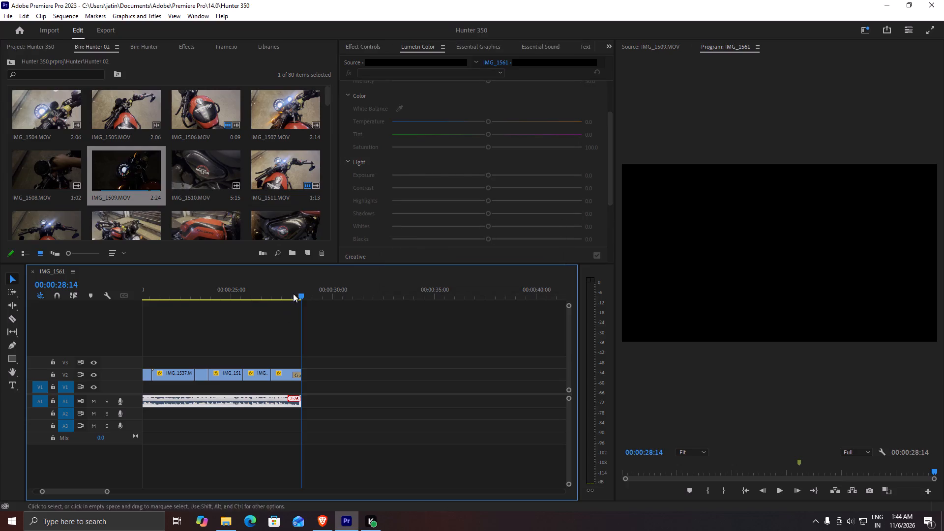
# Copy the Lumetri Color effect from IMG_1521.MOV and paste it onto the V2 clips from IMG_1537.MOV through the final IMG_1509.MOV.
pyautogui.keyDown('alt'); pyautogui.scroll(-5, 273, 339); pyautogui.keyUp('alt')
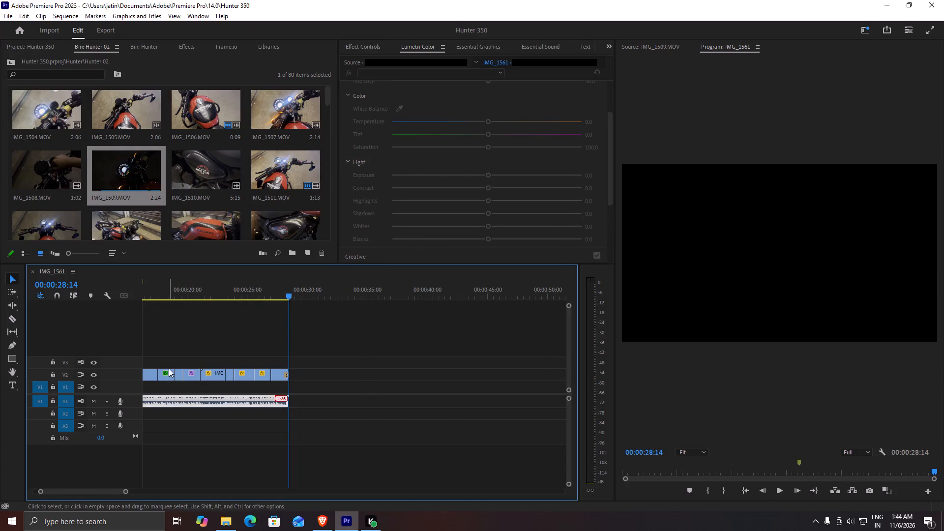
pyautogui.click(166, 376)
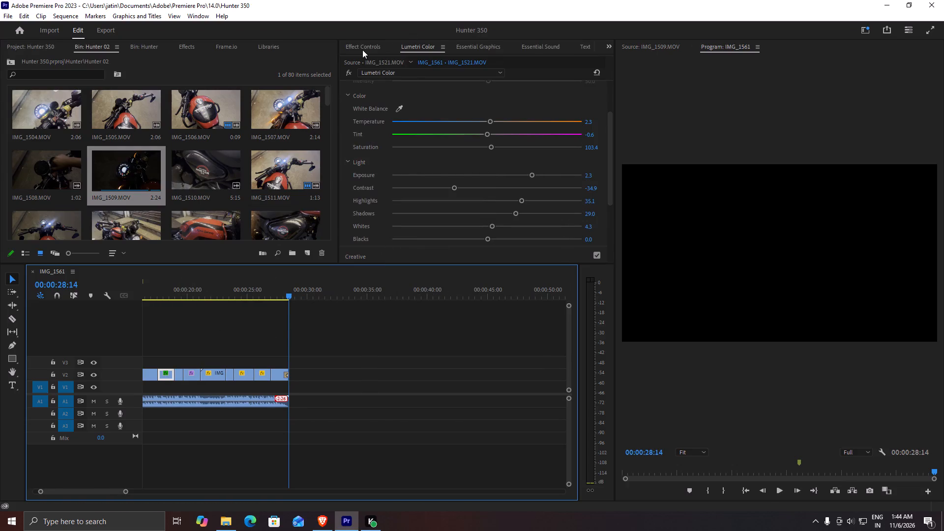
pyautogui.click(362, 50)
pyautogui.click(372, 220)
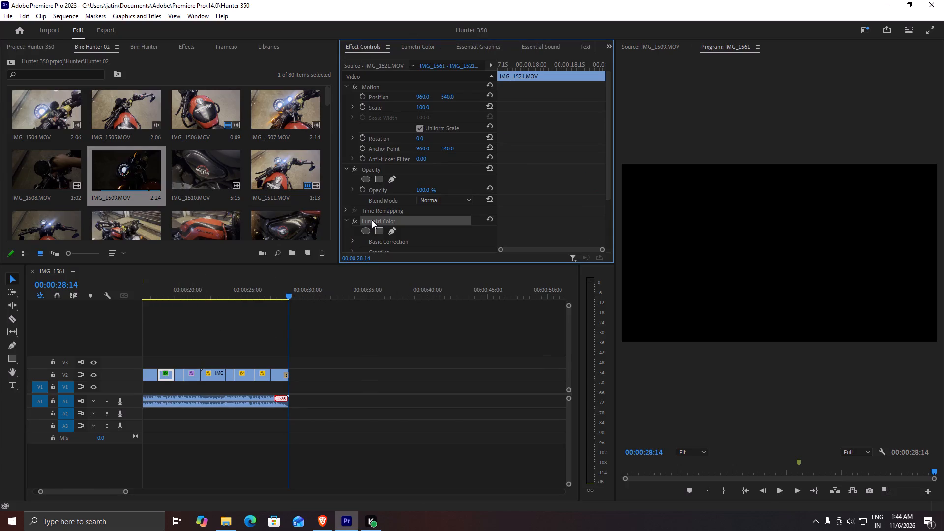
pyautogui.hotkey('ctrl', 'c')
pyautogui.keyDown('alt'); pyautogui.scroll(11, 245, 380); pyautogui.keyUp('alt')
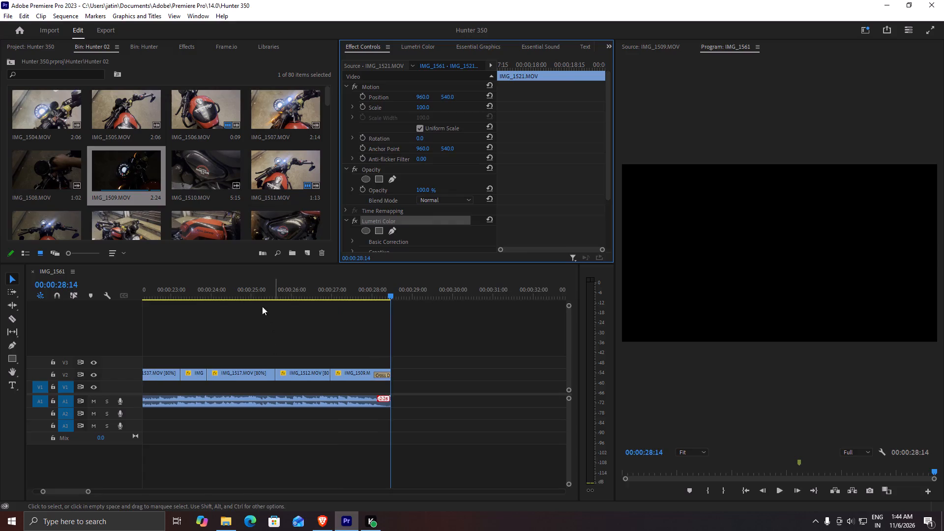
pyautogui.moveTo(244, 296); pyautogui.dragTo(199, 294)
pyautogui.moveTo(191, 294); pyautogui.dragTo(164, 310)
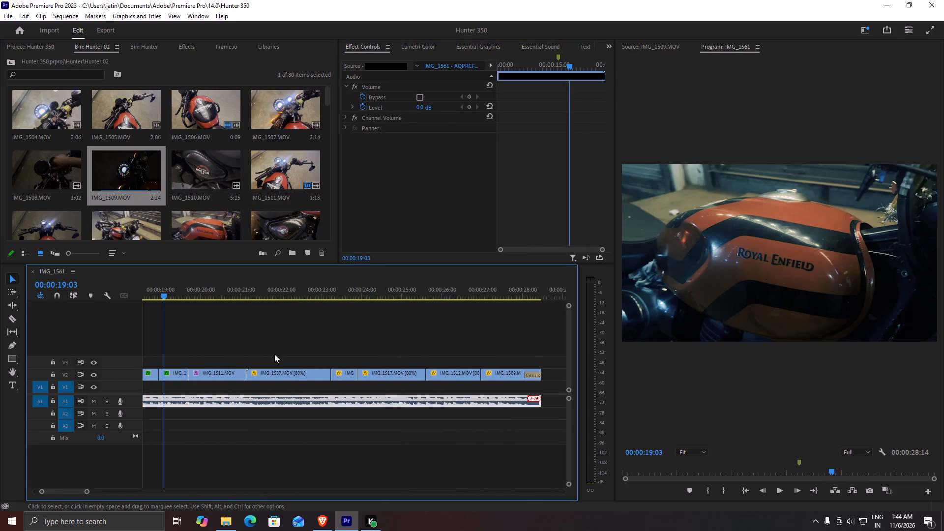
pyautogui.moveTo(273, 353); pyautogui.dragTo(520, 381)
pyautogui.hotkey('ctrl', 'v')
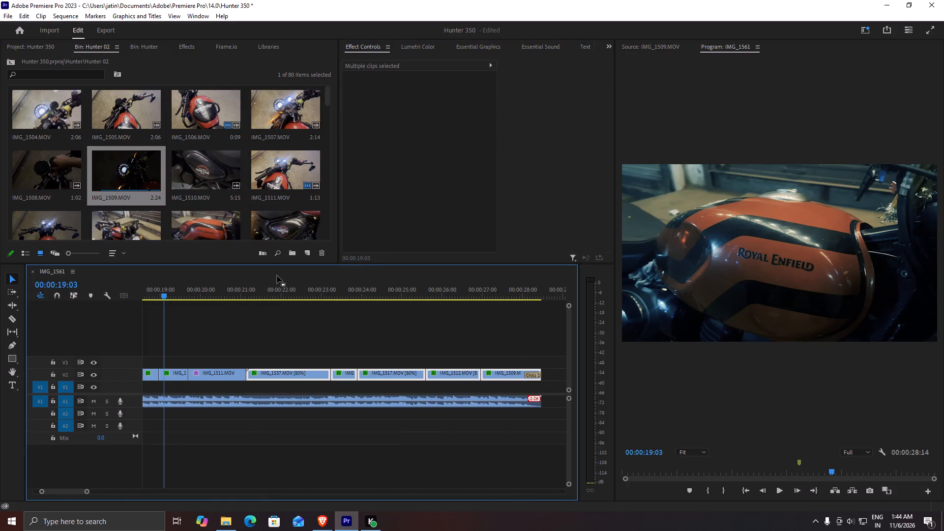
# Play the newly graded clips and apply Lumetri's Auto basic correction to the IMG_1537.MOV clip.
pyautogui.press('space')
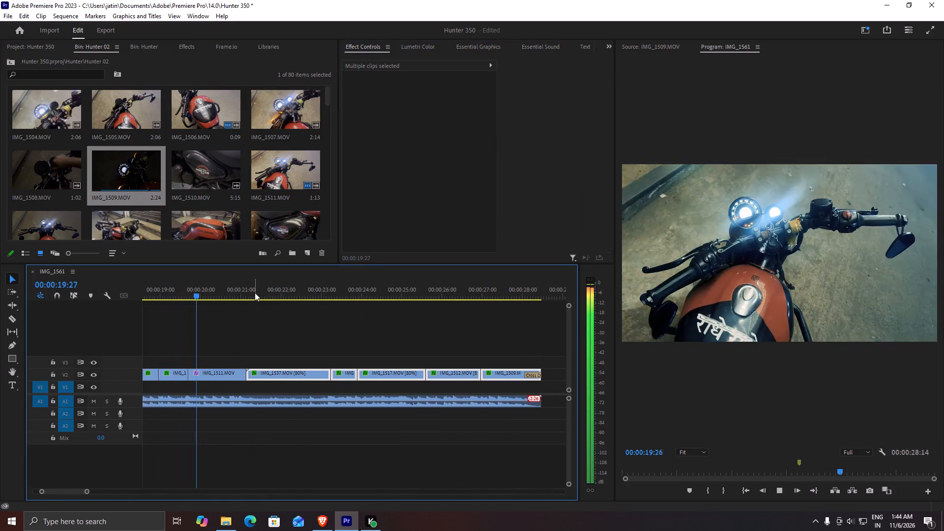
pyautogui.press('space')
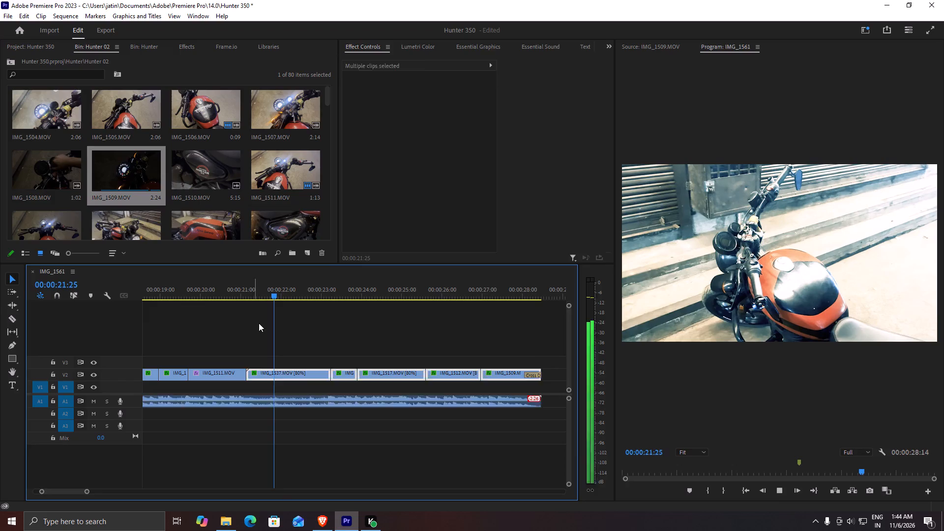
pyautogui.click(282, 373)
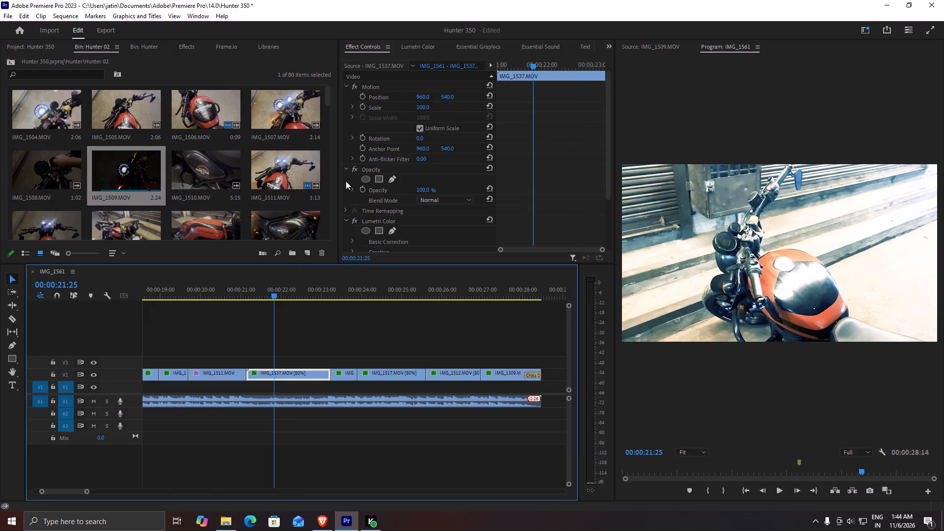
pyautogui.scroll(-14, 363, 186)
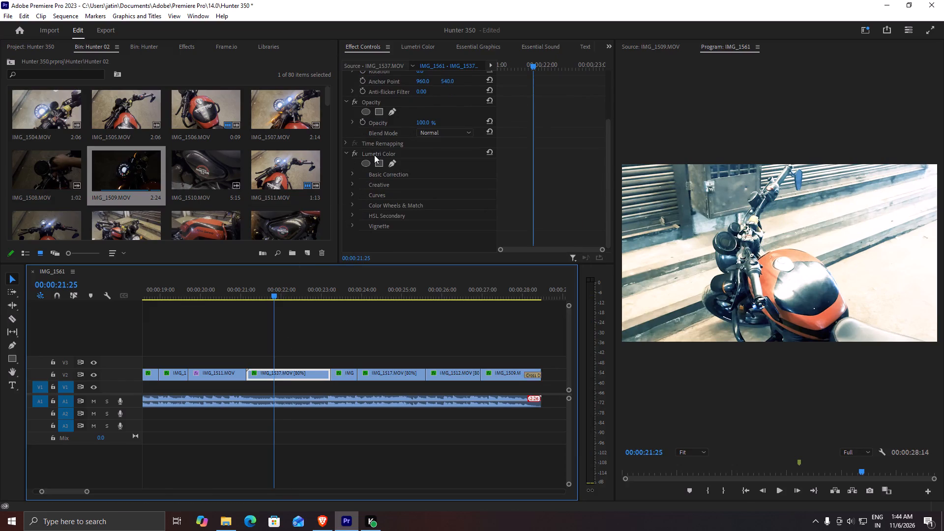
pyautogui.click(415, 49)
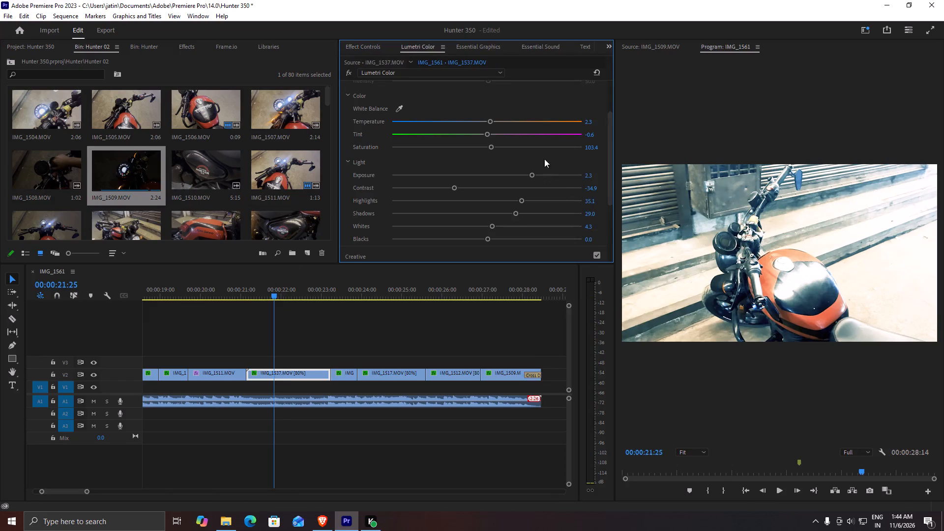
pyautogui.scroll(5, 543, 170)
pyautogui.click(535, 117)
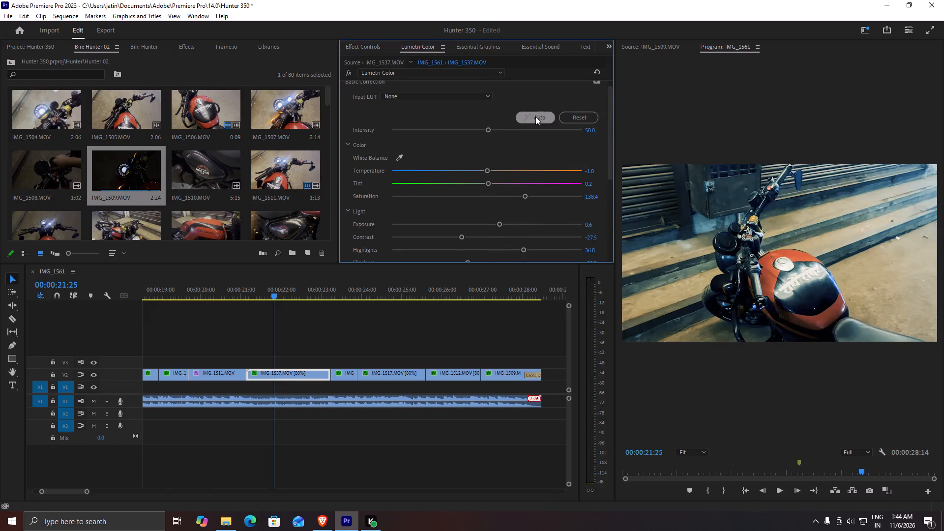
# Review the color grading of the V2 clips from IMG_1511.MOV through IMG_1517.MOV, checking brightness against the neighbouring shots.
pyautogui.moveTo(267, 292); pyautogui.dragTo(226, 294)
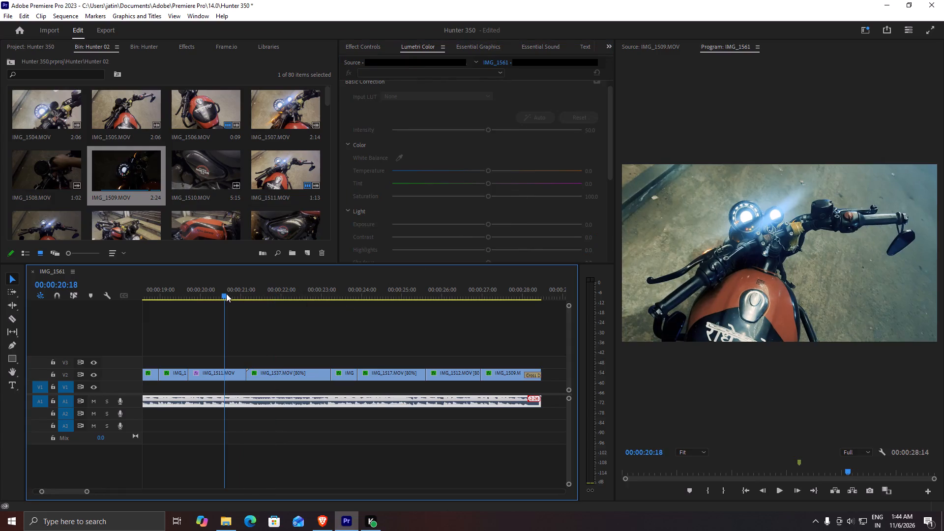
pyautogui.press('space')
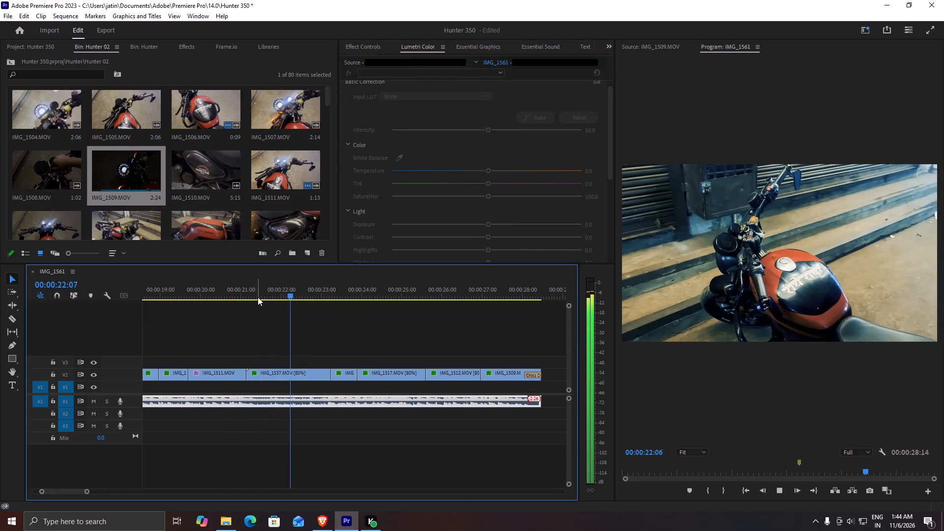
pyautogui.press('space')
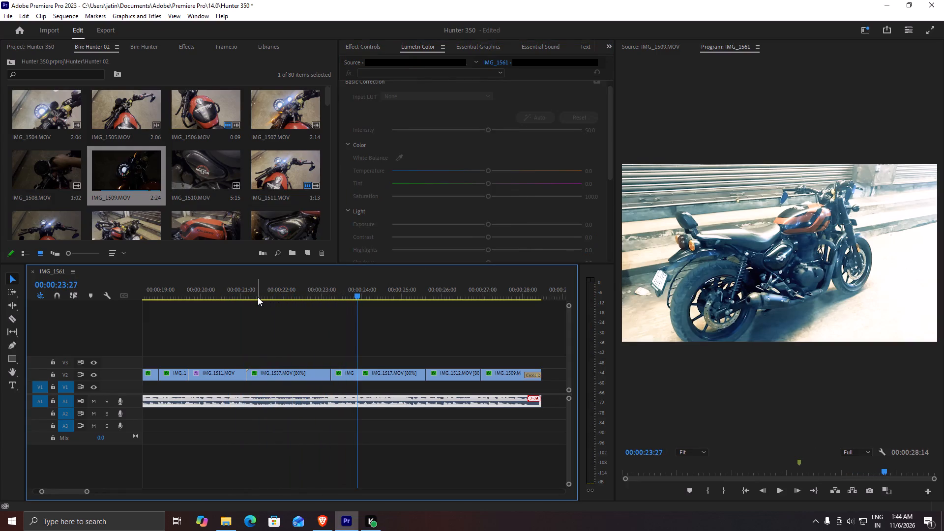
pyautogui.moveTo(260, 298); pyautogui.dragTo(171, 298)
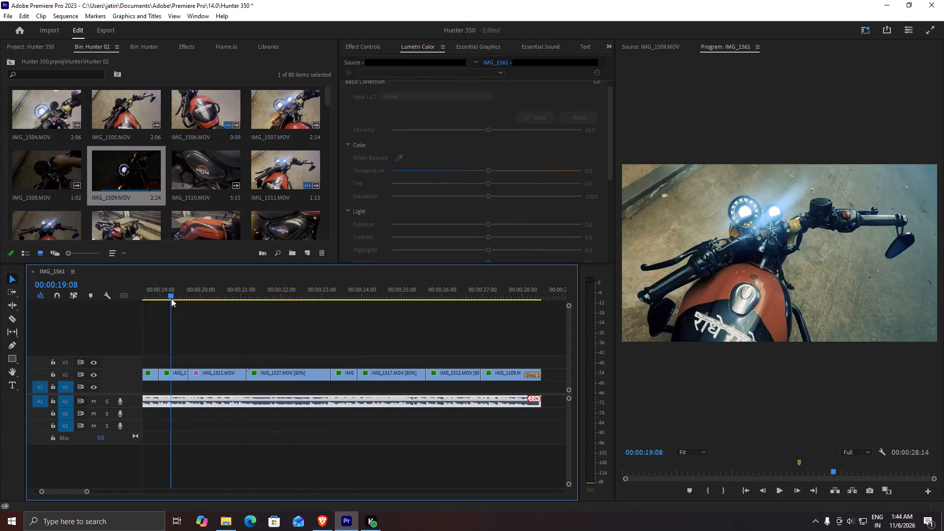
pyautogui.moveTo(171, 298); pyautogui.dragTo(362, 317)
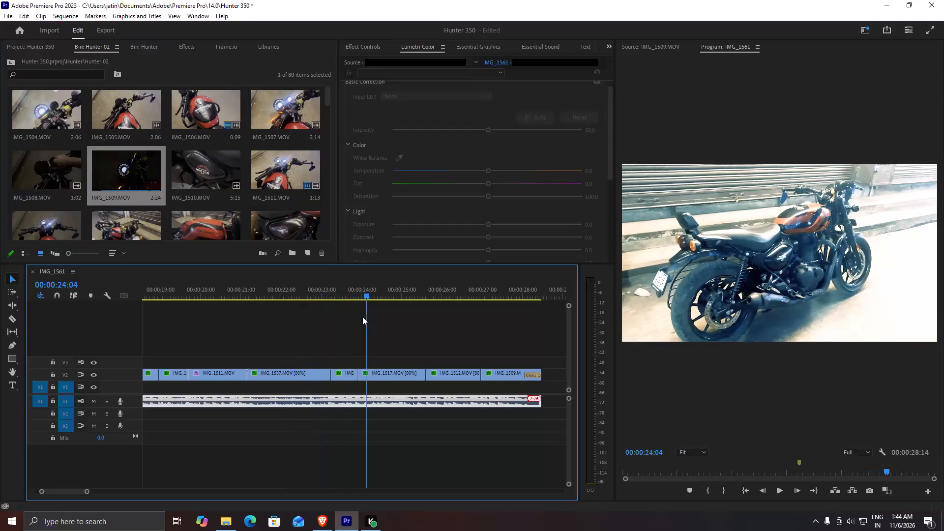
pyautogui.moveTo(362, 317); pyautogui.dragTo(346, 321)
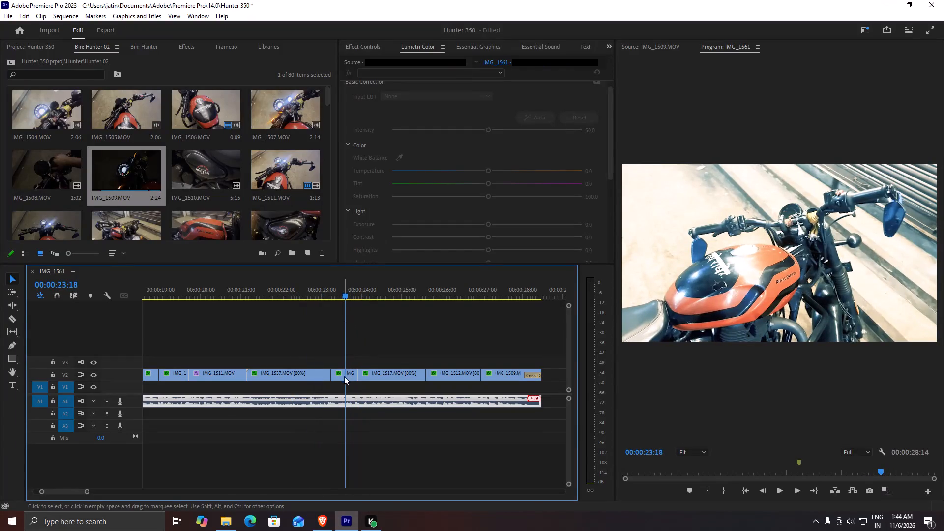
# Apply Lumetri's Auto correction to the V2 clips IMG_1540.MOV, IMG_1517.MOV, IMG_1512.MOV and the final IMG_1509.MOV, and play the ending.
pyautogui.click(202, 372)
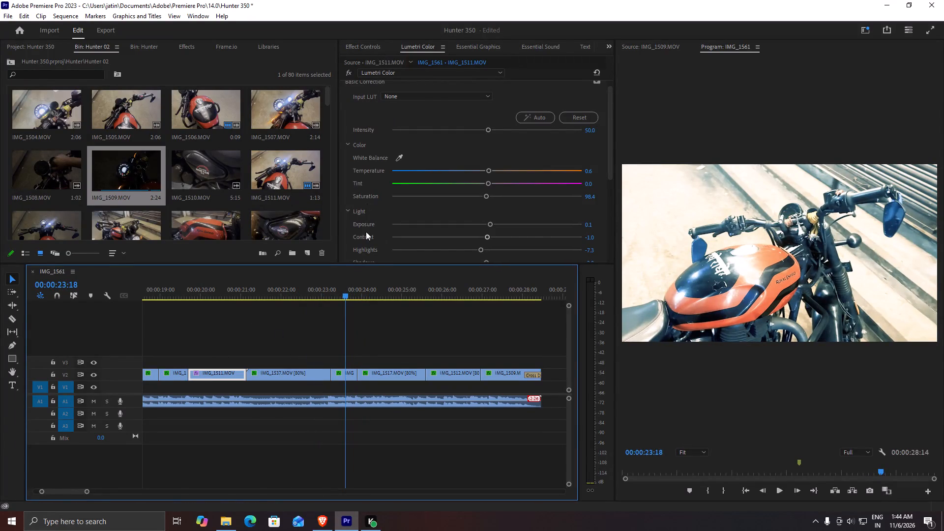
pyautogui.click(347, 377)
pyautogui.click(521, 118)
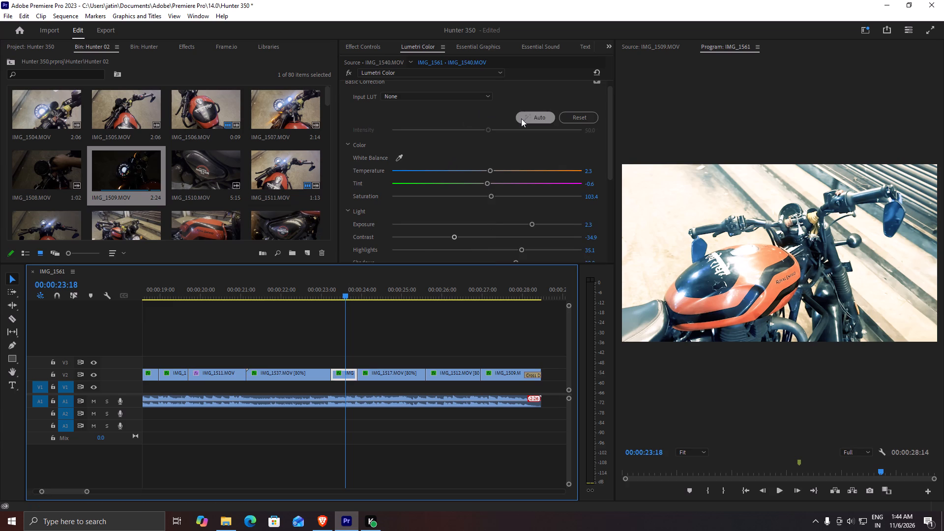
pyautogui.click(388, 373)
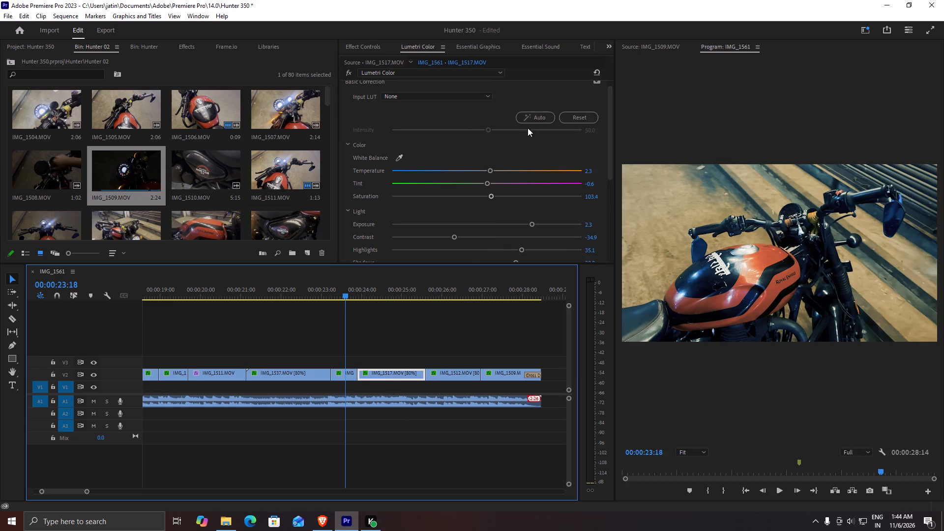
pyautogui.click(531, 113)
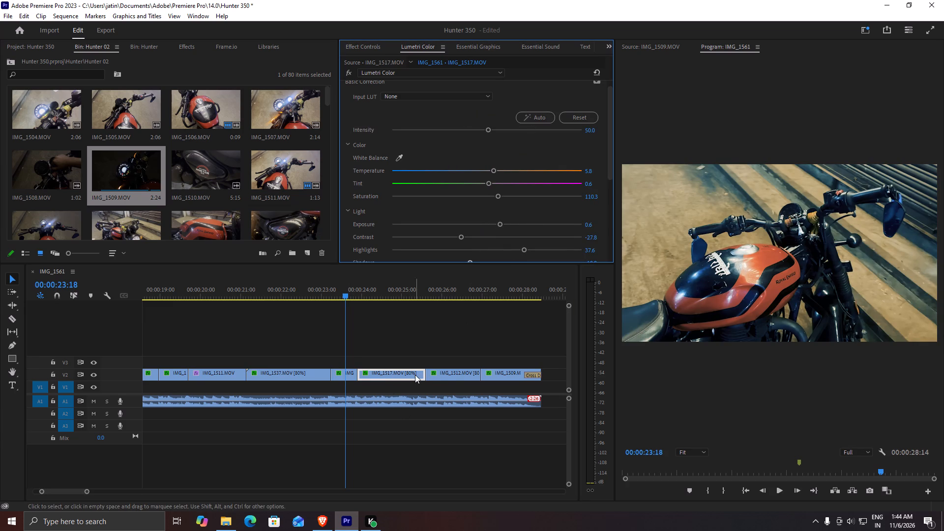
pyautogui.click(450, 377)
pyautogui.click(532, 120)
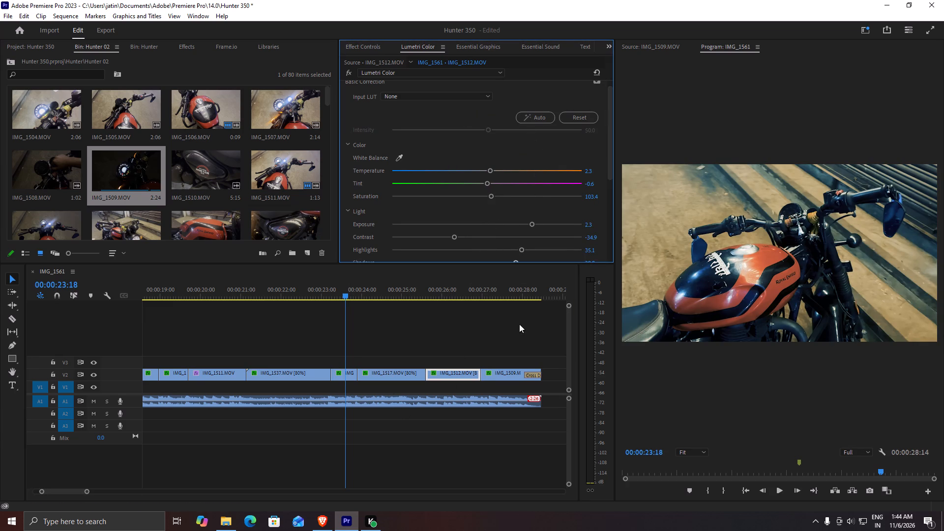
pyautogui.click(505, 372)
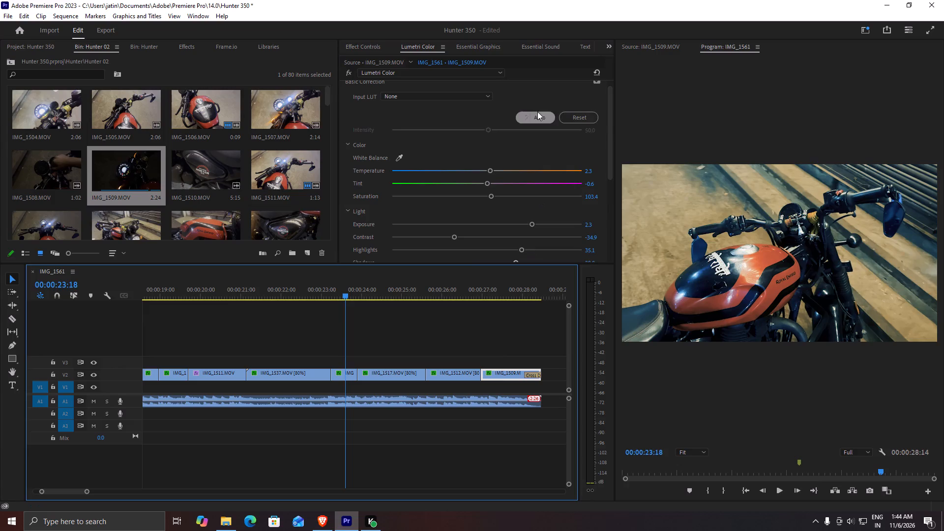
pyautogui.click(537, 112)
pyautogui.moveTo(328, 289); pyautogui.dragTo(323, 291)
pyautogui.press('space')
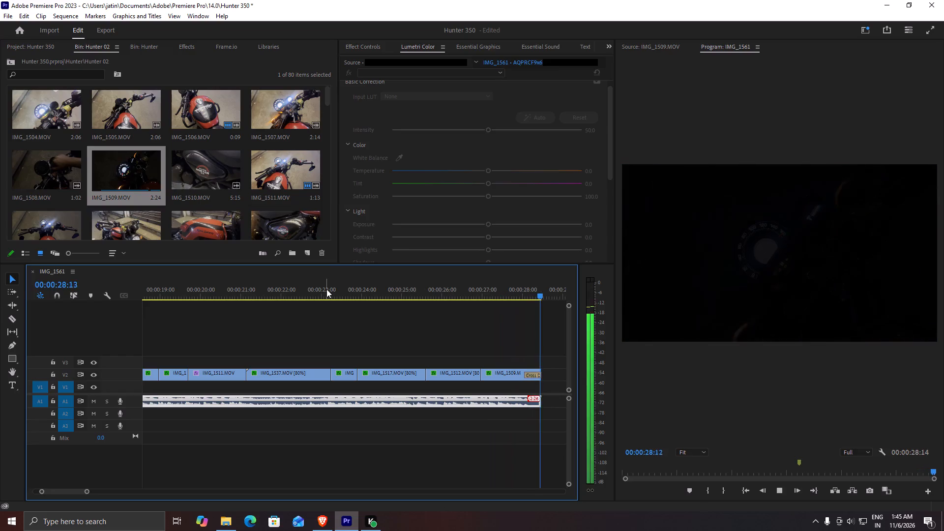
# Add a cross dissolve to the start of the opening IMG_1561.MOV clip on V2 and play the opening.
pyautogui.scroll(2, 326, 289)
pyautogui.scroll(-13, 326, 289)
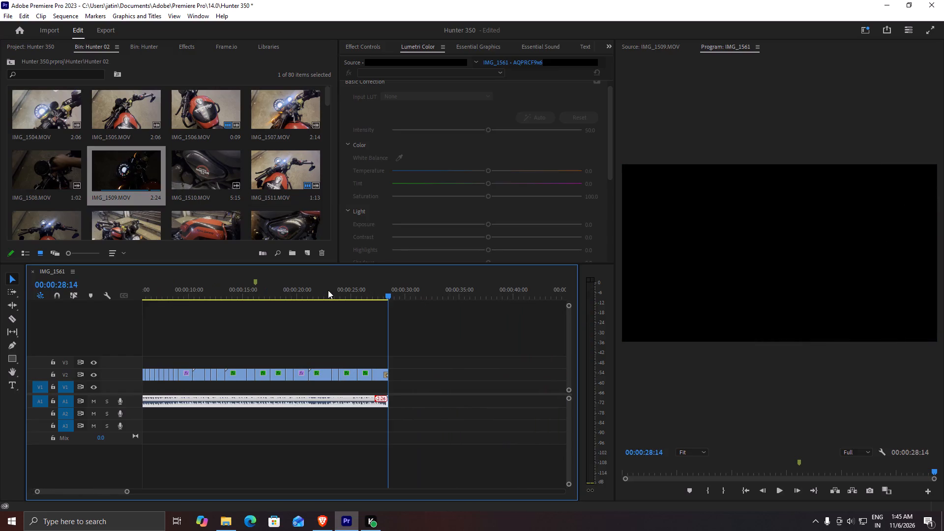
pyautogui.moveTo(328, 293); pyautogui.dragTo(34, 317)
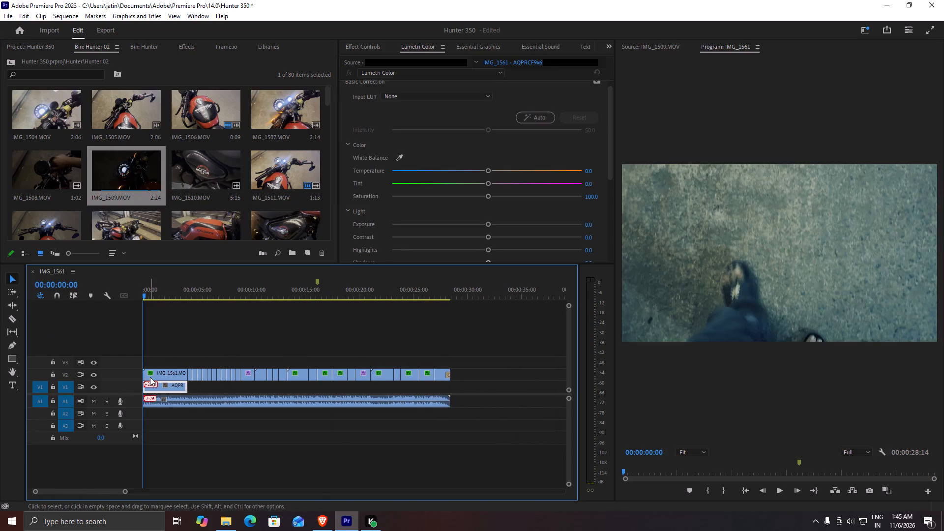
pyautogui.click(150, 377)
pyautogui.hotkey('ctrl', 'd')
pyautogui.moveTo(163, 284); pyautogui.dragTo(97, 301)
pyautogui.press('space')
pyautogui.press('space')
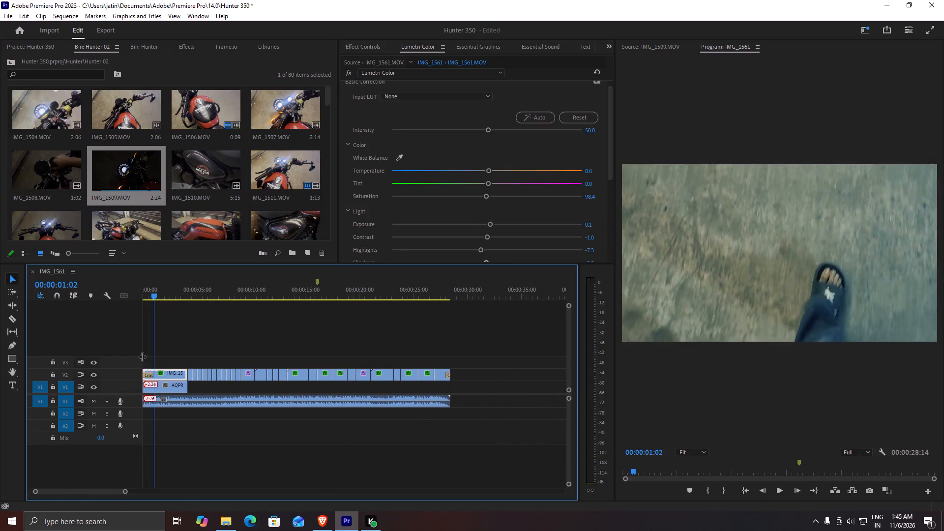
# Delete the leftover reference clip on V1 beneath IMG_1561.MOV, play the whole sequence from the start and save the project.
pyautogui.click(171, 384)
pyautogui.press('x')
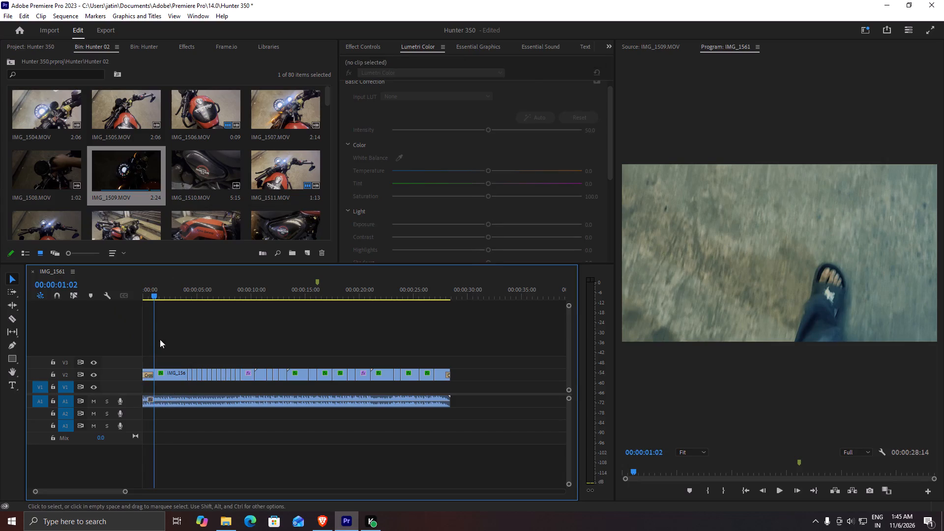
pyautogui.moveTo(151, 288); pyautogui.dragTo(120, 290)
pyautogui.press('space')
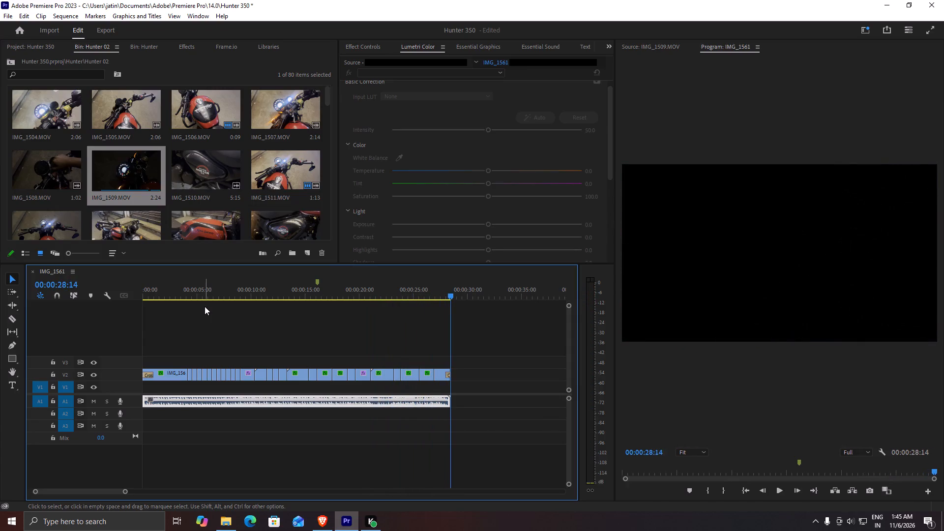
pyautogui.hotkey('ctrl', 's')
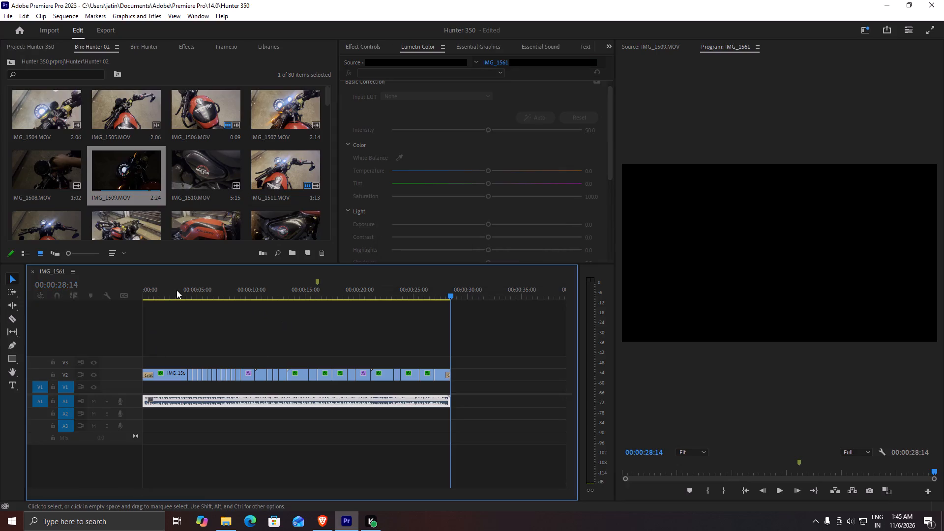
# Mark the sequence's In point at its start and Out point exactly at the end of the last clip, and save the project.
pyautogui.moveTo(194, 293); pyautogui.dragTo(283, 305)
pyautogui.press('i')
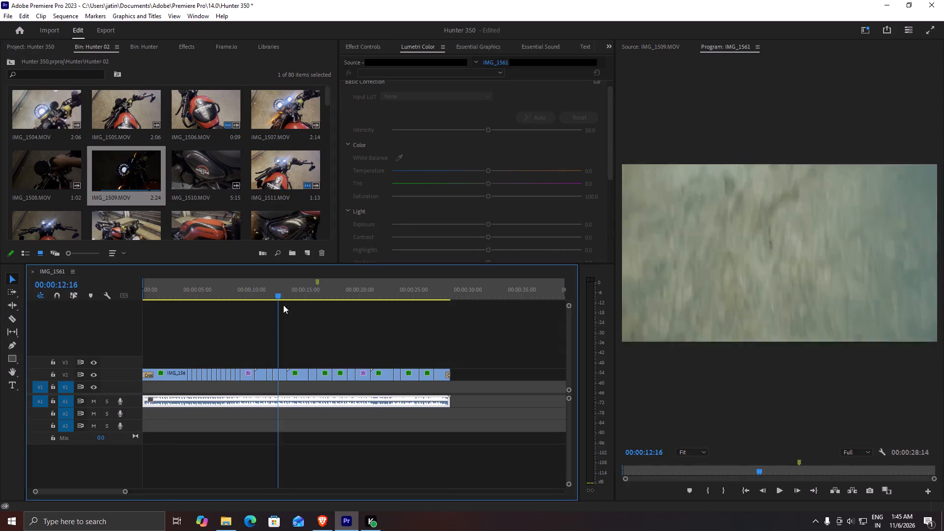
pyautogui.moveTo(283, 305); pyautogui.dragTo(472, 317)
pyautogui.keyDown('alt'); pyautogui.scroll(20, 468, 335); pyautogui.keyUp('alt')
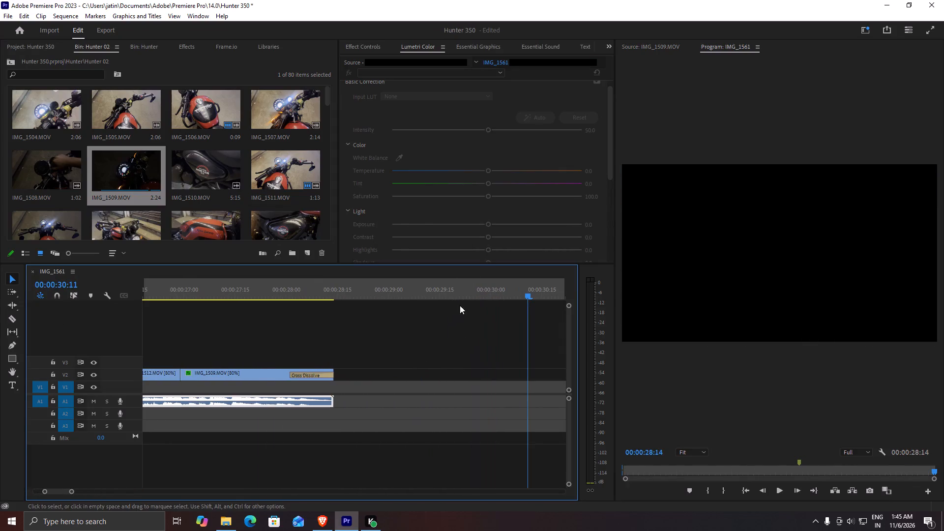
pyautogui.moveTo(448, 291); pyautogui.dragTo(335, 292)
pyautogui.keyDown('alt'); pyautogui.scroll(20, 336, 332); pyautogui.keyUp('alt')
pyautogui.keyDown('alt'); pyautogui.scroll(2, 336, 332); pyautogui.keyUp('alt')
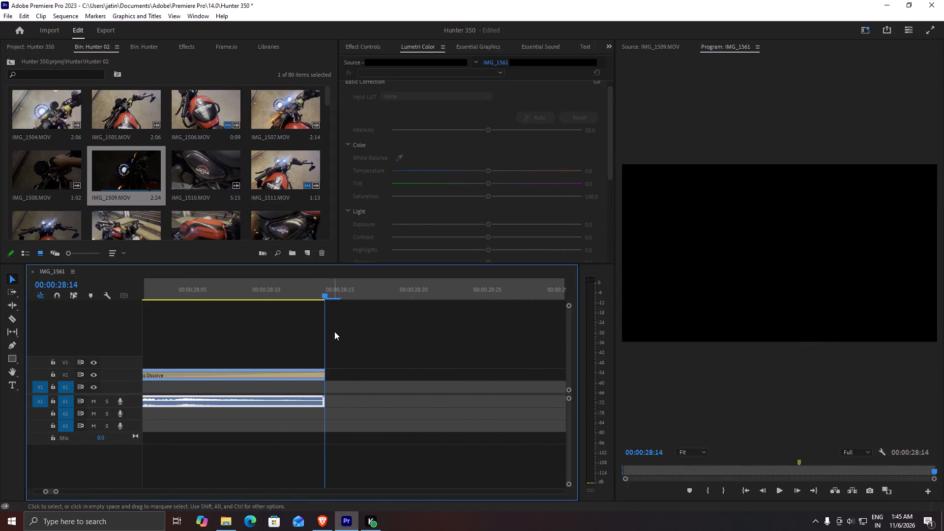
pyautogui.moveTo(322, 293); pyautogui.dragTo(327, 295)
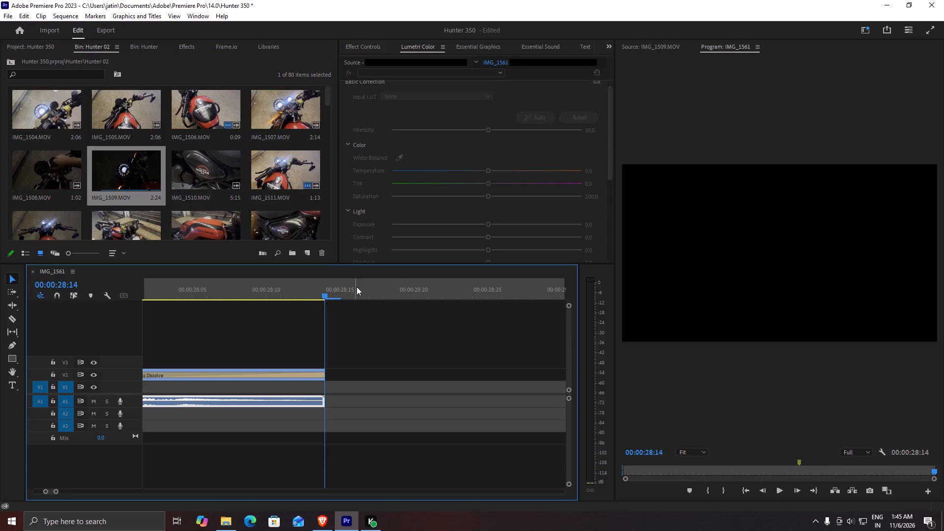
pyautogui.press('o')
pyautogui.click(338, 279)
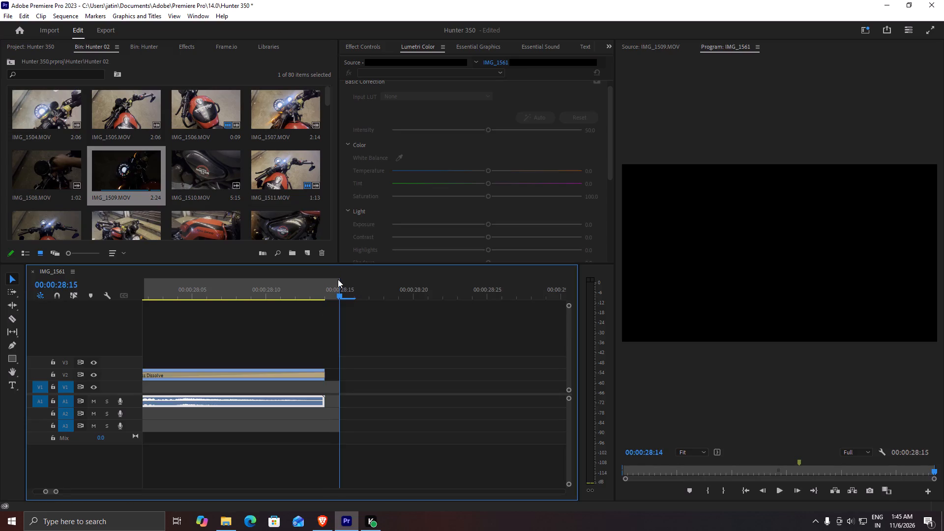
pyautogui.moveTo(340, 283); pyautogui.dragTo(325, 285)
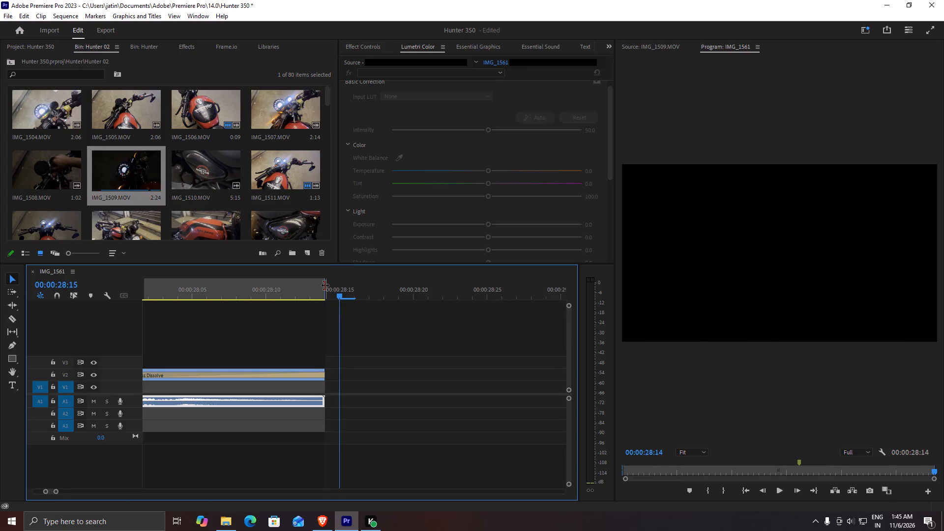
pyautogui.hotkey('ctrl', 's')
# Name the export file bike and export the marked range as an H.264 media file.
pyautogui.click(111, 29)
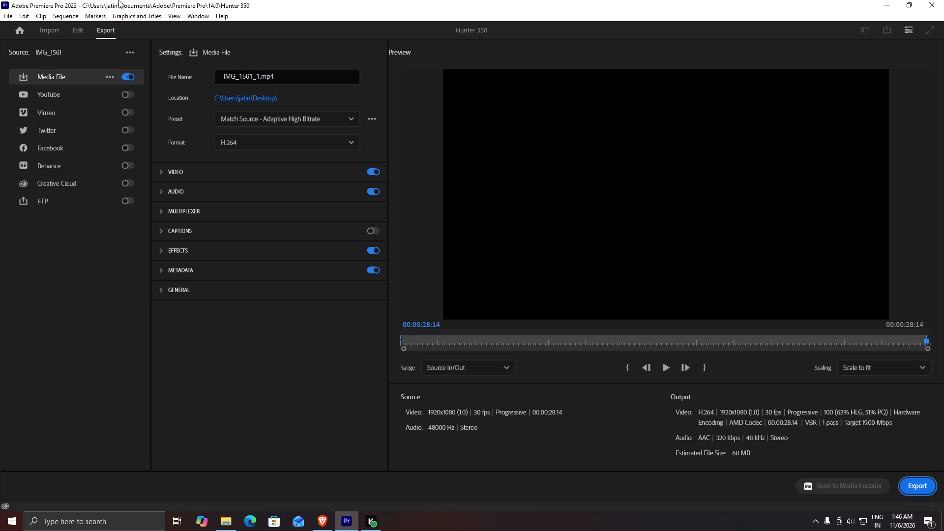
pyautogui.moveTo(279, 72); pyautogui.dragTo(146, 81)
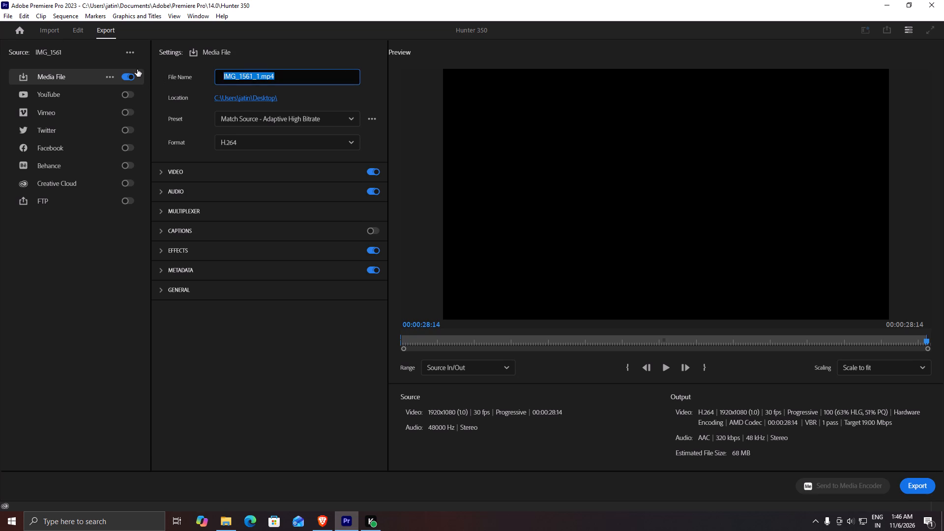
pyautogui.write('bike')
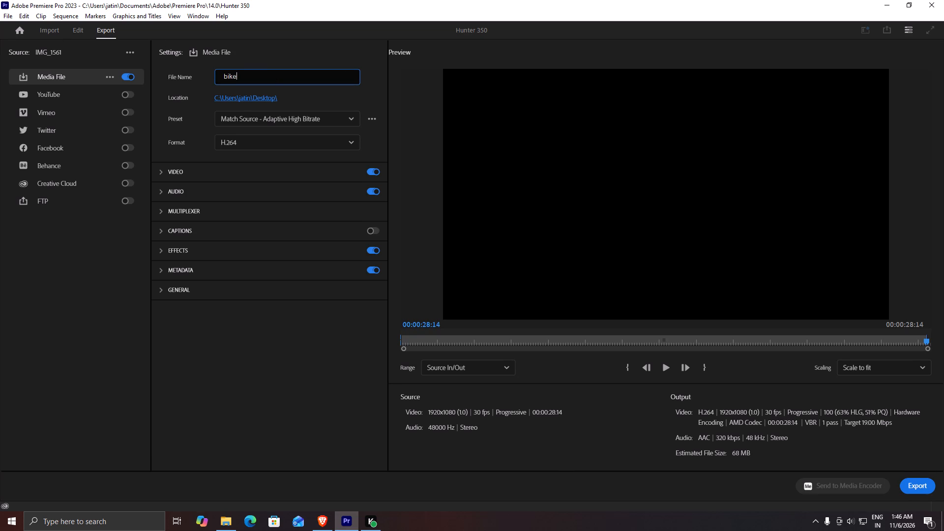
pyautogui.scroll(1, 137, 69)
pyautogui.click(913, 484)
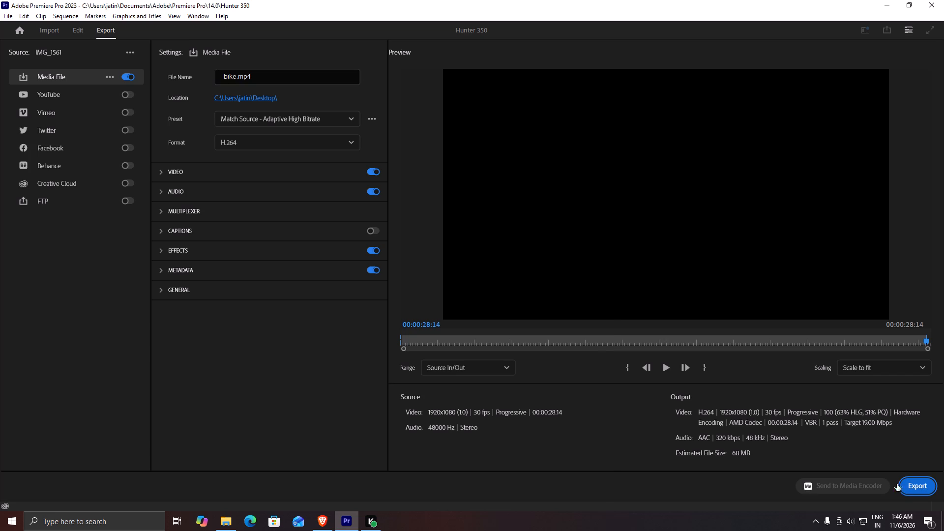